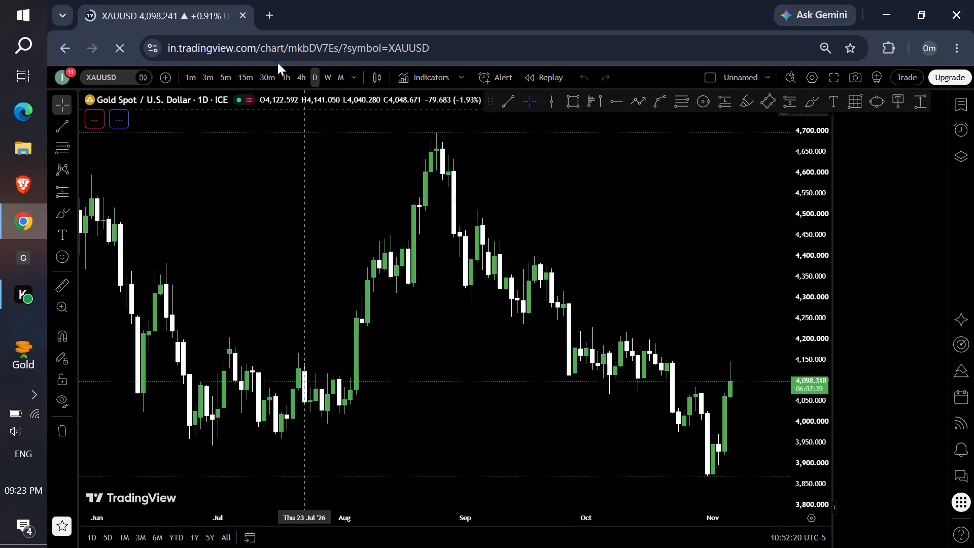
# Open YouTube in a new browser tab.
pyautogui.click(269, 16)
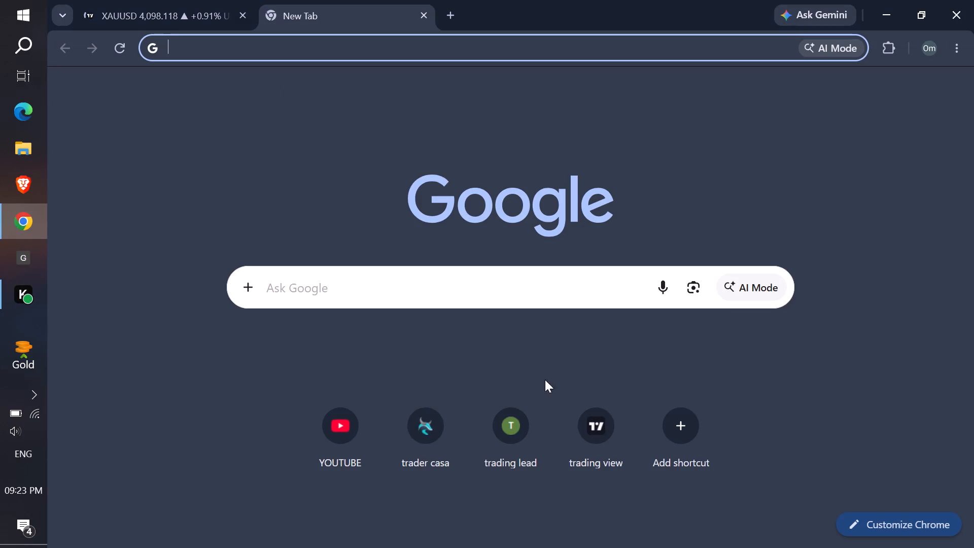
pyautogui.click(327, 425)
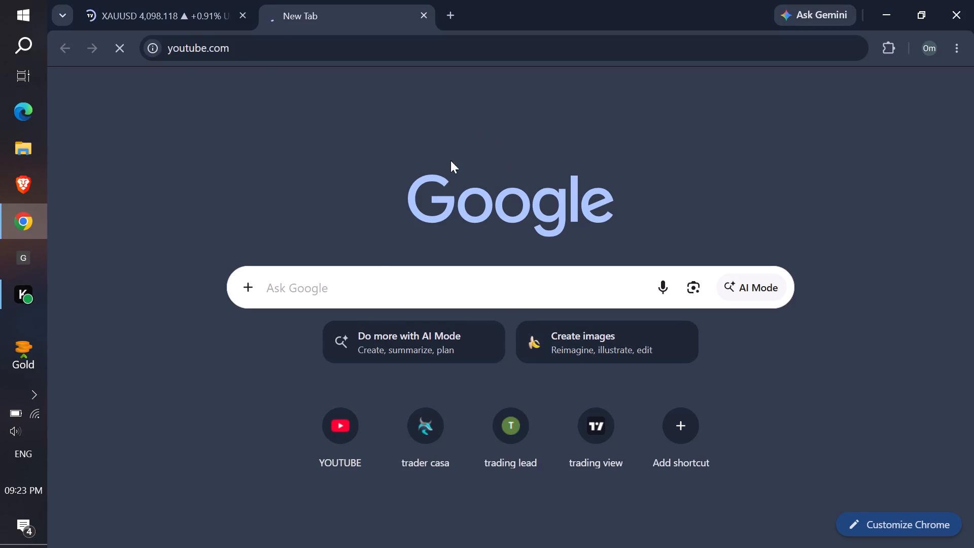
# Back on the XAUUSD daily chart, draw a descending trend line from about 4,565 on 27 Aug to about 4,010 on 9 Nov.
pyautogui.click(131, 0)
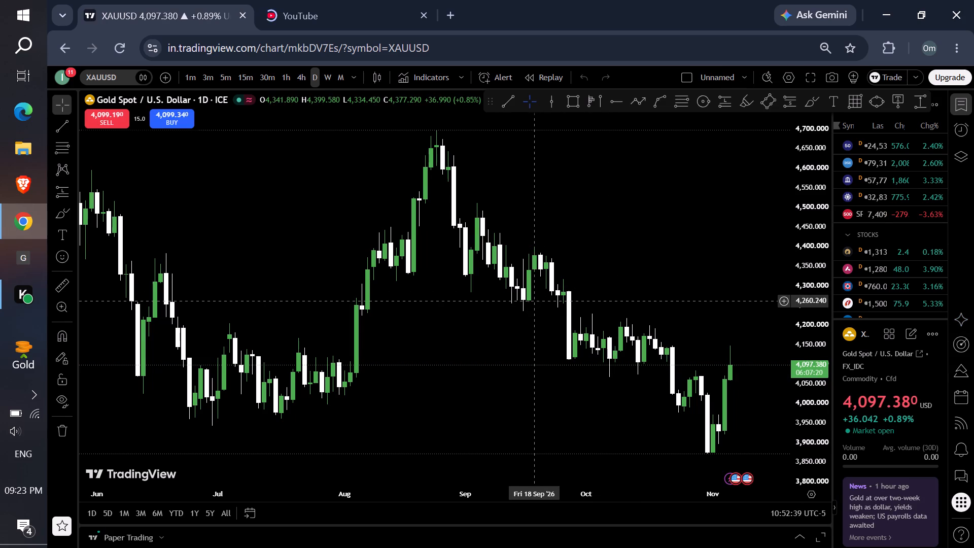
pyautogui.moveTo(631, 270); pyautogui.dragTo(481, 208)
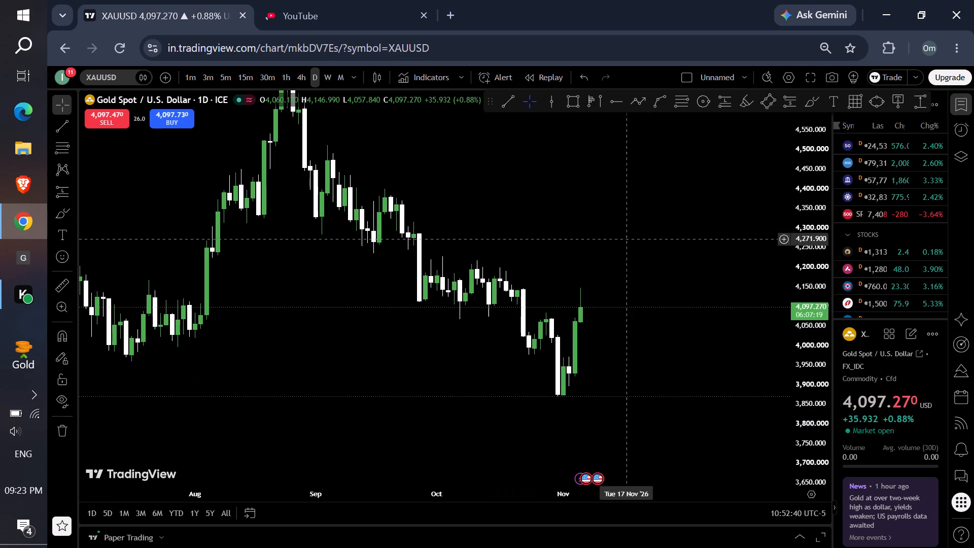
pyautogui.moveTo(589, 238); pyautogui.dragTo(593, 272)
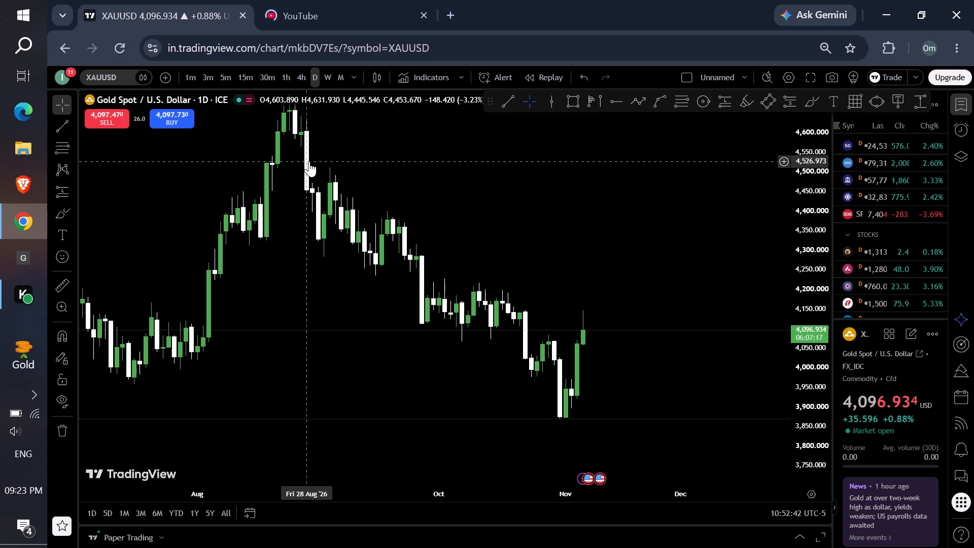
pyautogui.click(502, 104)
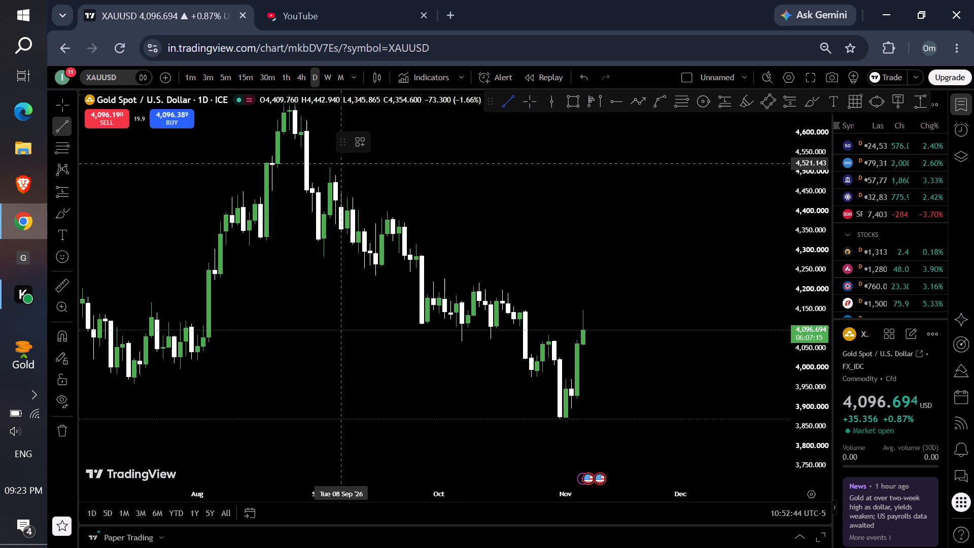
pyautogui.click(301, 146)
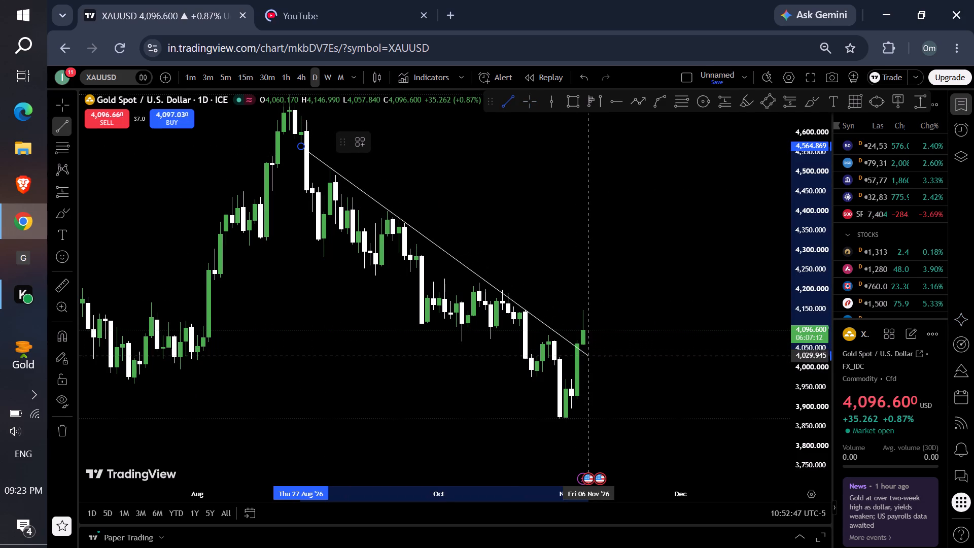
pyautogui.click(594, 363)
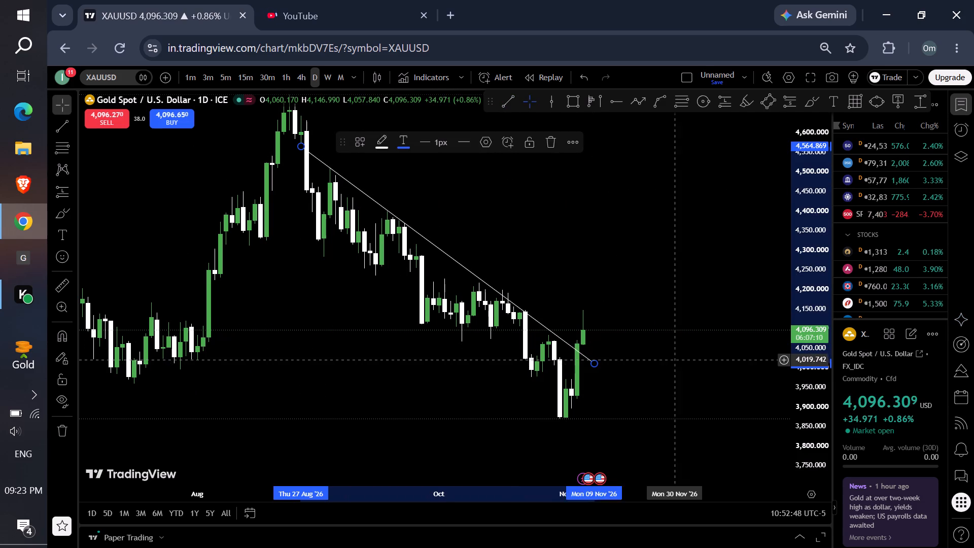
# Draw a rectangle zone on the gold chart from 21 Oct to 10 Nov, spanning about 4,106 to 4,145.
pyautogui.moveTo(674, 360); pyautogui.dragTo(652, 331)
pyautogui.scroll(4, 666, 322)
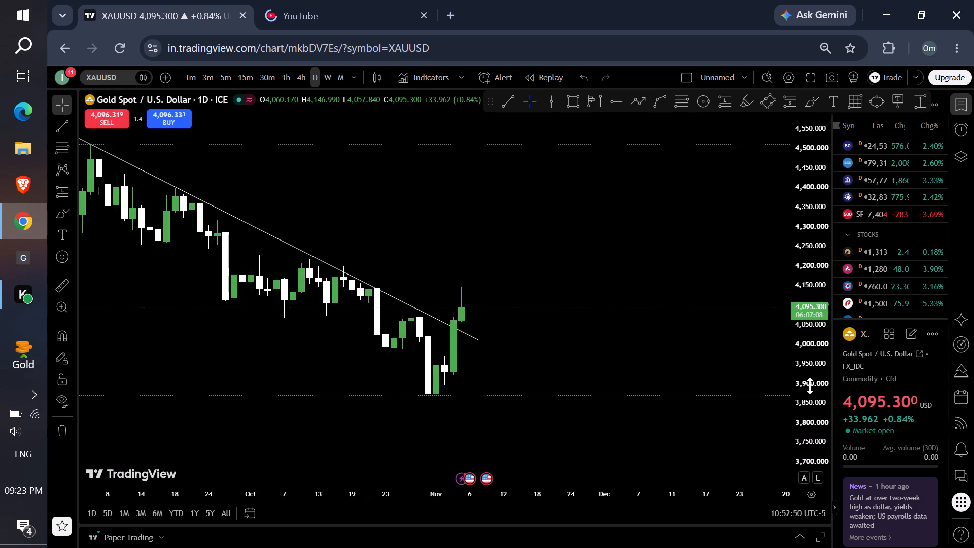
pyautogui.moveTo(815, 395); pyautogui.dragTo(687, 259)
pyautogui.moveTo(645, 279); pyautogui.dragTo(726, 224)
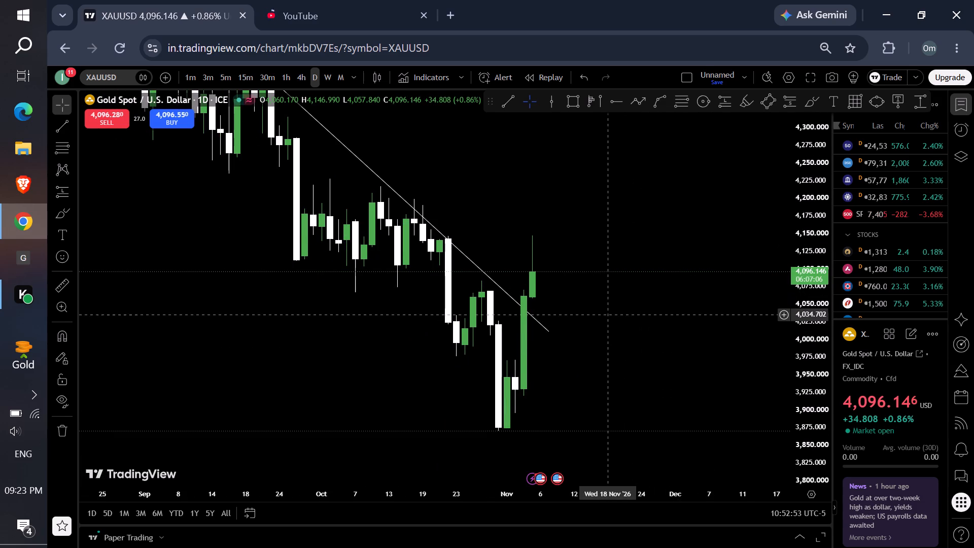
pyautogui.moveTo(608, 315); pyautogui.dragTo(623, 317)
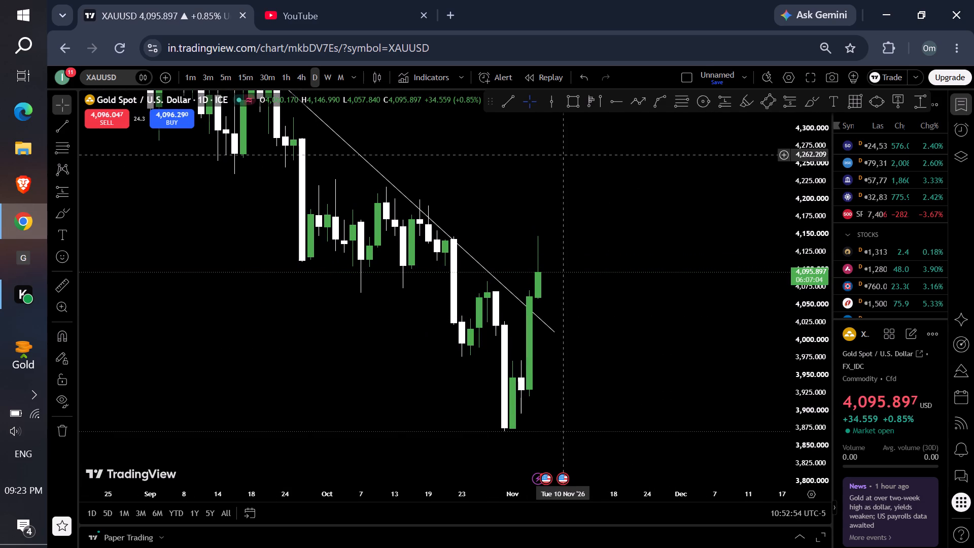
pyautogui.click(576, 97)
pyautogui.click(444, 265)
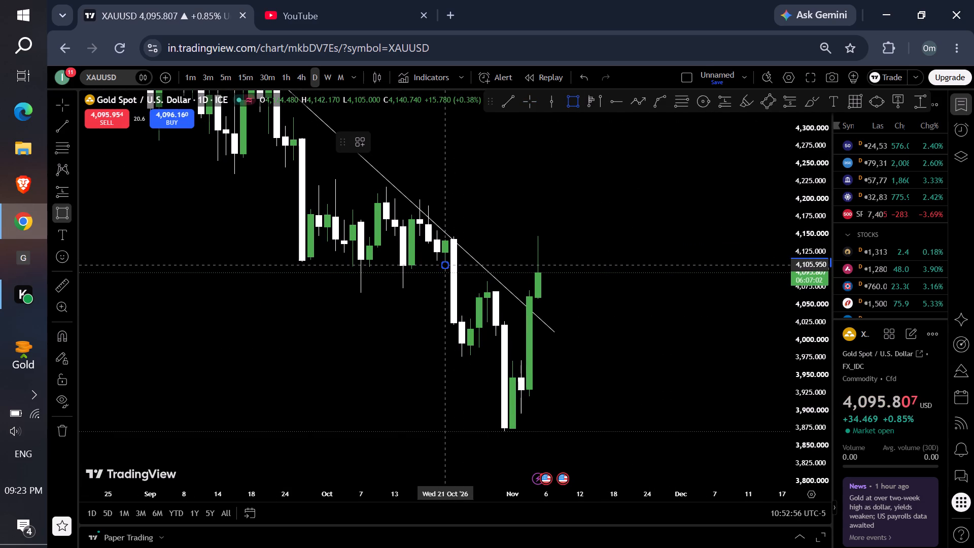
pyautogui.click(564, 236)
pyautogui.click(654, 249)
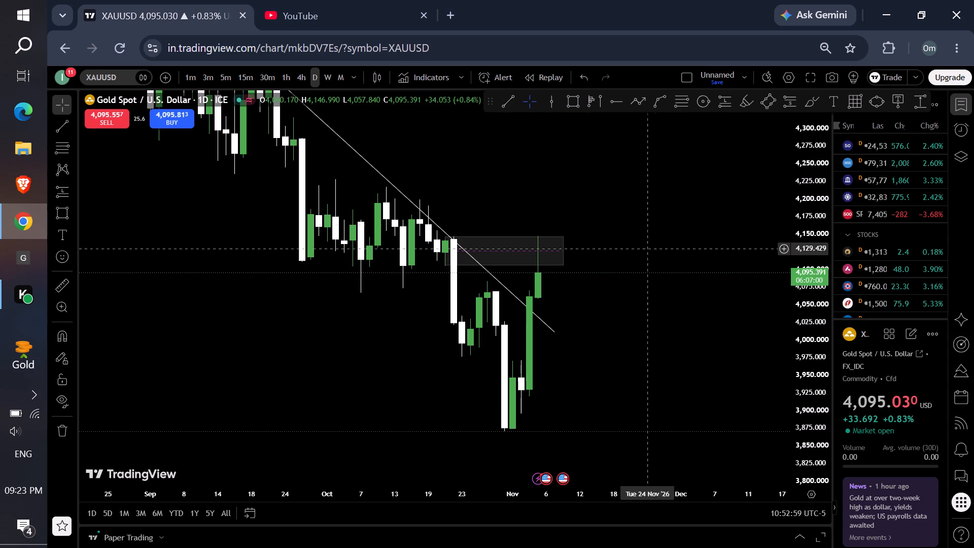
# Load EURUSD from the watchlist and examine its recent daily candles and marked zones.
pyautogui.scroll(-1, 918, 266)
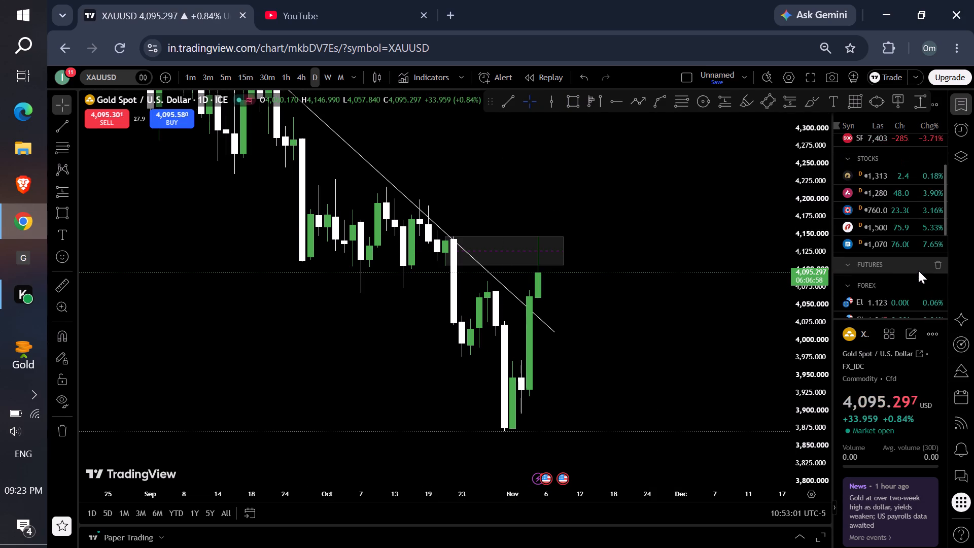
pyautogui.scroll(-1, 917, 273)
pyautogui.click(894, 227)
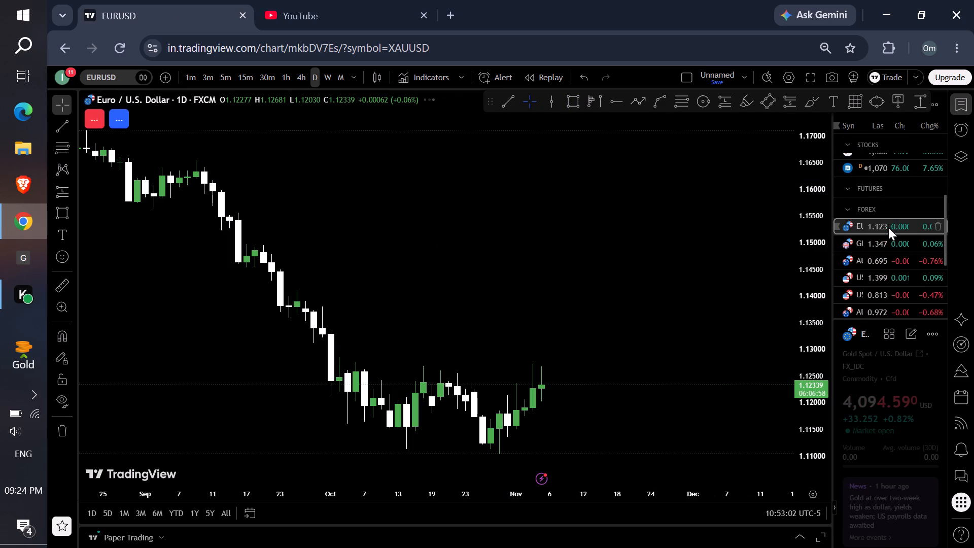
pyautogui.moveTo(693, 307); pyautogui.dragTo(722, 154)
pyautogui.moveTo(817, 399); pyautogui.dragTo(768, 182)
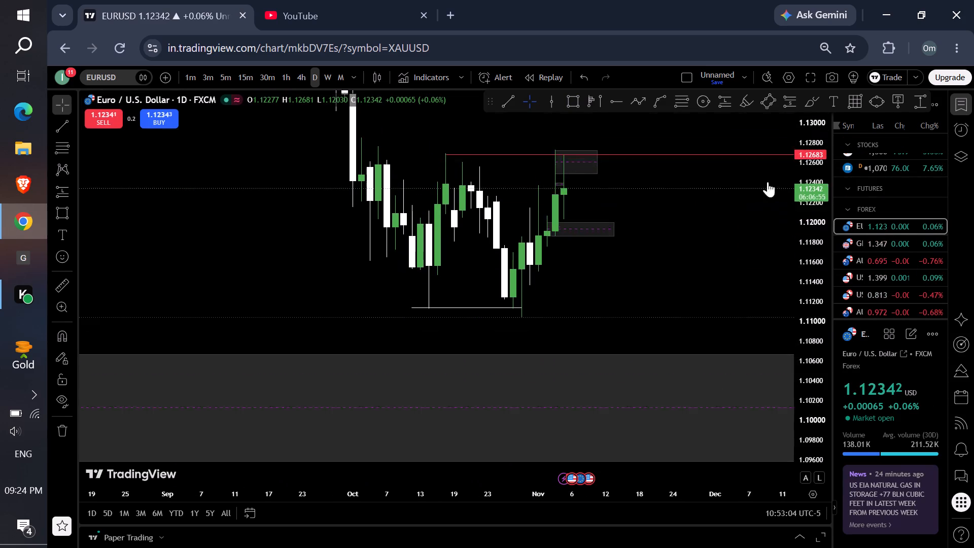
pyautogui.moveTo(768, 182); pyautogui.dragTo(752, 151)
pyautogui.moveTo(705, 184); pyautogui.dragTo(708, 365)
pyautogui.moveTo(816, 412); pyautogui.dragTo(794, 360)
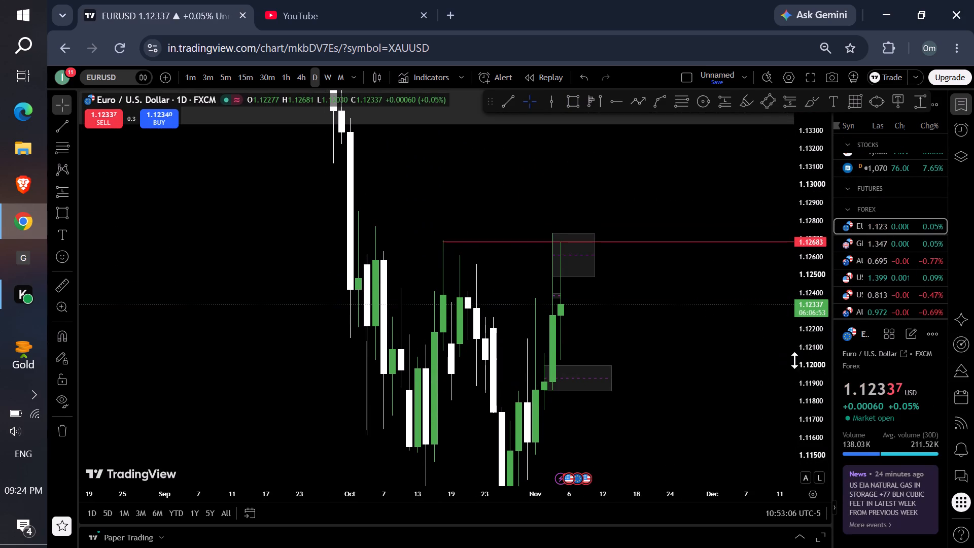
pyautogui.moveTo(794, 360); pyautogui.dragTo(794, 347)
pyautogui.click(754, 324)
# Examine EURUSD price action around the marked zones on the 4-hour and 1-hour timeframes.
pyautogui.click(306, 80)
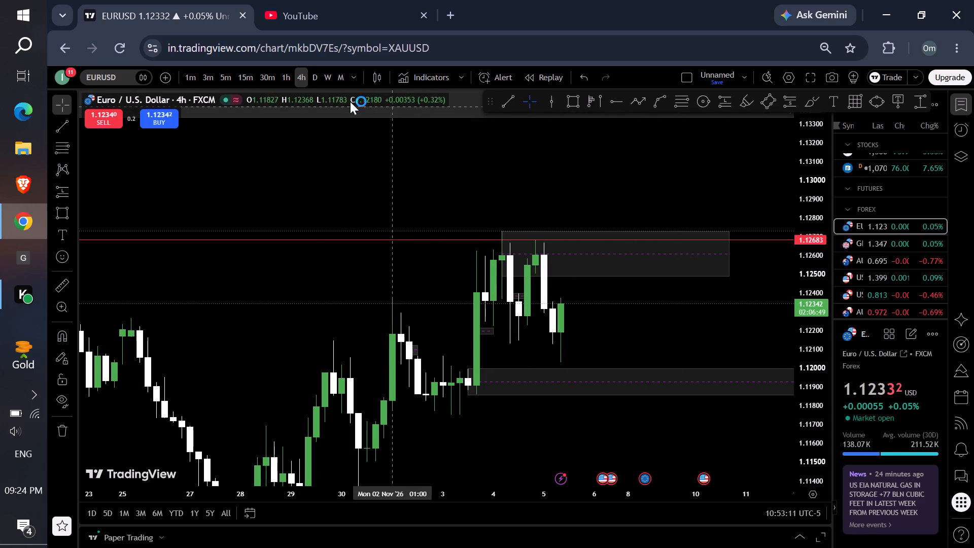
pyautogui.click(289, 80)
pyautogui.scroll(-3, 548, 266)
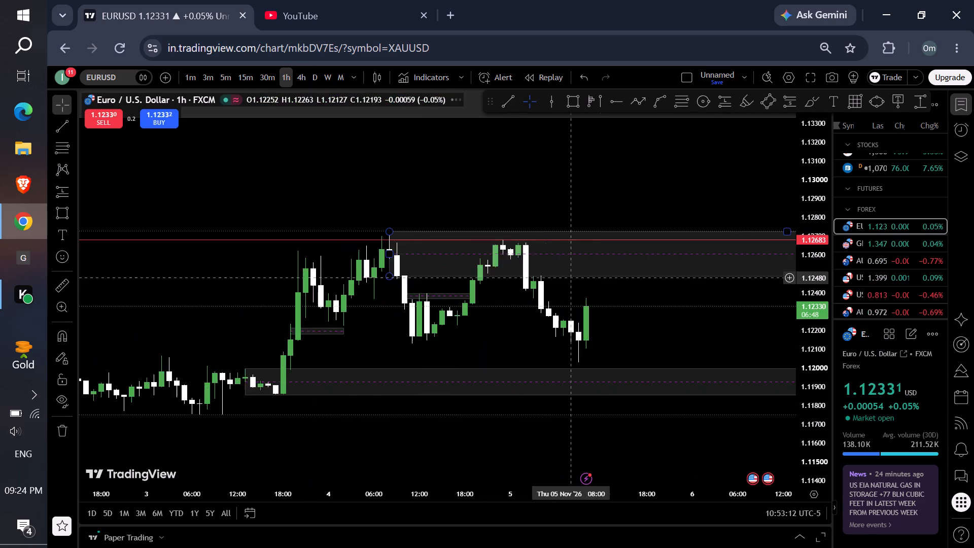
pyautogui.scroll(-1, 581, 282)
pyautogui.scroll(1, 629, 324)
pyautogui.scroll(-1, 631, 325)
pyautogui.scroll(1, 634, 326)
pyautogui.moveTo(819, 403); pyautogui.dragTo(755, 262)
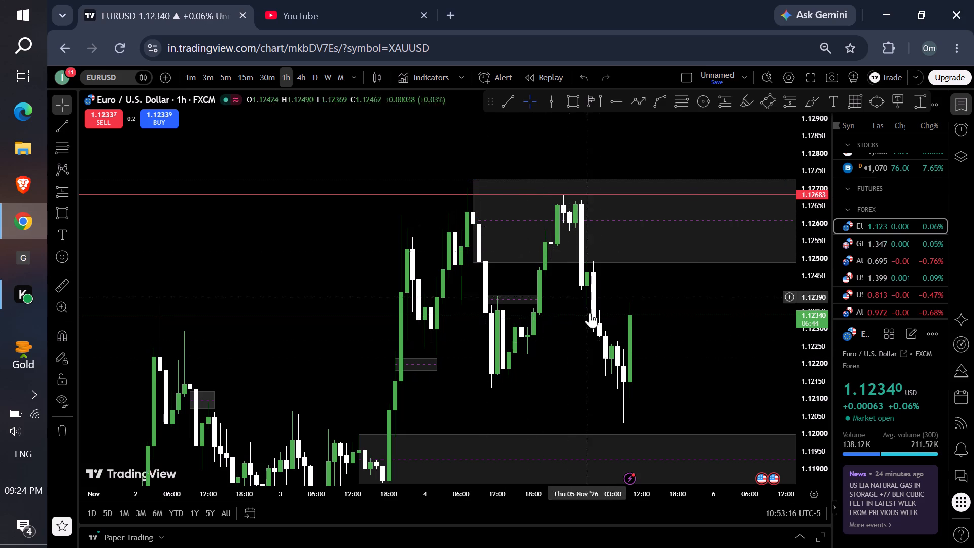
pyautogui.moveTo(708, 401); pyautogui.dragTo(629, 385)
pyautogui.moveTo(689, 369); pyautogui.dragTo(612, 354)
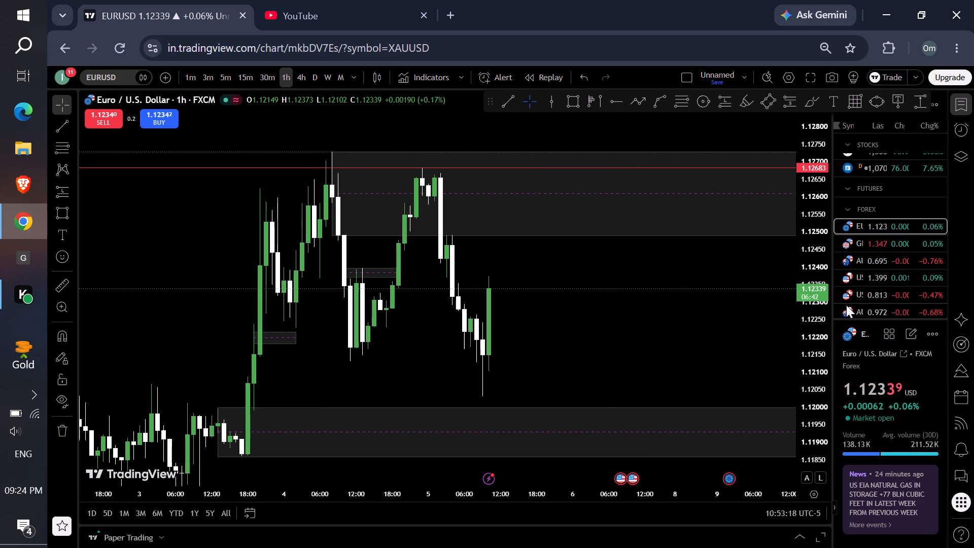
# Load GBPUSD from the watchlist and examine its 1-hour price action around the marked zones.
pyautogui.click(875, 247)
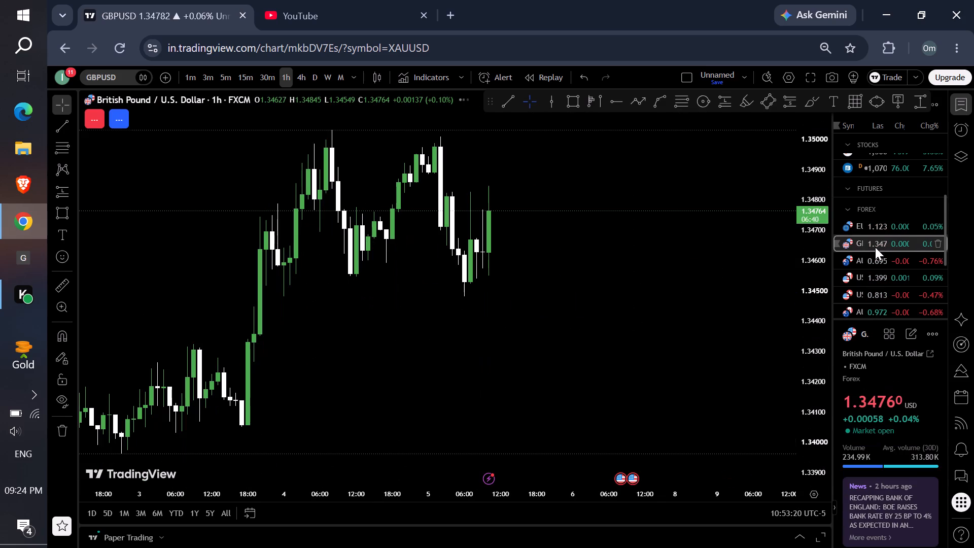
pyautogui.moveTo(679, 271); pyautogui.dragTo(687, 334)
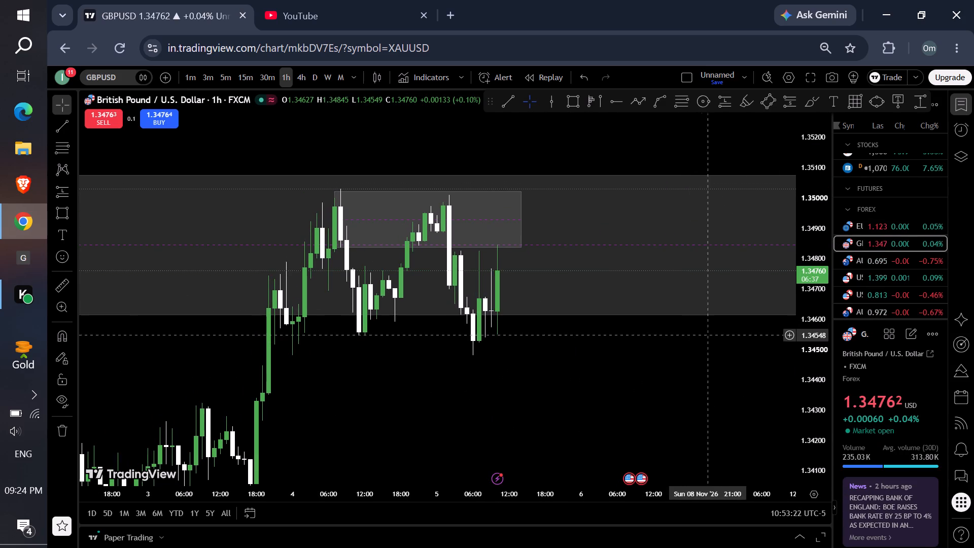
pyautogui.moveTo(827, 385); pyautogui.dragTo(805, 324)
pyautogui.moveTo(646, 388); pyautogui.dragTo(678, 351)
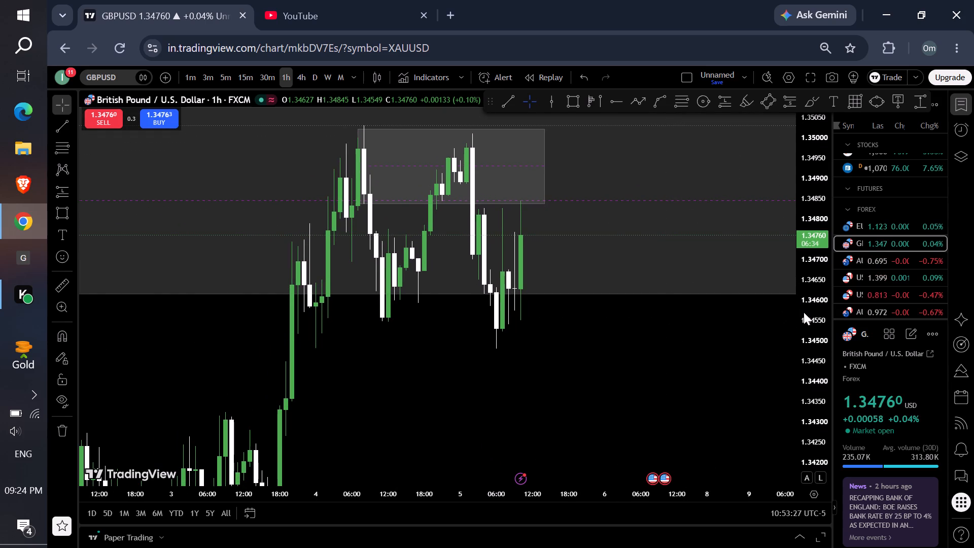
# Switch to YouTube and start the AARZU mix from the home feed.
pyautogui.click(337, 11)
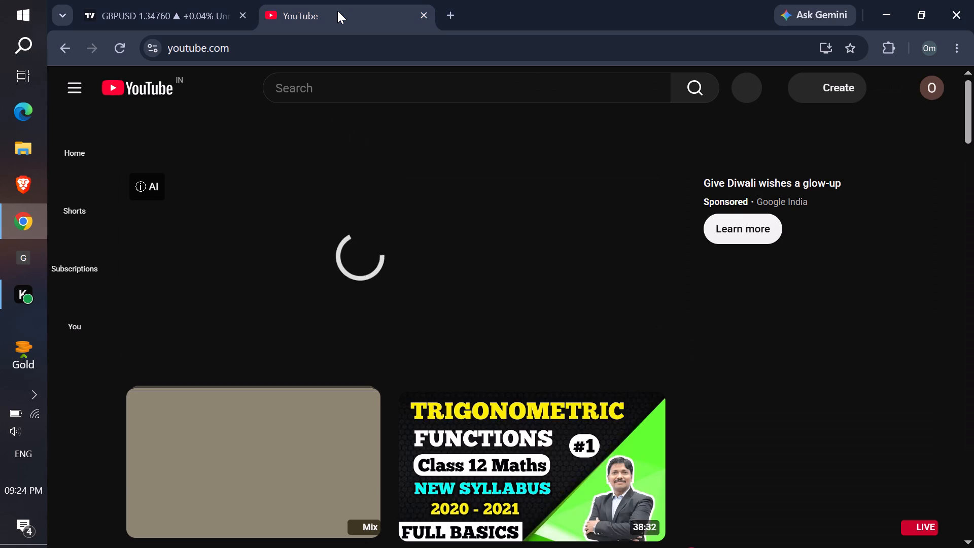
pyautogui.click(325, 432)
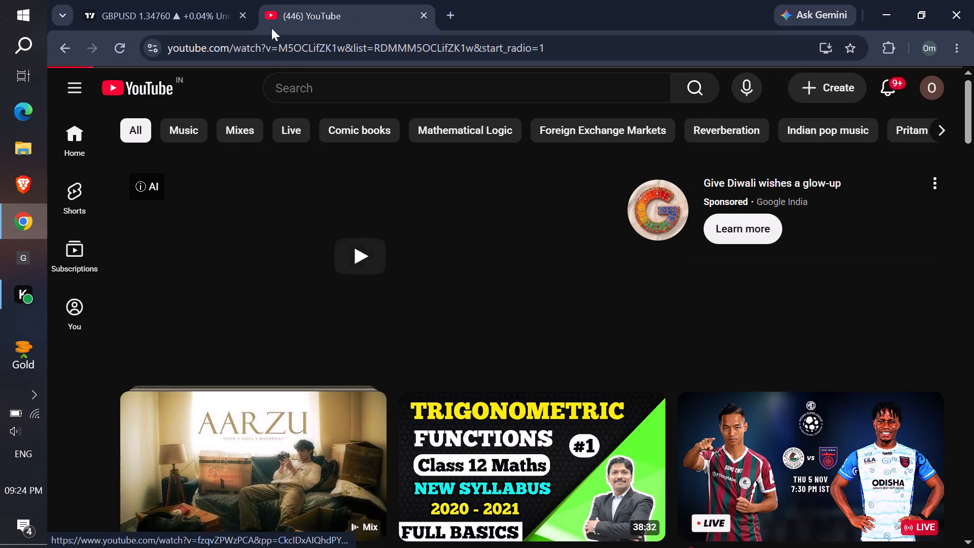
# Return to the TradingView chart, load AUDUSD from the watchlist and dismiss the upgrade ad.
pyautogui.click(197, 17)
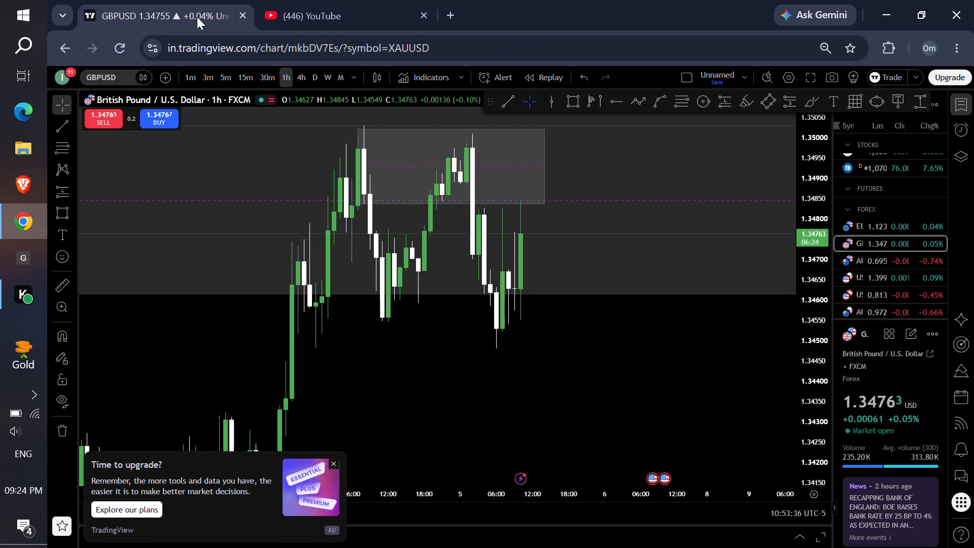
pyautogui.click(918, 263)
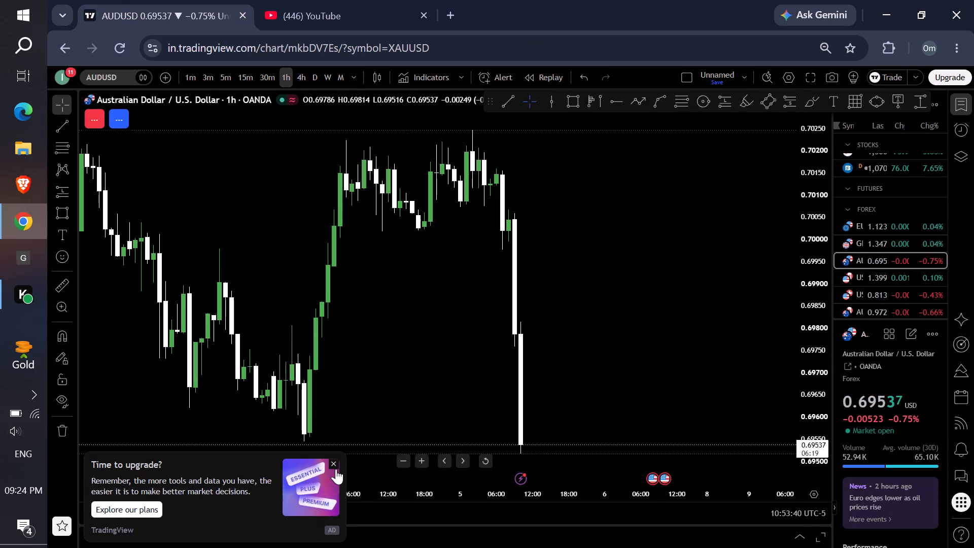
pyautogui.click(332, 461)
# Extend the target of the AUDUSD short position drawing down to 0.69521.
pyautogui.moveTo(809, 233); pyautogui.dragTo(799, 300)
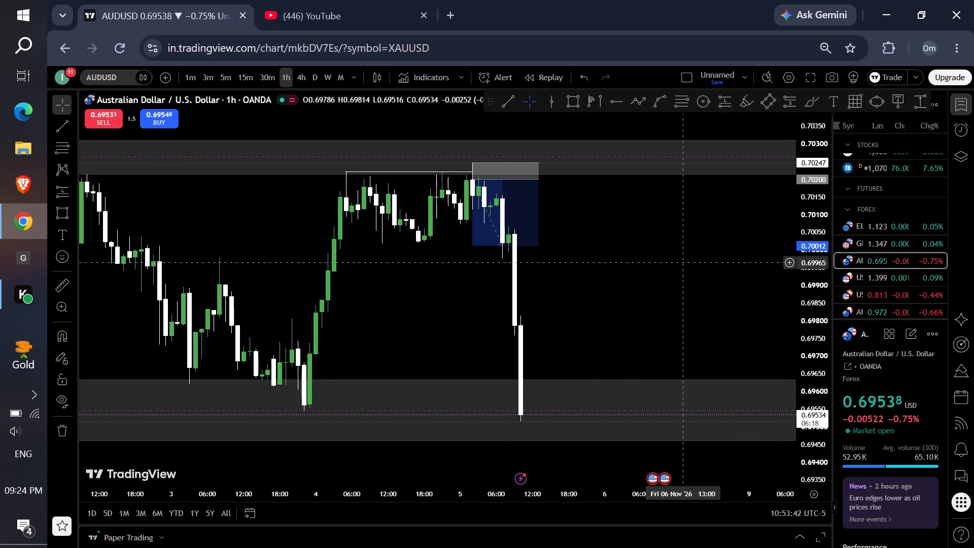
pyautogui.moveTo(471, 247); pyautogui.dragTo(481, 398)
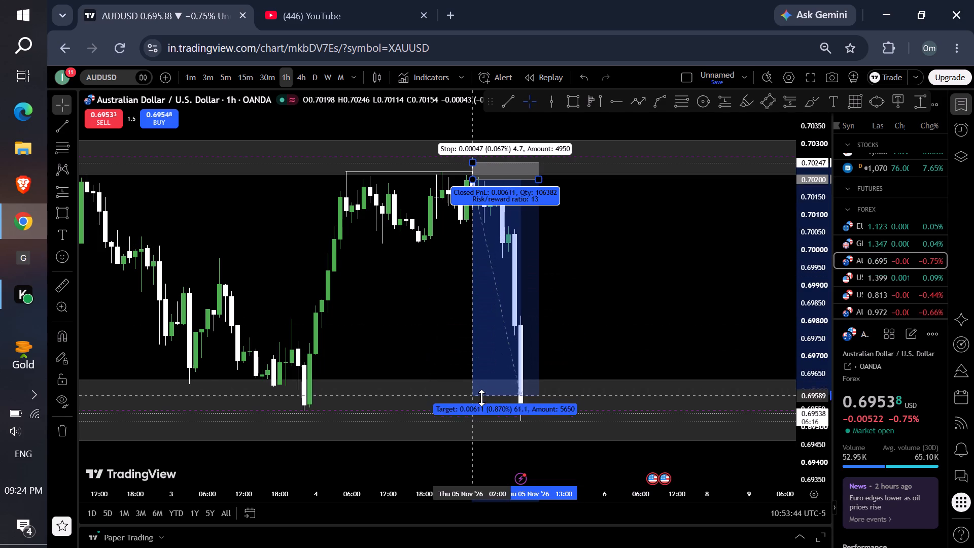
pyautogui.moveTo(481, 398); pyautogui.dragTo(474, 419)
pyautogui.click(654, 238)
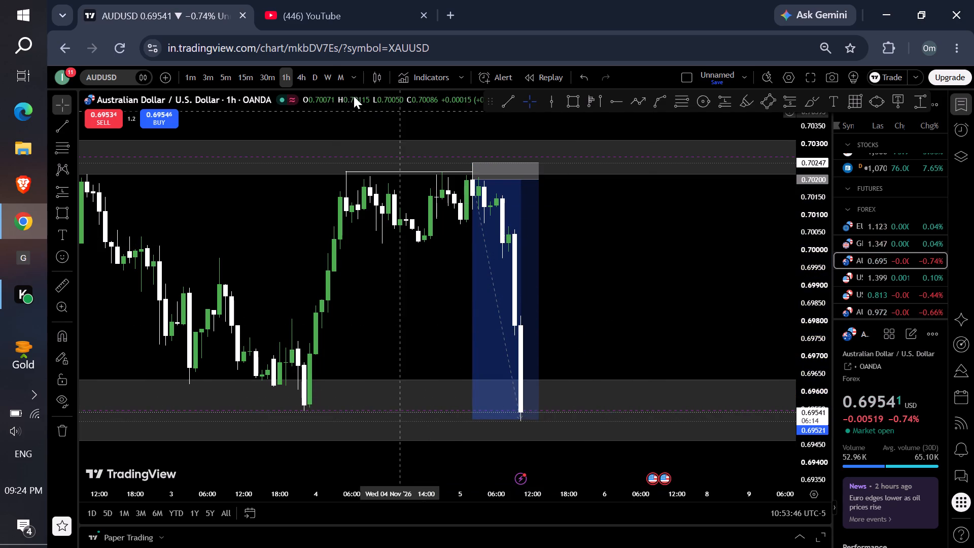
# Switch AUDUSD to the daily timeframe and delete the lower rectangle zone spanning about 0.6946 to 0.6963.
pyautogui.click(311, 74)
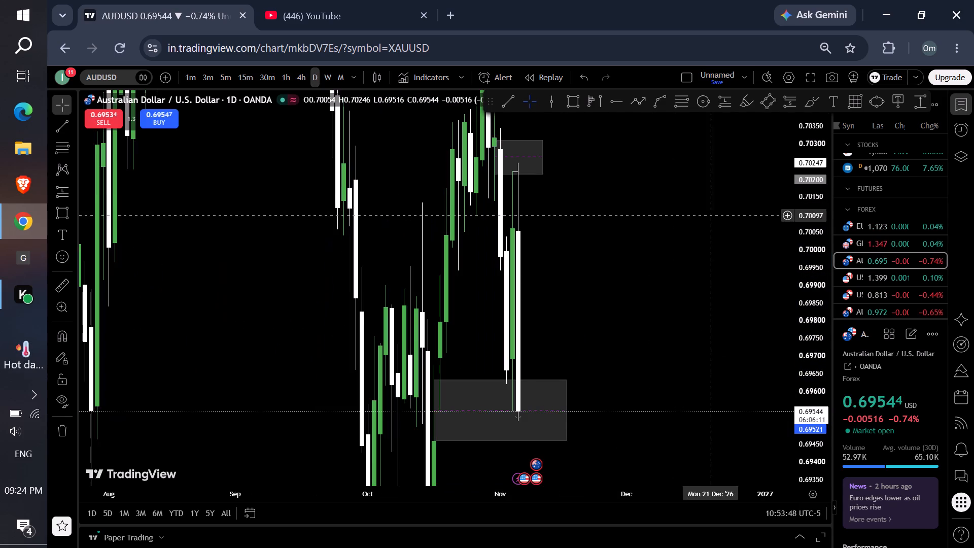
pyautogui.scroll(2, 732, 219)
pyautogui.moveTo(786, 218); pyautogui.dragTo(790, 255)
pyautogui.moveTo(820, 243); pyautogui.dragTo(759, 357)
pyautogui.moveTo(695, 350); pyautogui.dragTo(737, 304)
pyautogui.moveTo(804, 264); pyautogui.dragTo(756, 378)
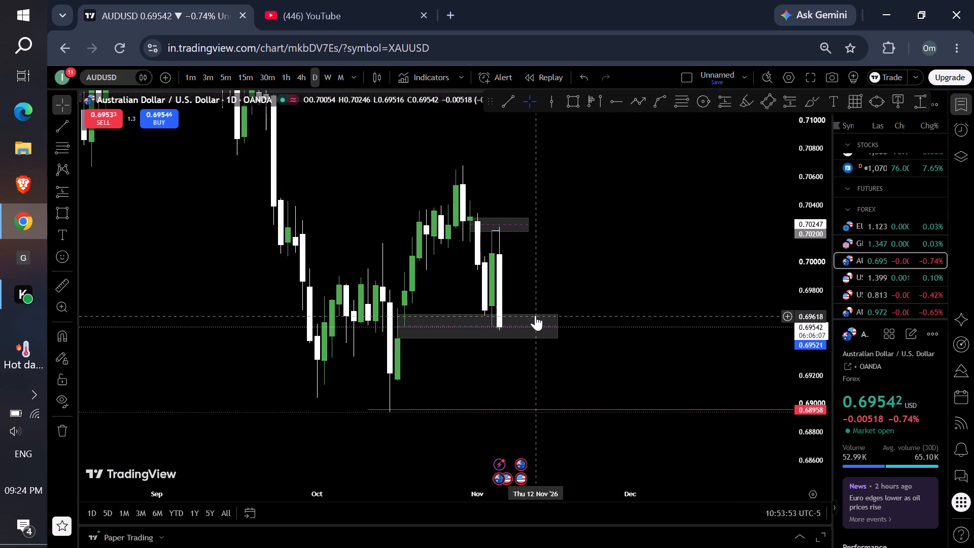
pyautogui.click(556, 316)
pyautogui.click(576, 144)
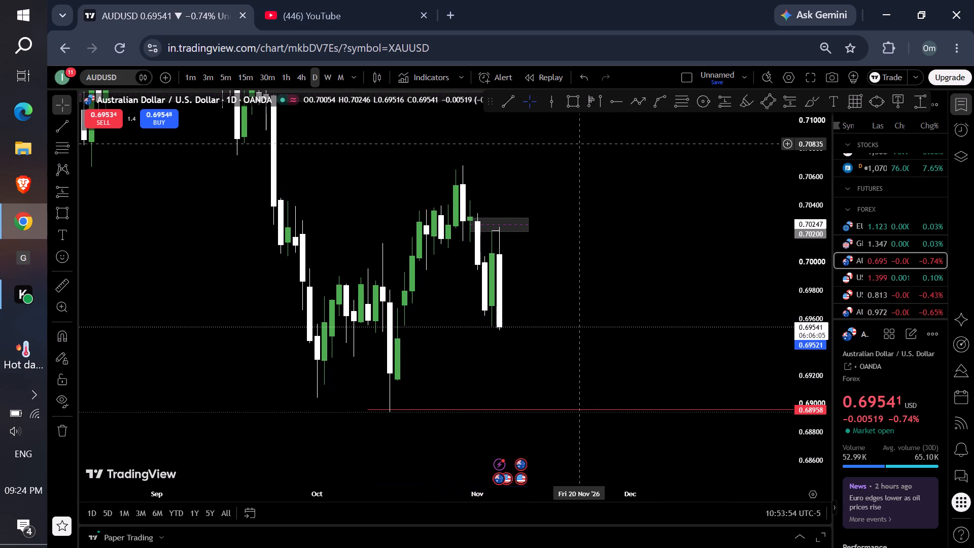
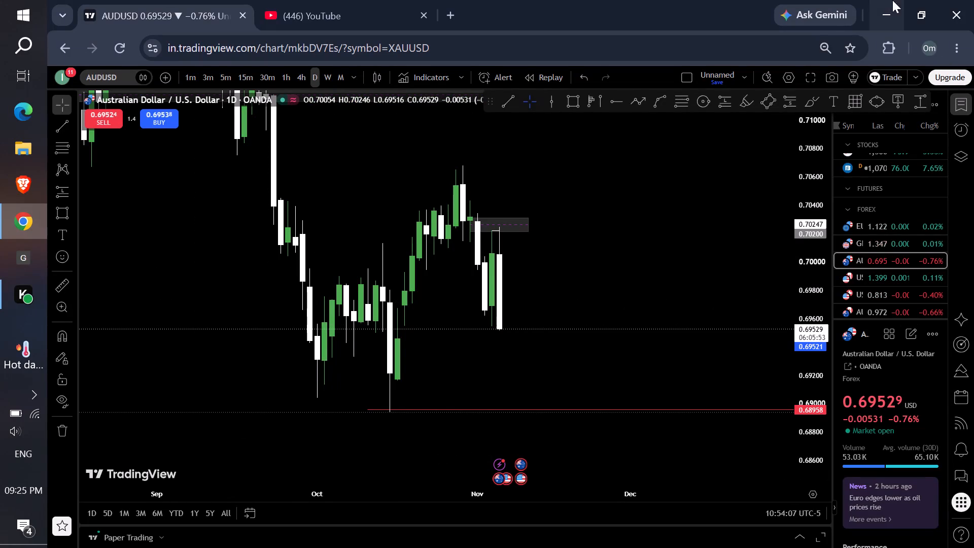
# Look over the GBPUSD and USDCAD daily charts from the watchlist and return to AUDUSD.
pyautogui.moveTo(891, 0); pyautogui.dragTo(858, 120)
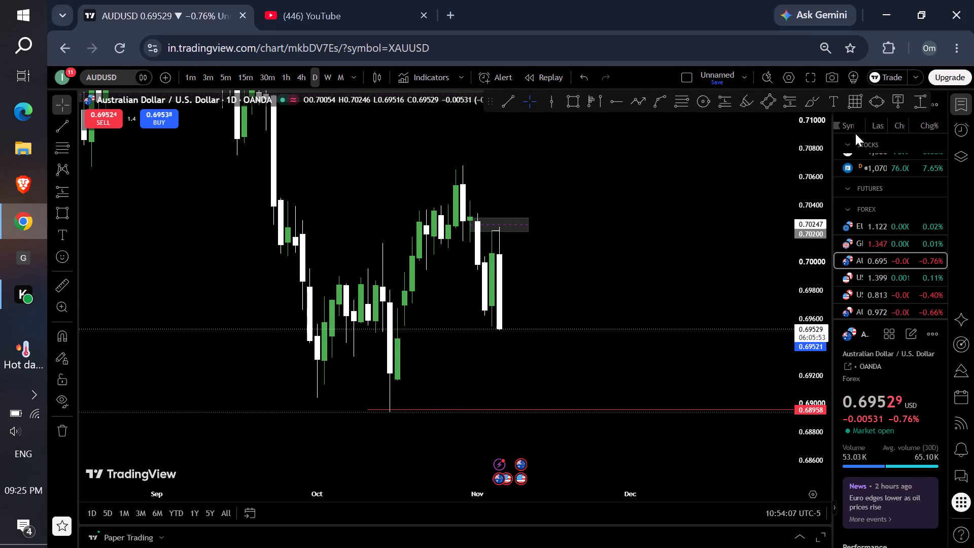
pyautogui.click(873, 275)
pyautogui.click(869, 196)
pyautogui.click(856, 244)
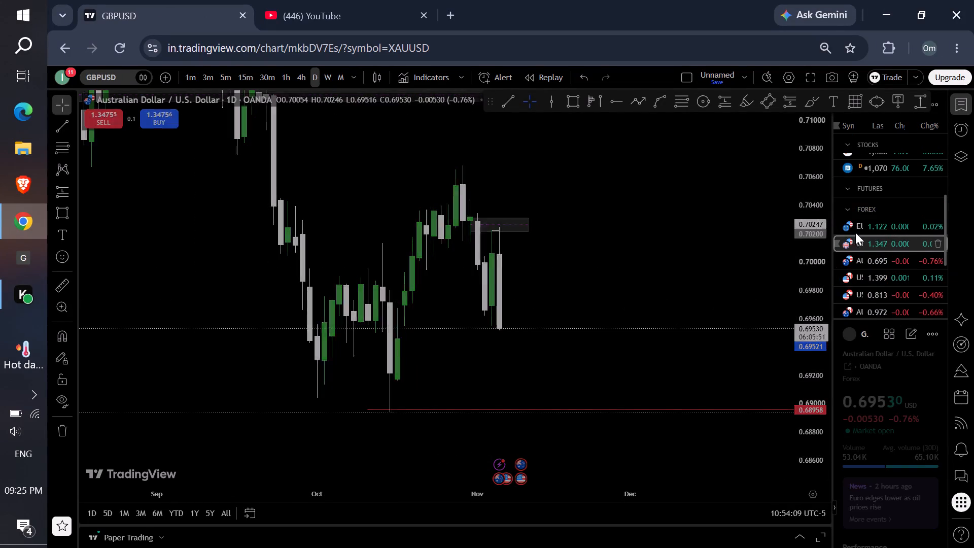
pyautogui.moveTo(854, 197); pyautogui.dragTo(854, 223)
pyautogui.click(854, 277)
pyautogui.click(858, 265)
pyautogui.moveTo(854, 260); pyautogui.dragTo(851, 278)
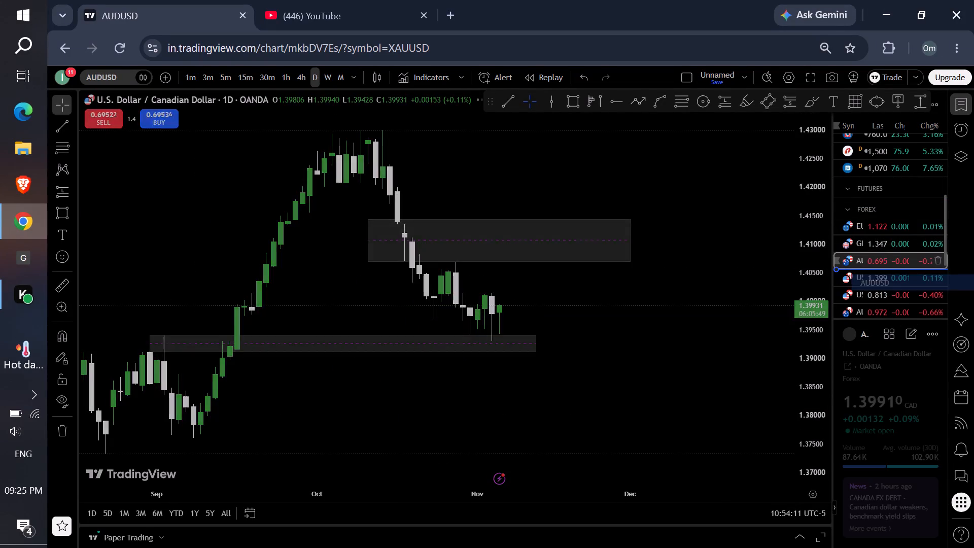
pyautogui.moveTo(851, 278); pyautogui.dragTo(849, 261)
# Examine the AUDUSD daily price action from the latest November candles back to the large grey zone around 0.6730 to 0.6830.
pyautogui.moveTo(841, 216); pyautogui.dragTo(822, 326)
pyautogui.click(710, 284)
pyautogui.moveTo(199, 158); pyautogui.dragTo(263, 0)
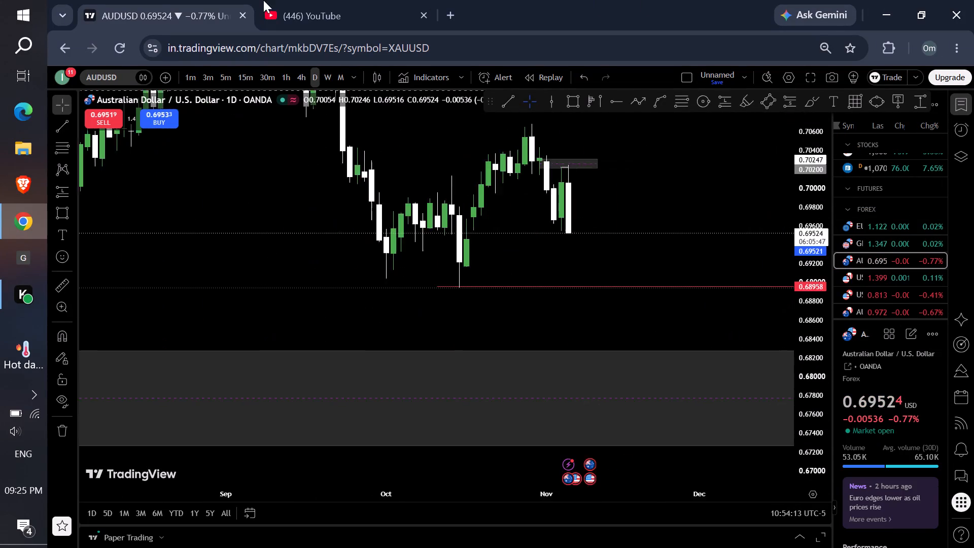
pyautogui.moveTo(263, 0); pyautogui.dragTo(270, 80)
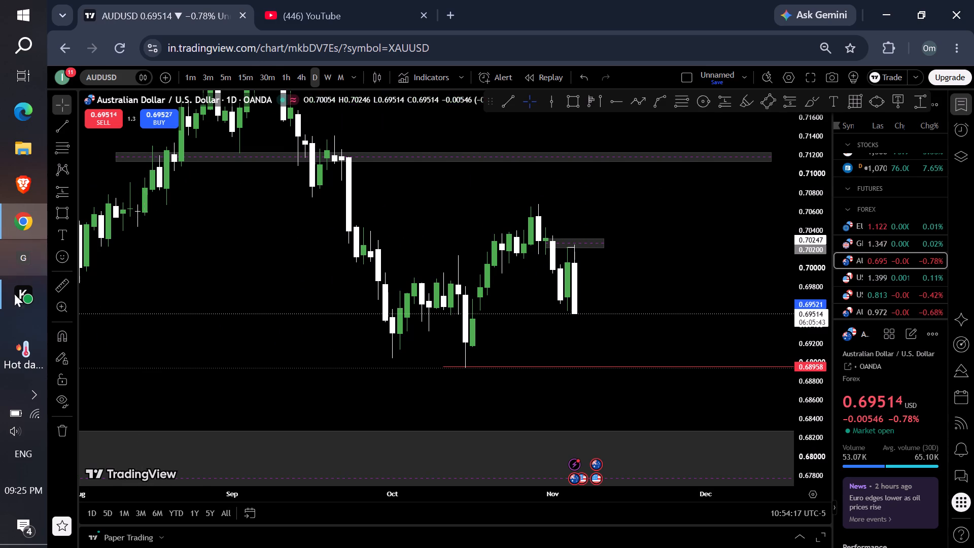
pyautogui.moveTo(382, 318); pyautogui.dragTo(686, 308)
pyautogui.moveTo(565, 314); pyautogui.dragTo(597, 385)
pyautogui.moveTo(495, 309); pyautogui.dragTo(519, 403)
pyautogui.moveTo(539, 374); pyautogui.dragTo(341, 372)
pyautogui.moveTo(496, 333); pyautogui.dragTo(435, 341)
pyautogui.moveTo(529, 329); pyautogui.dragTo(280, 342)
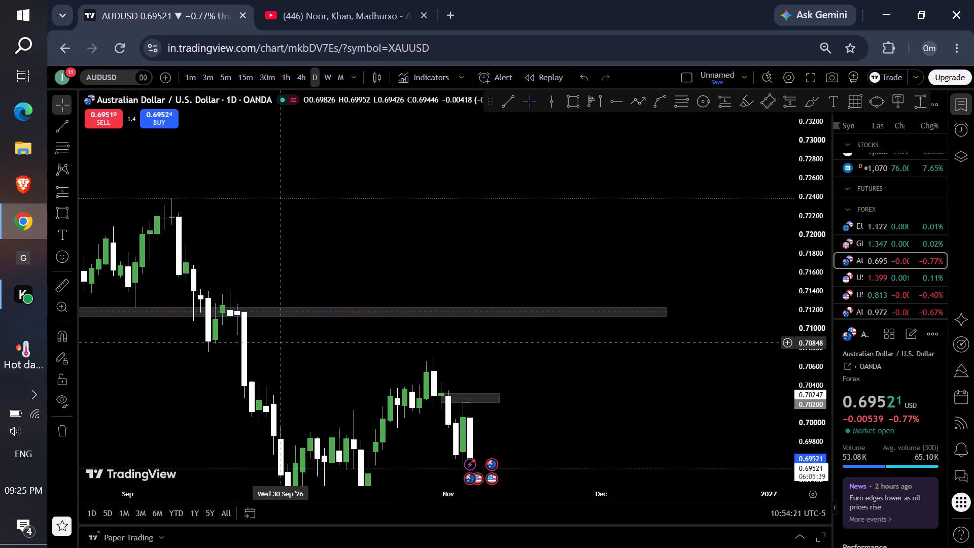
pyautogui.moveTo(373, 370); pyautogui.dragTo(544, 298)
pyautogui.moveTo(214, 375); pyautogui.dragTo(416, 270)
pyautogui.moveTo(274, 327); pyautogui.dragTo(556, 310)
pyautogui.moveTo(242, 319); pyautogui.dragTo(259, 319)
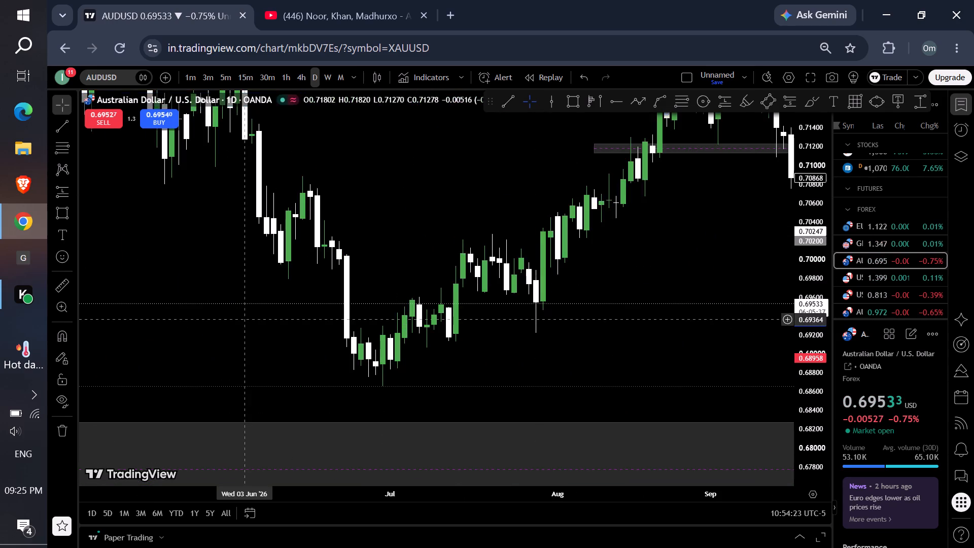
pyautogui.moveTo(259, 319); pyautogui.dragTo(579, 315)
pyautogui.moveTo(317, 311); pyautogui.dragTo(515, 327)
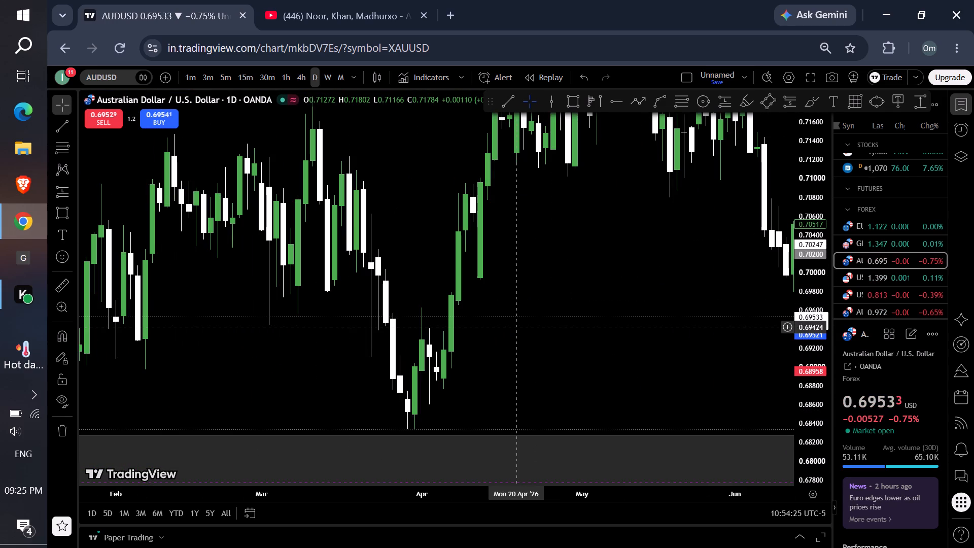
pyautogui.moveTo(515, 327); pyautogui.dragTo(606, 309)
pyautogui.moveTo(337, 323); pyautogui.dragTo(531, 319)
pyautogui.moveTo(347, 325); pyautogui.dragTo(565, 314)
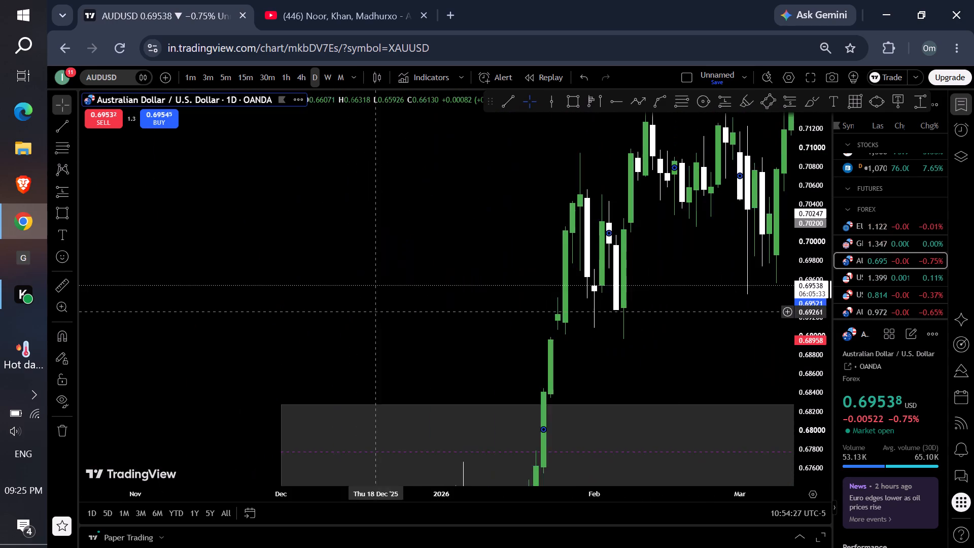
pyautogui.moveTo(377, 311); pyautogui.dragTo(513, 193)
pyautogui.moveTo(540, 312); pyautogui.dragTo(507, 225)
pyautogui.moveTo(564, 298); pyautogui.dragTo(547, 226)
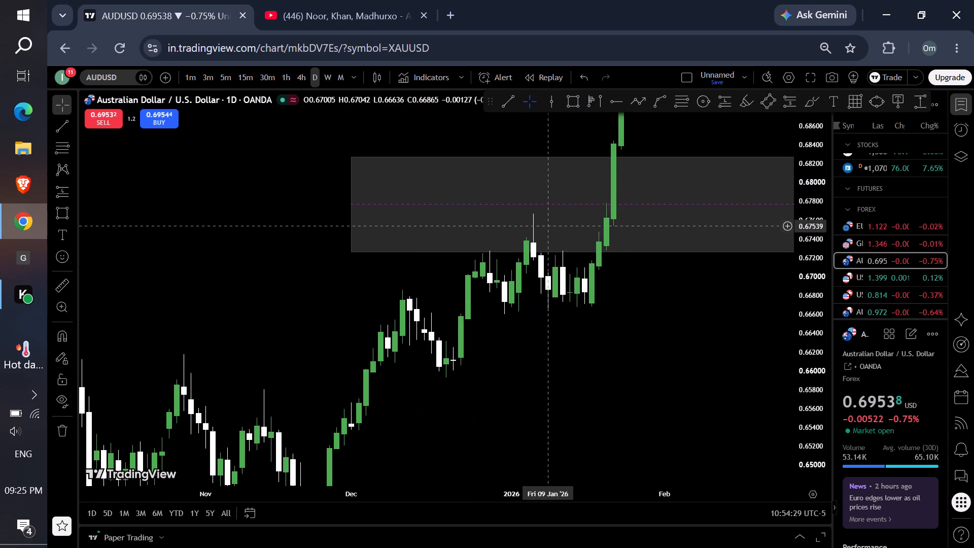
pyautogui.moveTo(547, 226); pyautogui.dragTo(387, 378)
pyautogui.moveTo(504, 392); pyautogui.dragTo(343, 382)
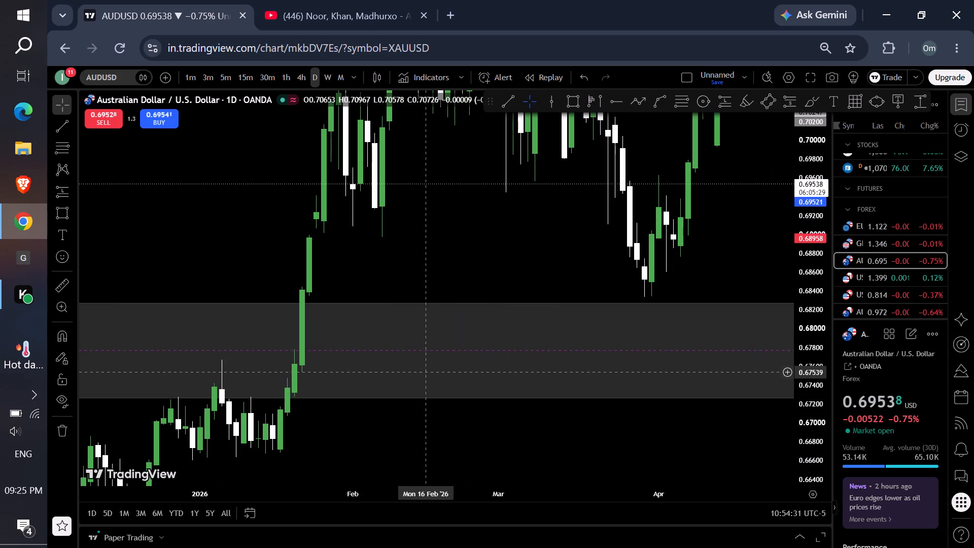
# Draw a small rectangle over the rising candles of 16 to 27 January 2026 and shift it down to about 0.6742 to 0.6751.
pyautogui.moveTo(317, 416); pyautogui.dragTo(322, 387)
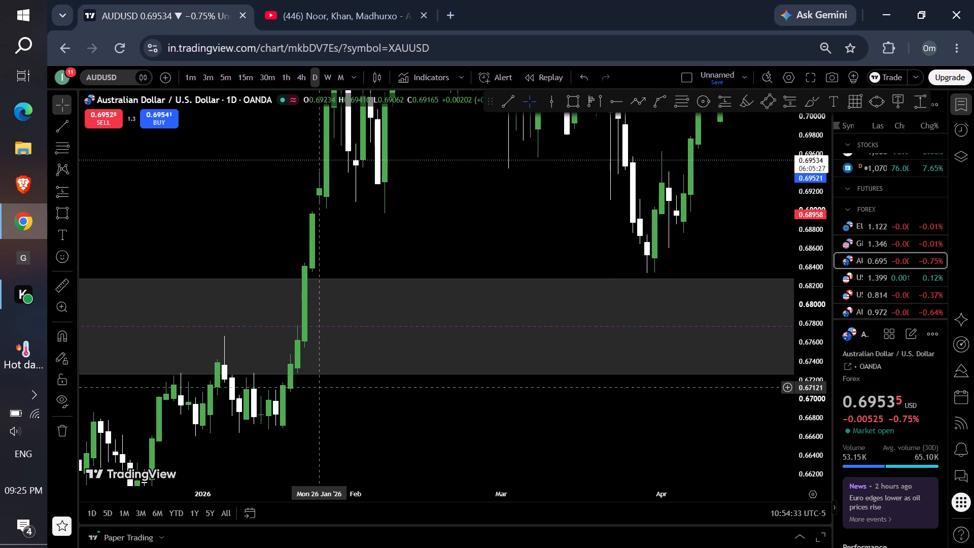
pyautogui.moveTo(315, 382); pyautogui.dragTo(315, 353)
pyautogui.moveTo(285, 328); pyautogui.dragTo(293, 327)
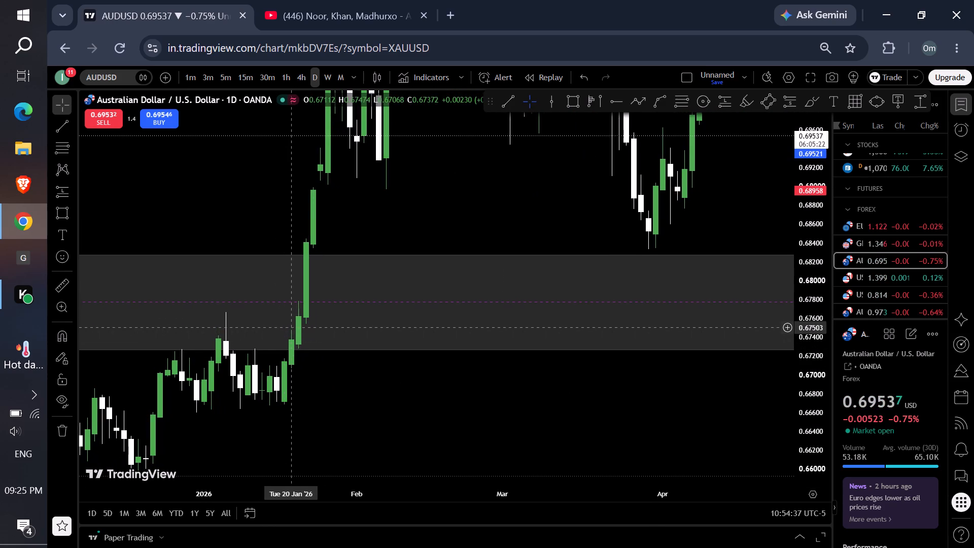
pyautogui.moveTo(293, 327); pyautogui.dragTo(311, 330)
pyautogui.click(569, 106)
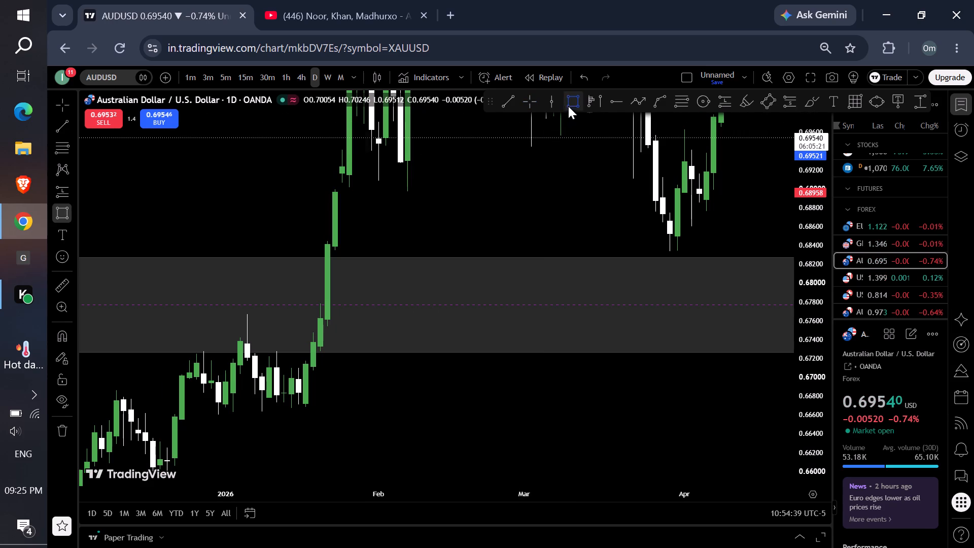
pyautogui.moveTo(299, 322); pyautogui.dragTo(338, 327)
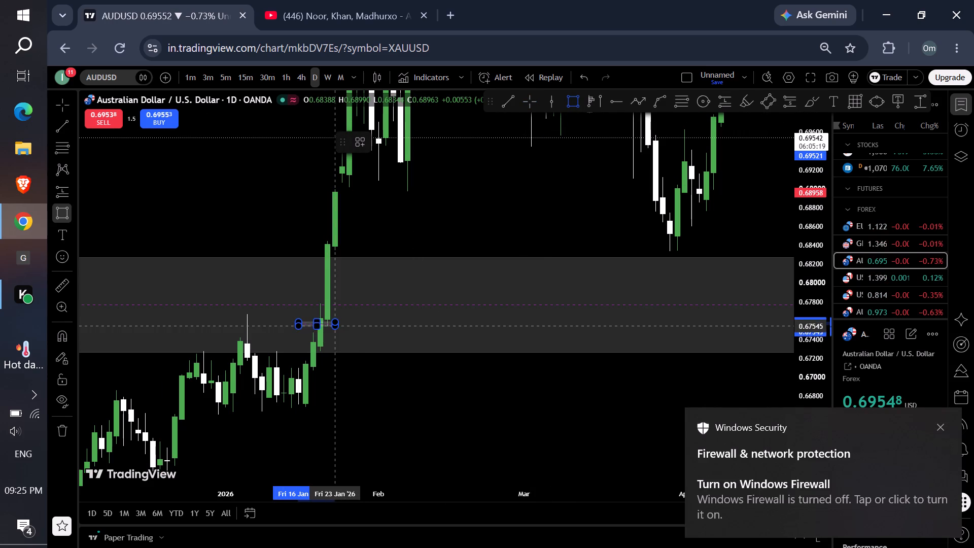
pyautogui.moveTo(338, 327); pyautogui.dragTo(346, 327)
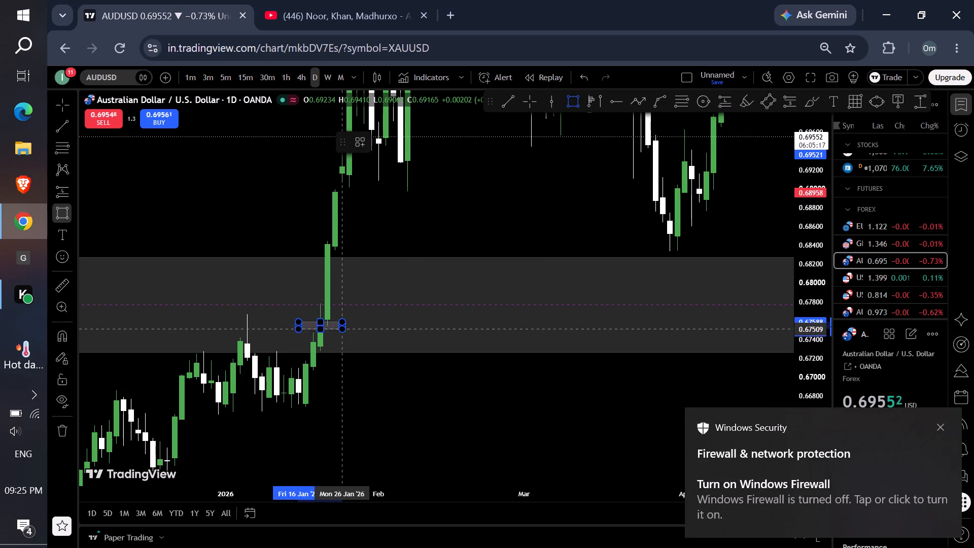
pyautogui.click(350, 330)
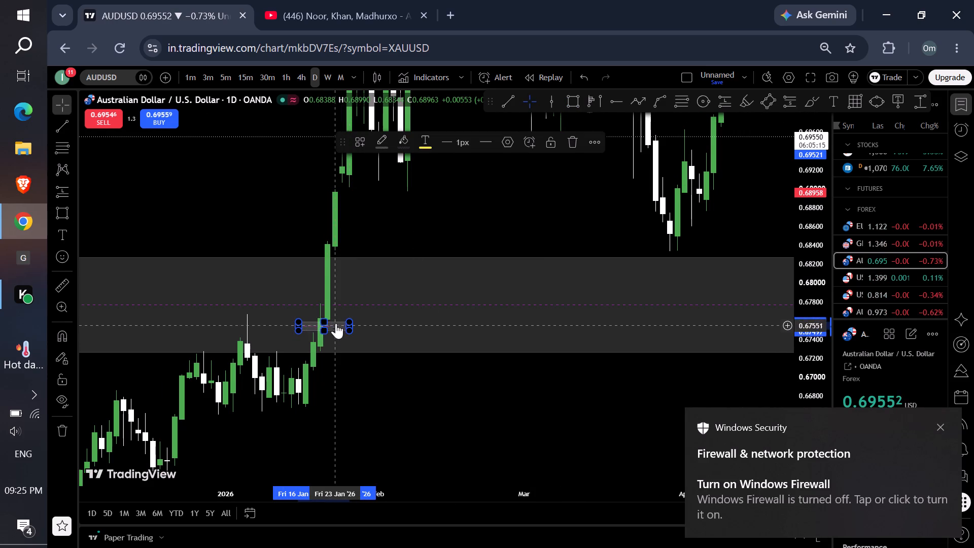
pyautogui.moveTo(336, 323); pyautogui.dragTo(335, 330)
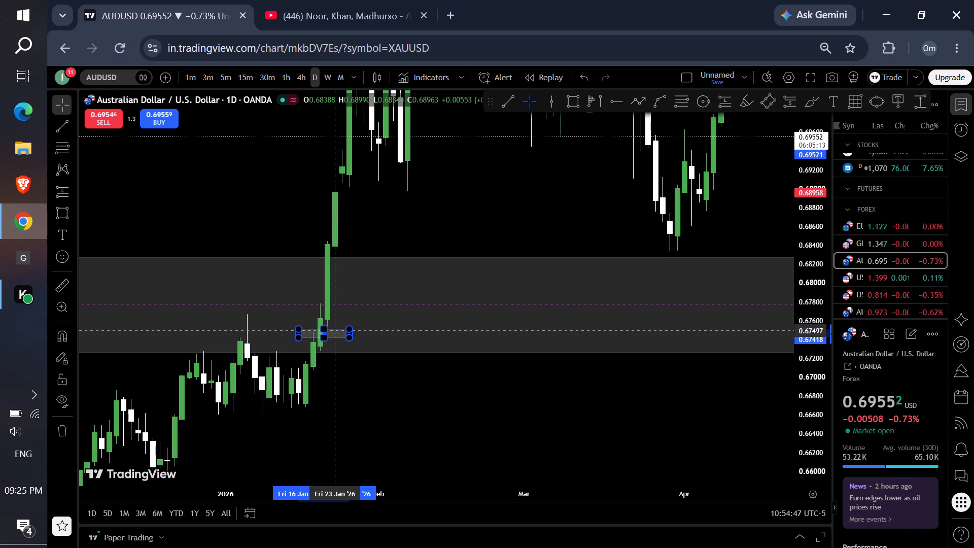
pyautogui.moveTo(335, 330); pyautogui.dragTo(335, 330)
# Examine the wider AUDUSD daily structure from the small January 2026 rectangle forward to the latest November candles.
pyautogui.scroll(-1, 346, 378)
pyautogui.scroll(1, 346, 378)
pyautogui.scroll(-3, 346, 378)
pyautogui.scroll(1, 346, 378)
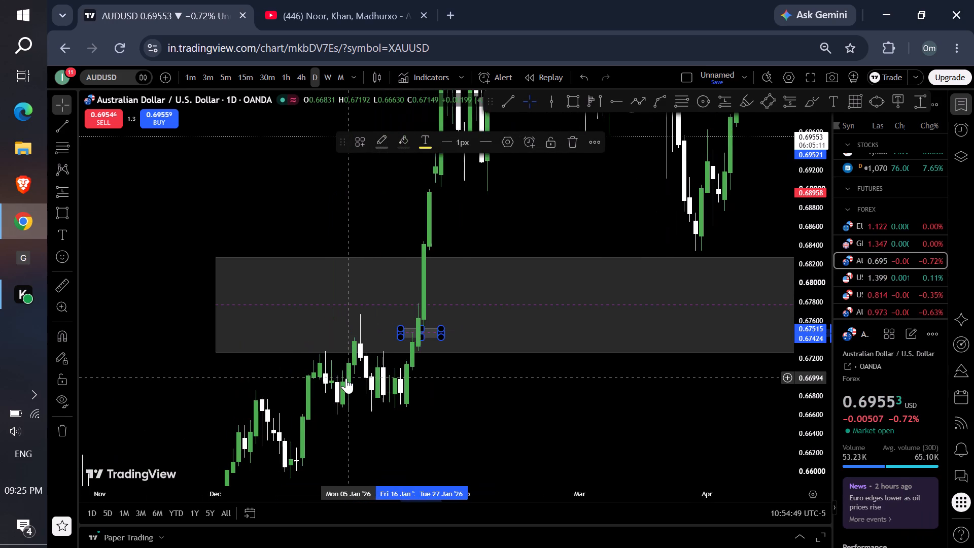
pyautogui.scroll(-1, 346, 378)
pyautogui.scroll(1, 346, 378)
pyautogui.scroll(-1, 346, 378)
pyautogui.scroll(1, 346, 378)
pyautogui.scroll(-1, 346, 378)
pyautogui.scroll(1, 346, 378)
pyautogui.scroll(-3, 346, 378)
pyautogui.scroll(1, 346, 378)
pyautogui.scroll(-1, 346, 378)
pyautogui.scroll(1, 346, 378)
pyautogui.scroll(-1, 346, 378)
pyautogui.scroll(1, 346, 378)
pyautogui.scroll(-1, 346, 378)
pyautogui.scroll(1, 346, 378)
pyautogui.scroll(-1, 346, 378)
pyautogui.scroll(1, 388, 383)
pyautogui.scroll(-1, 388, 383)
pyautogui.scroll(1, 388, 383)
pyautogui.scroll(-2, 388, 383)
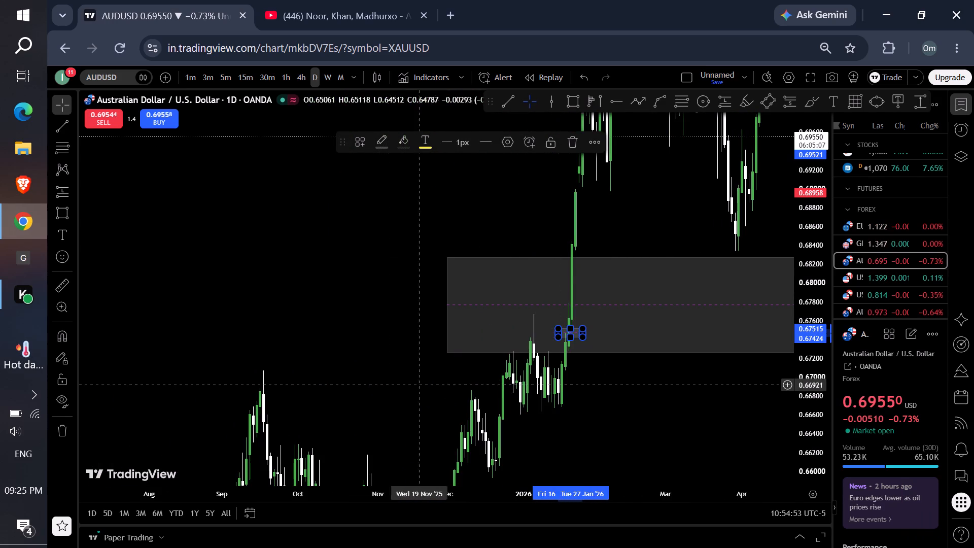
pyautogui.moveTo(594, 394); pyautogui.dragTo(440, 380)
pyautogui.moveTo(499, 368); pyautogui.dragTo(414, 437)
pyautogui.moveTo(479, 328); pyautogui.dragTo(400, 432)
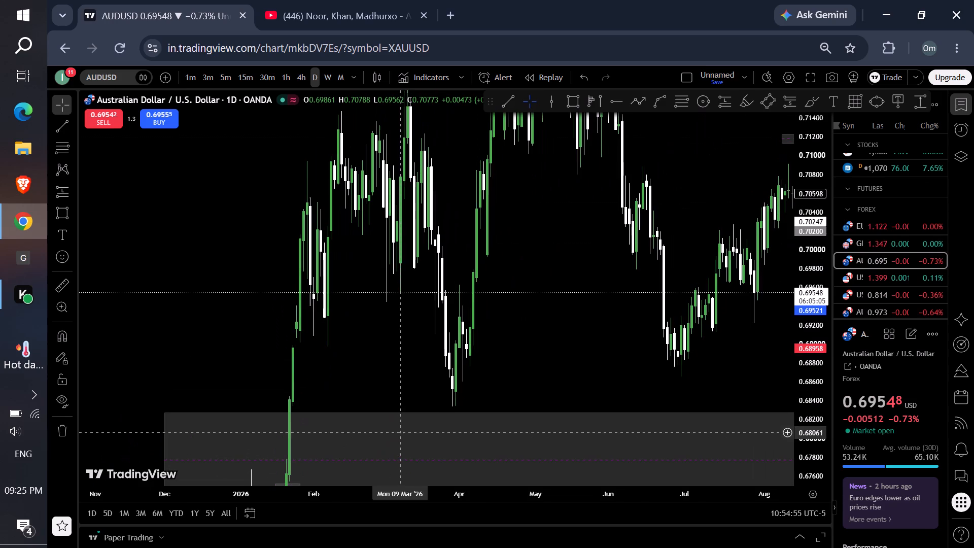
pyautogui.moveTo(441, 367); pyautogui.dragTo(403, 421)
pyautogui.moveTo(520, 382); pyautogui.dragTo(389, 390)
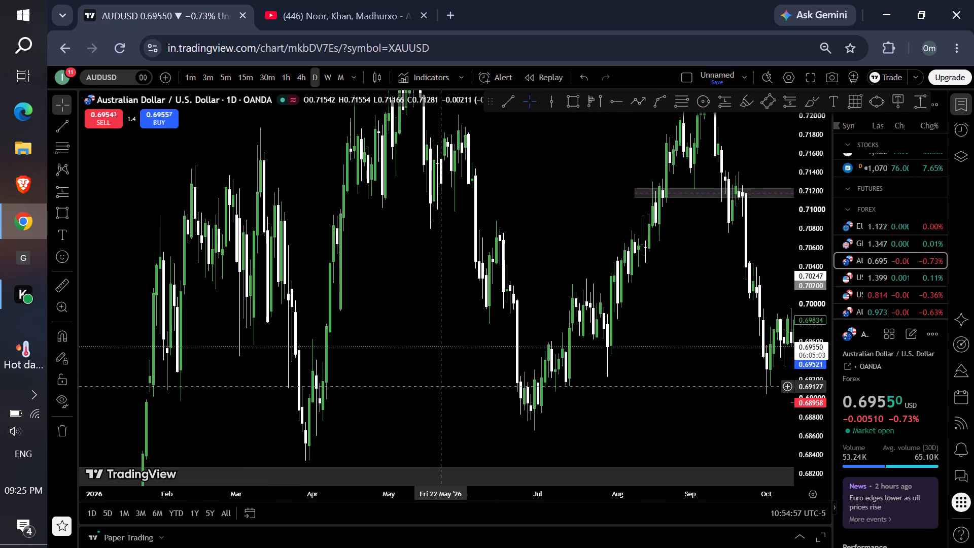
pyautogui.moveTo(545, 384); pyautogui.dragTo(461, 384)
pyautogui.moveTo(527, 366); pyautogui.dragTo(478, 368)
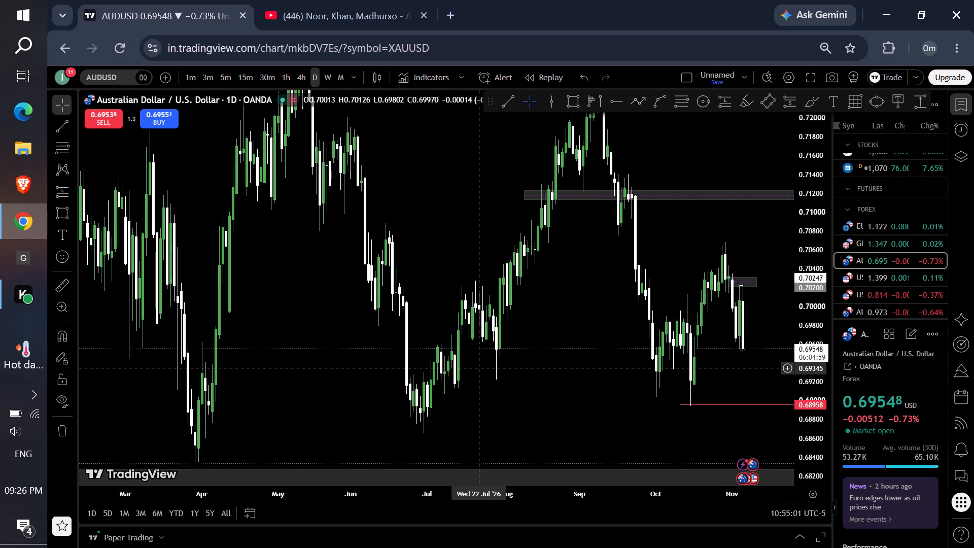
pyautogui.moveTo(527, 359); pyautogui.dragTo(353, 415)
pyautogui.moveTo(383, 405); pyautogui.dragTo(531, 369)
pyautogui.moveTo(446, 390); pyautogui.dragTo(445, 390)
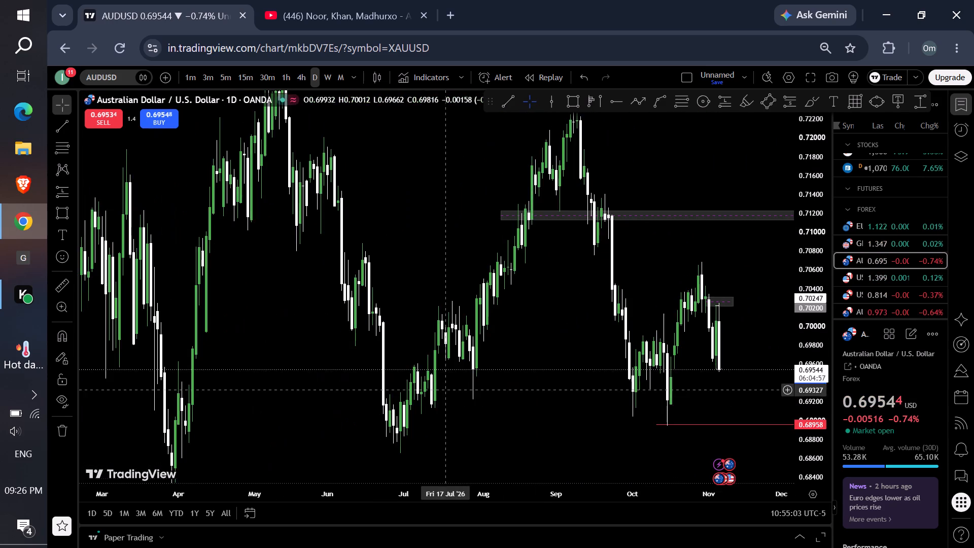
pyautogui.moveTo(445, 390); pyautogui.dragTo(515, 361)
pyautogui.moveTo(515, 361); pyautogui.dragTo(541, 345)
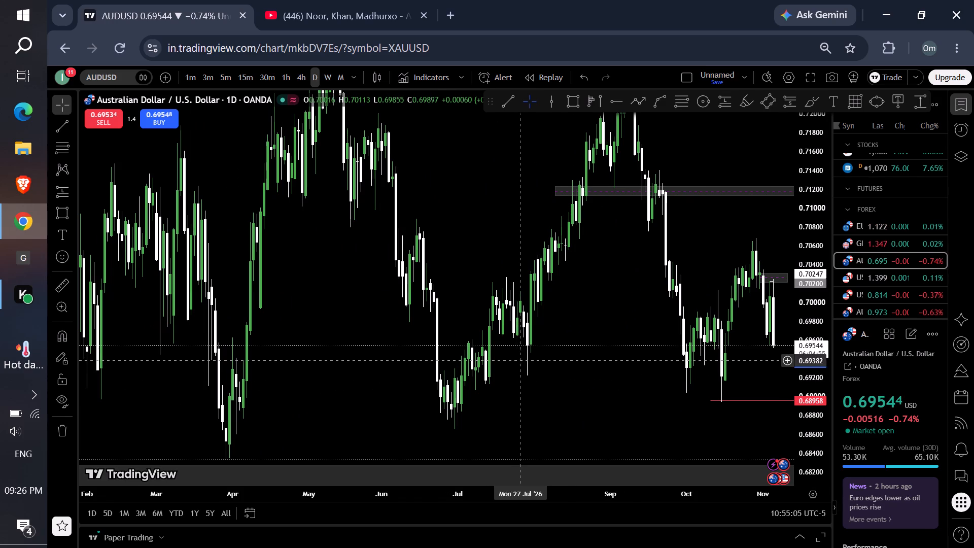
pyautogui.moveTo(541, 345); pyautogui.dragTo(545, 322)
pyautogui.click(545, 322)
pyautogui.moveTo(534, 345); pyautogui.dragTo(551, 299)
pyautogui.moveTo(540, 329); pyautogui.dragTo(543, 341)
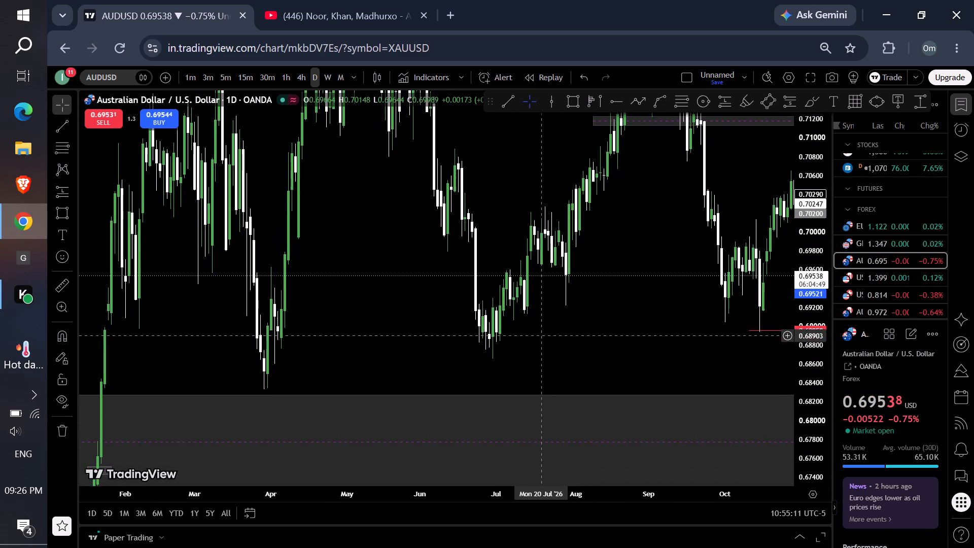
pyautogui.moveTo(543, 341); pyautogui.dragTo(543, 377)
pyautogui.moveTo(529, 302); pyautogui.dragTo(495, 426)
pyautogui.moveTo(442, 409); pyautogui.dragTo(452, 326)
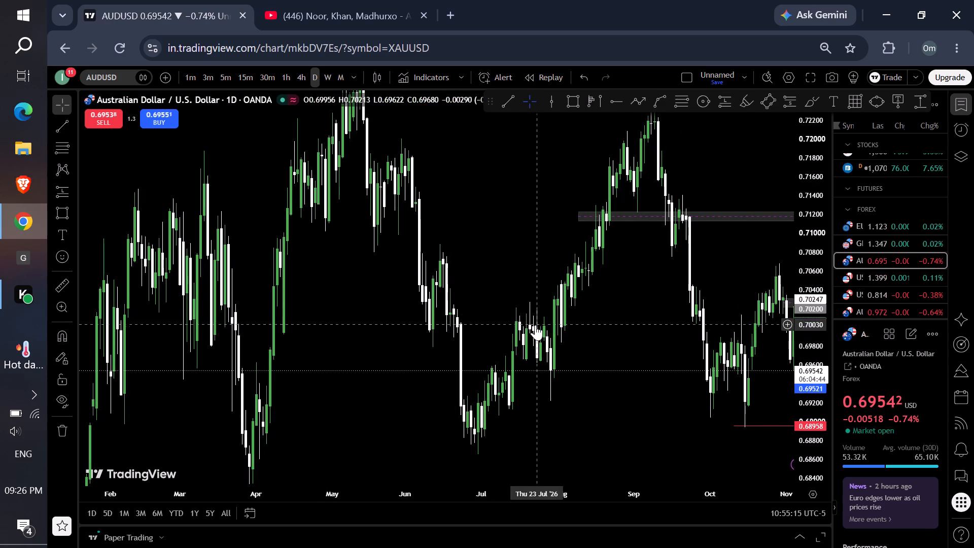
# Examine the earlier AUDUSD daily history back to mid-2025 and the rise into the January 2026 zone.
pyautogui.moveTo(376, 397); pyautogui.dragTo(492, 364)
pyautogui.moveTo(421, 368); pyautogui.dragTo(536, 355)
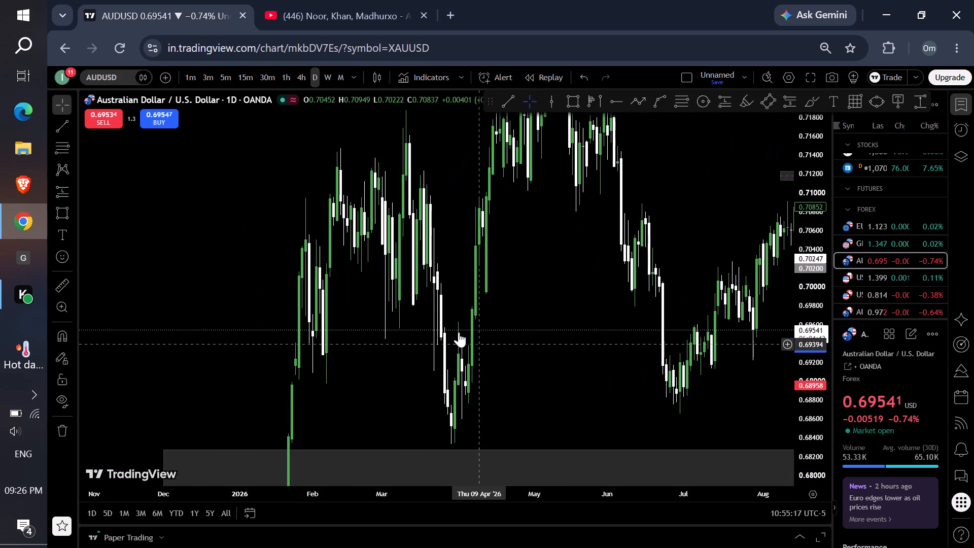
pyautogui.moveTo(500, 374); pyautogui.dragTo(550, 361)
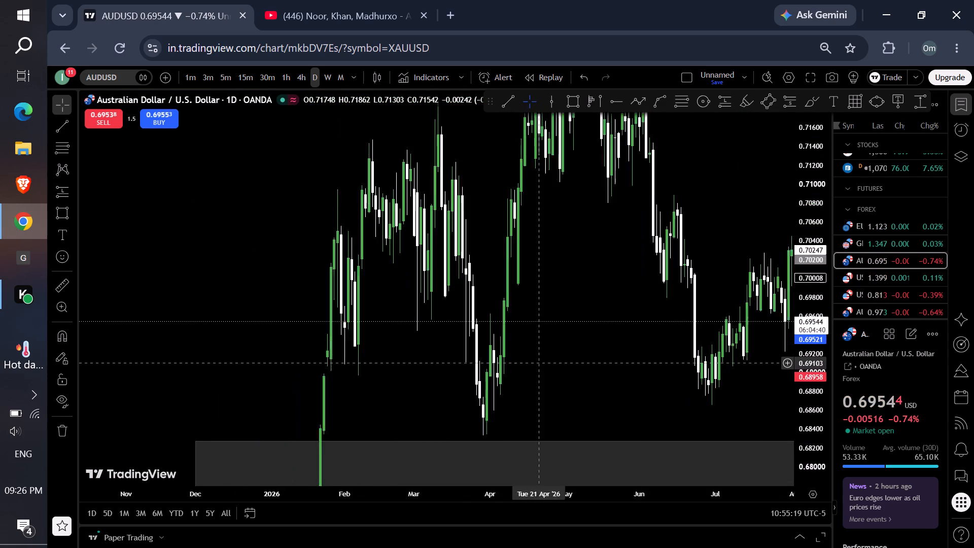
pyautogui.moveTo(550, 361); pyautogui.dragTo(460, 345)
pyautogui.moveTo(460, 345); pyautogui.dragTo(590, 420)
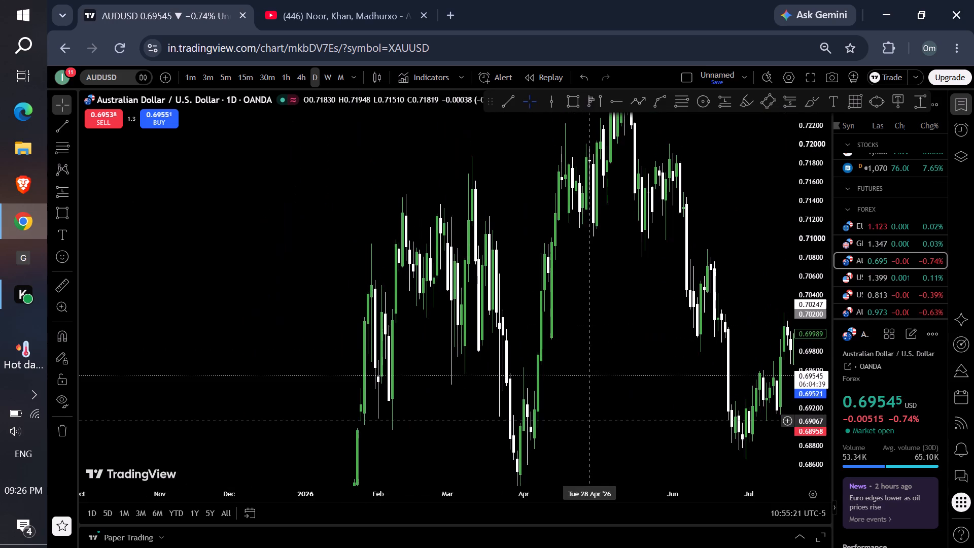
pyautogui.moveTo(590, 420); pyautogui.dragTo(574, 467)
pyautogui.moveTo(586, 375); pyautogui.dragTo(650, 299)
pyautogui.moveTo(440, 400); pyautogui.dragTo(496, 288)
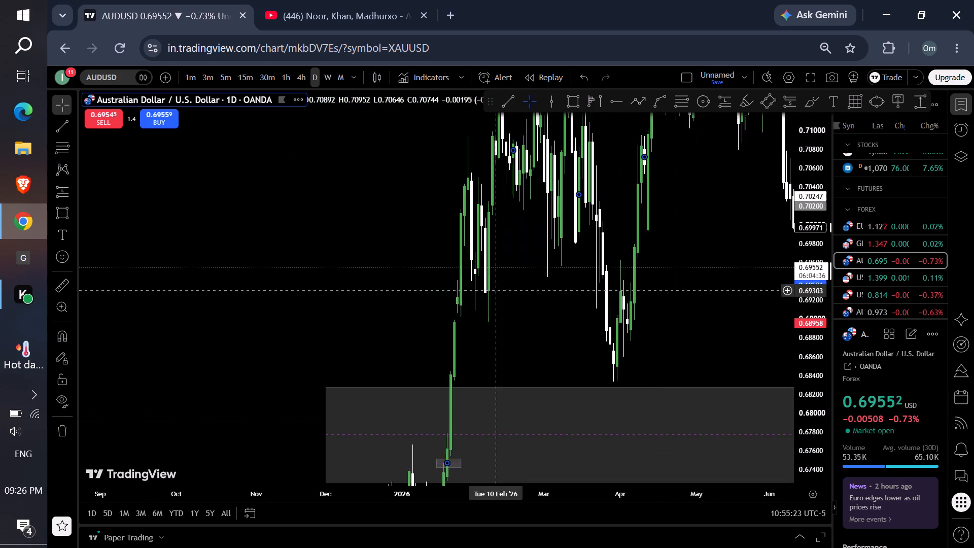
pyautogui.moveTo(414, 435); pyautogui.dragTo(489, 259)
pyautogui.moveTo(430, 406); pyautogui.dragTo(509, 202)
pyautogui.moveTo(462, 322); pyautogui.dragTo(530, 248)
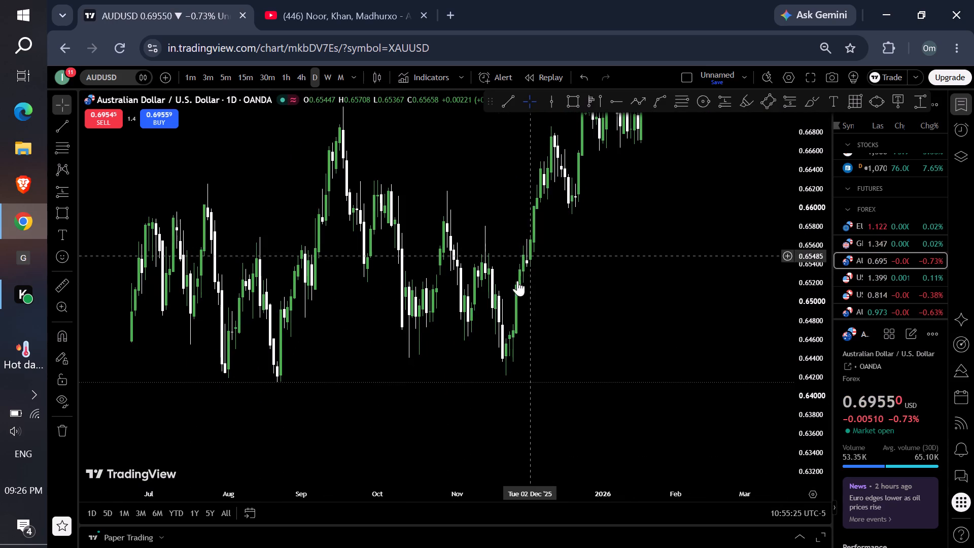
pyautogui.moveTo(468, 340); pyautogui.dragTo(560, 320)
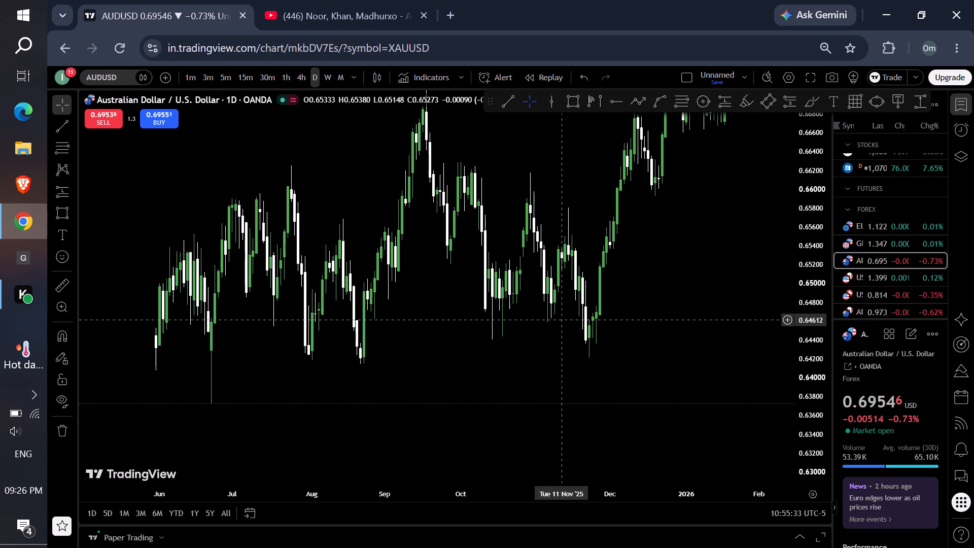
pyautogui.moveTo(560, 320); pyautogui.dragTo(515, 395)
pyautogui.moveTo(440, 420); pyautogui.dragTo(457, 346)
pyautogui.moveTo(478, 376); pyautogui.dragTo(327, 370)
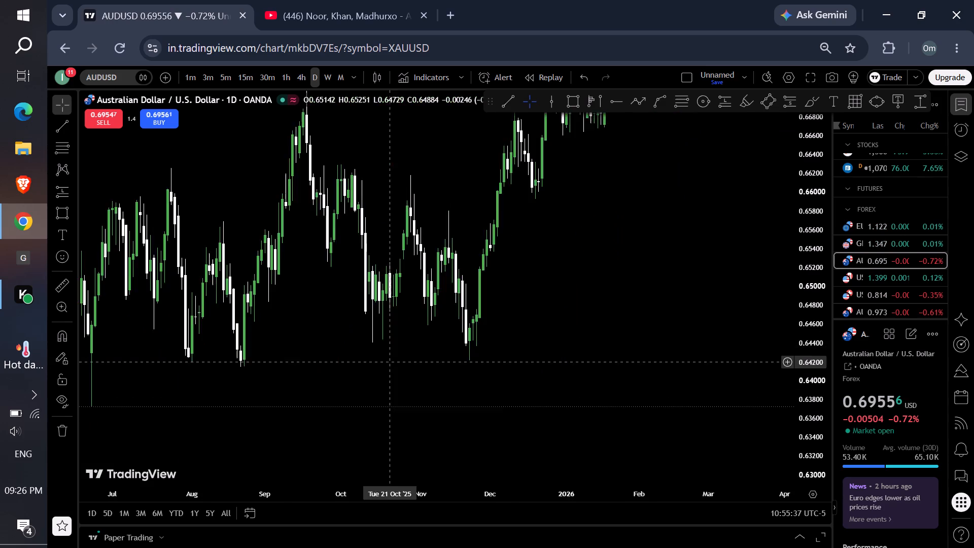
pyautogui.moveTo(461, 353); pyautogui.dragTo(413, 392)
pyautogui.moveTo(501, 345); pyautogui.dragTo(431, 419)
pyautogui.moveTo(482, 302); pyautogui.dragTo(473, 365)
pyautogui.moveTo(525, 302); pyautogui.dragTo(527, 325)
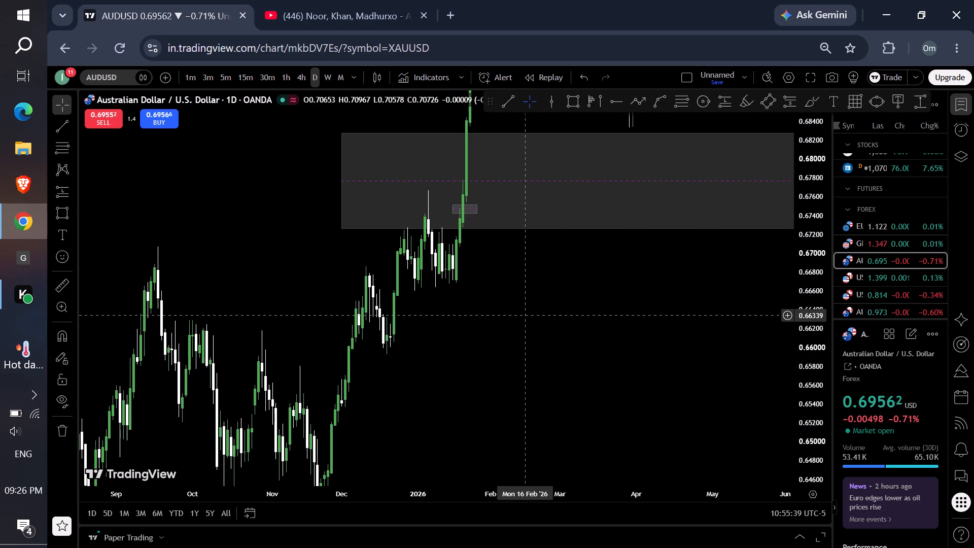
# Examine the AUDUSD daily price action from the January 2026 rise and the large grey zone forward to the November candles.
pyautogui.moveTo(527, 325); pyautogui.dragTo(529, 347)
pyautogui.moveTo(529, 350); pyautogui.dragTo(515, 376)
pyautogui.moveTo(569, 310); pyautogui.dragTo(516, 485)
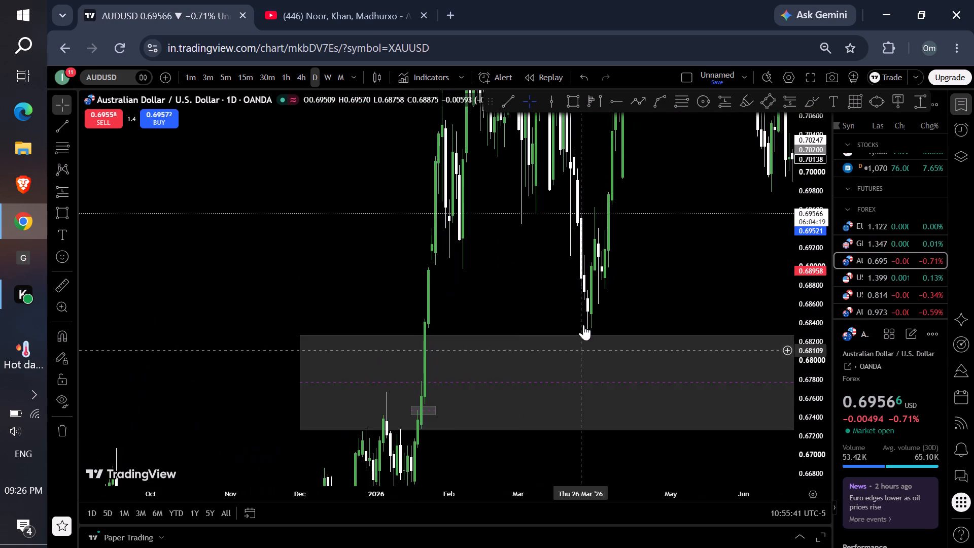
pyautogui.moveTo(586, 314); pyautogui.dragTo(487, 486)
pyautogui.moveTo(578, 349); pyautogui.dragTo(452, 320)
pyautogui.moveTo(556, 313); pyautogui.dragTo(372, 292)
pyautogui.moveTo(480, 281); pyautogui.dragTo(451, 285)
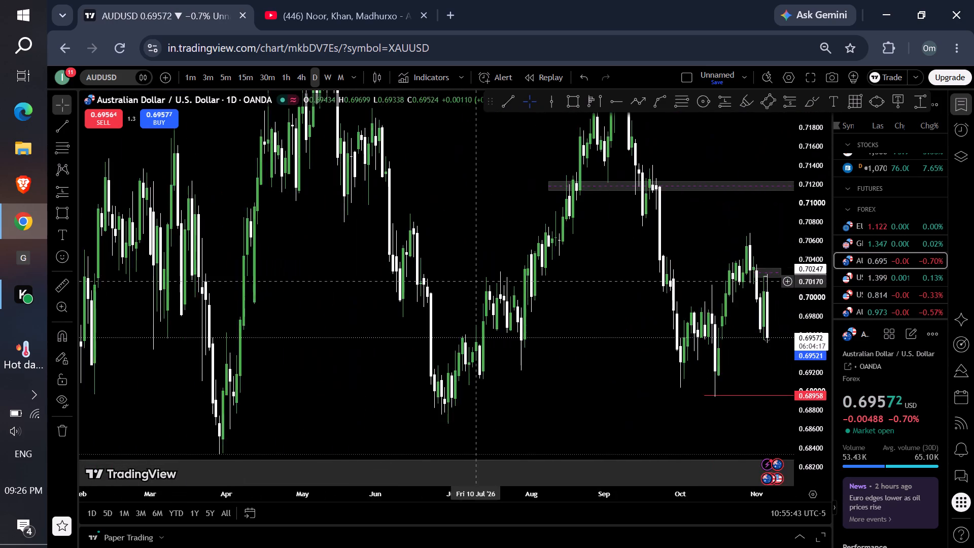
# Move the small grey rectangle from the early November candles to 16–28 September 2026, at about 0.7045 to 0.7055.
pyautogui.moveTo(451, 285); pyautogui.dragTo(314, 331)
pyautogui.moveTo(460, 325); pyautogui.dragTo(327, 330)
pyautogui.moveTo(502, 329); pyautogui.dragTo(392, 307)
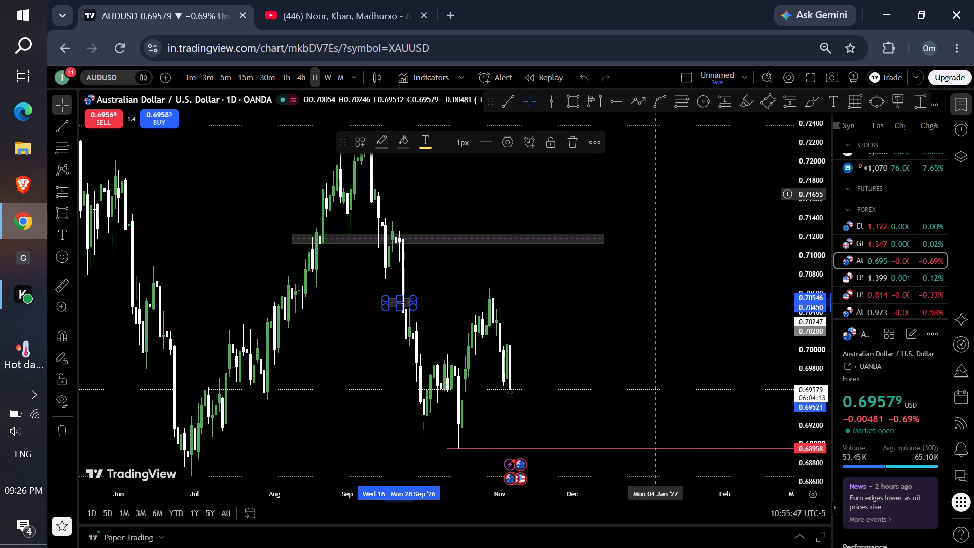
# Examine the AUDUSD daily chart from the November candles back through the large grey zone to the small January 2026 rectangle, and forward again.
pyautogui.moveTo(645, 304); pyautogui.dragTo(722, 173)
pyautogui.moveTo(631, 306); pyautogui.dragTo(643, 313)
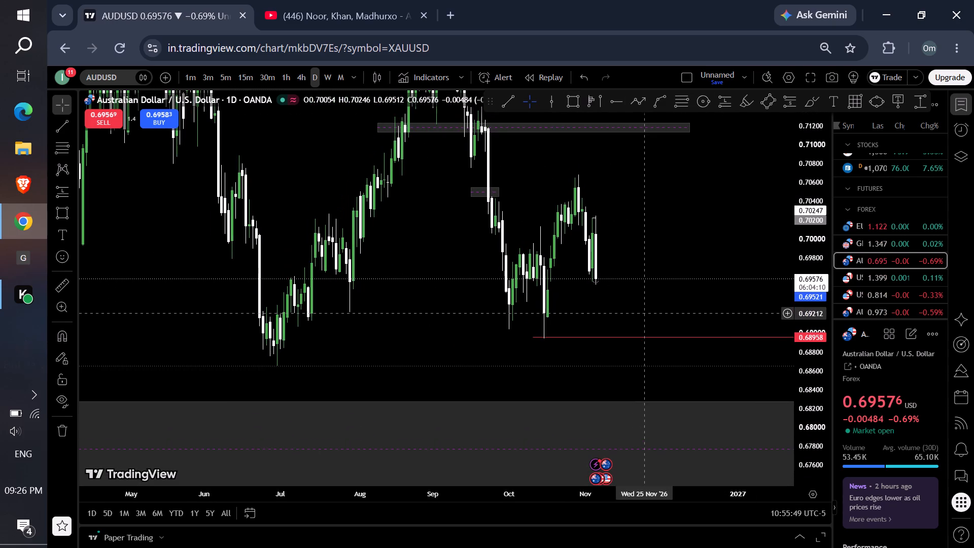
pyautogui.moveTo(643, 313); pyautogui.dragTo(666, 202)
pyautogui.moveTo(576, 368); pyautogui.dragTo(678, 273)
pyautogui.moveTo(580, 340); pyautogui.dragTo(593, 337)
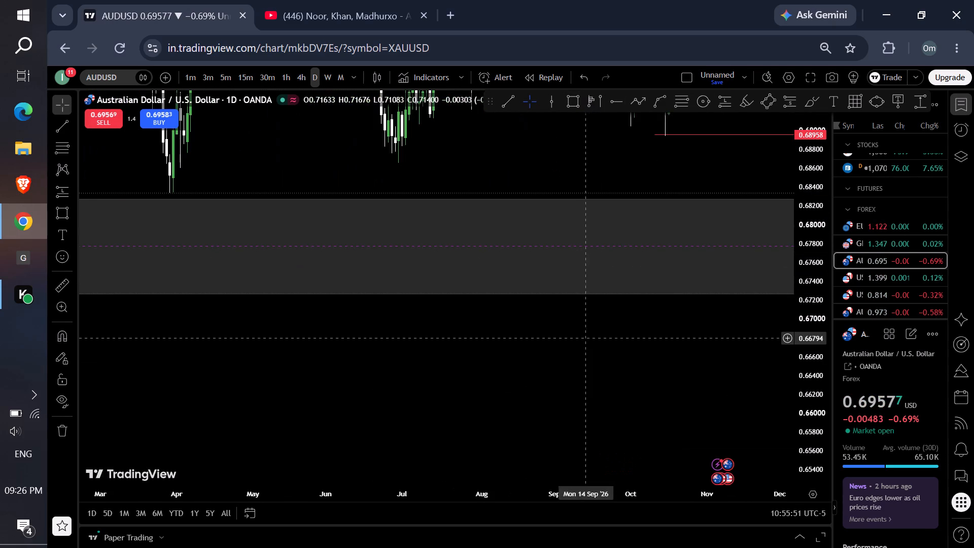
pyautogui.moveTo(593, 337); pyautogui.dragTo(808, 331)
pyautogui.moveTo(519, 365); pyautogui.dragTo(608, 417)
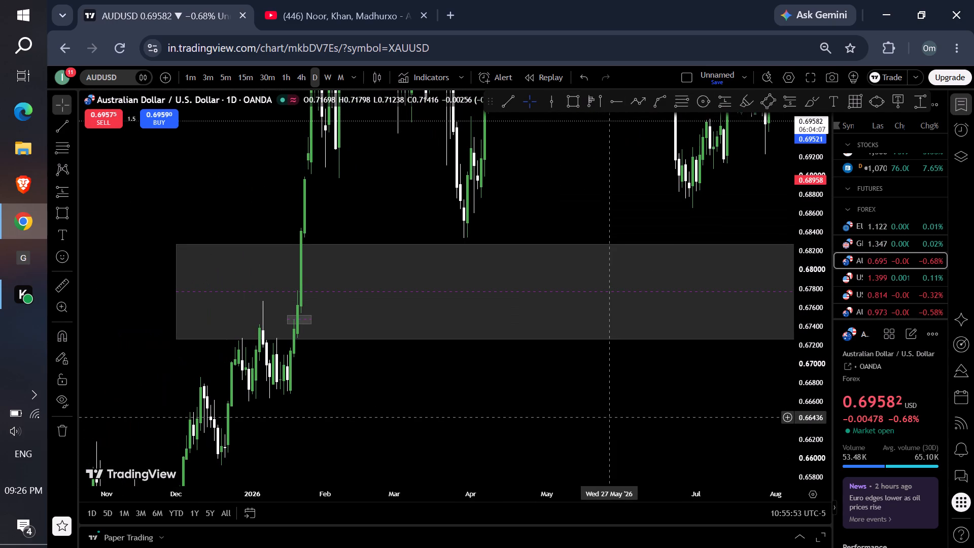
pyautogui.moveTo(567, 347); pyautogui.dragTo(497, 451)
pyautogui.moveTo(554, 327); pyautogui.dragTo(471, 387)
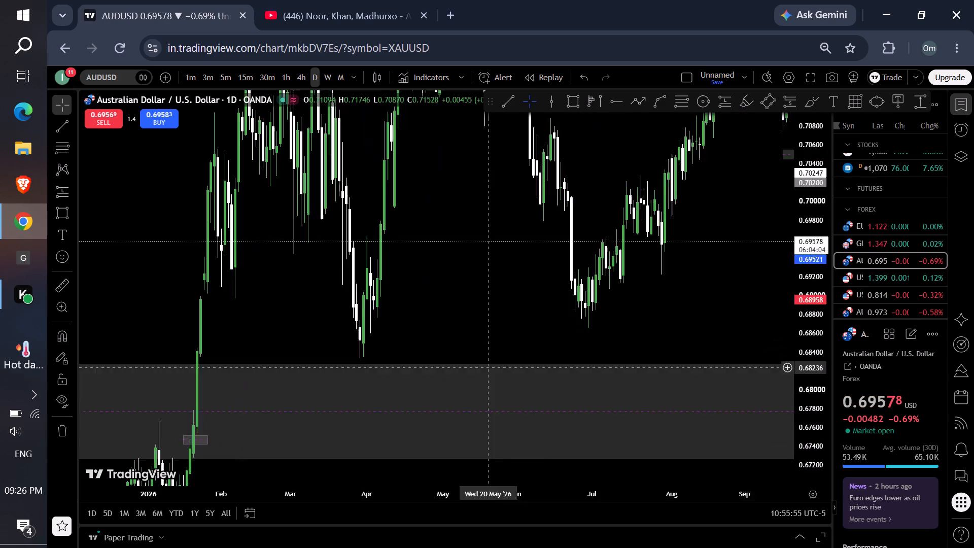
pyautogui.moveTo(471, 387); pyautogui.dragTo(461, 397)
pyautogui.moveTo(585, 327); pyautogui.dragTo(538, 341)
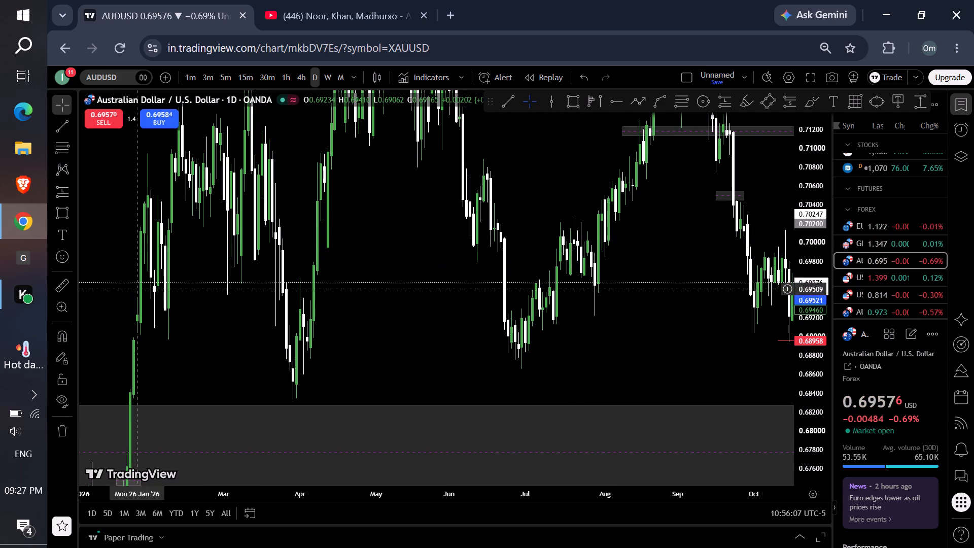
# Examine the AUDUSD daily swings between April and November 2026 at several zoom levels, focusing on the June decline.
pyautogui.moveTo(518, 209); pyautogui.dragTo(451, 202)
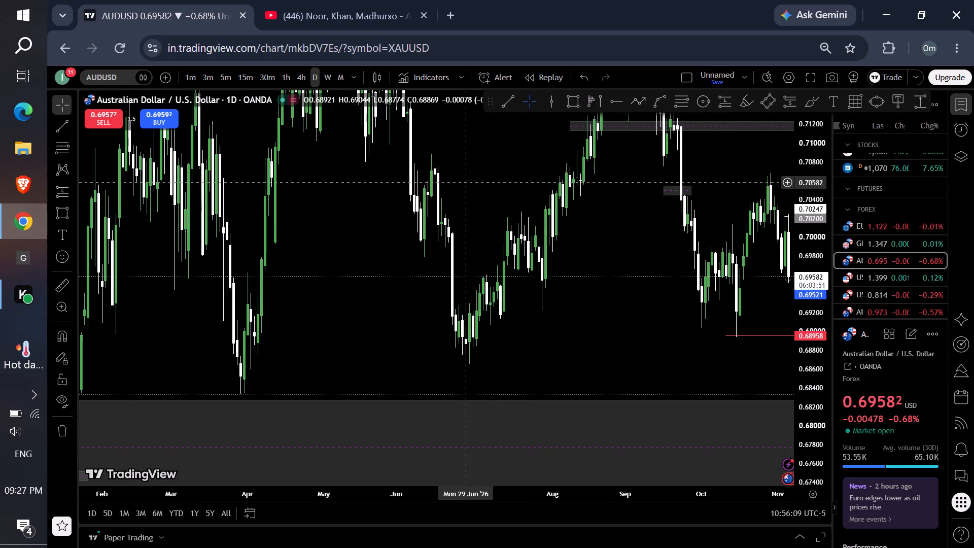
pyautogui.moveTo(465, 183); pyautogui.dragTo(437, 195)
pyautogui.moveTo(464, 211); pyautogui.dragTo(596, 214)
pyautogui.scroll(-1, 583, 258)
pyautogui.scroll(1, 583, 258)
pyautogui.scroll(-1, 583, 258)
pyautogui.scroll(5, 583, 258)
pyautogui.scroll(-1, 620, 261)
pyautogui.scroll(3, 623, 261)
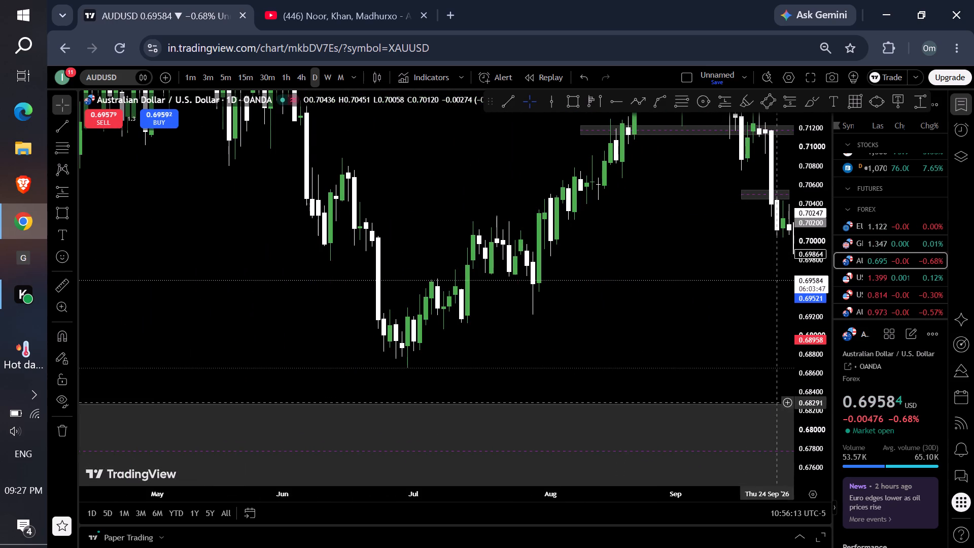
pyautogui.moveTo(806, 429); pyautogui.dragTo(699, 178)
pyautogui.moveTo(512, 160); pyautogui.dragTo(686, 372)
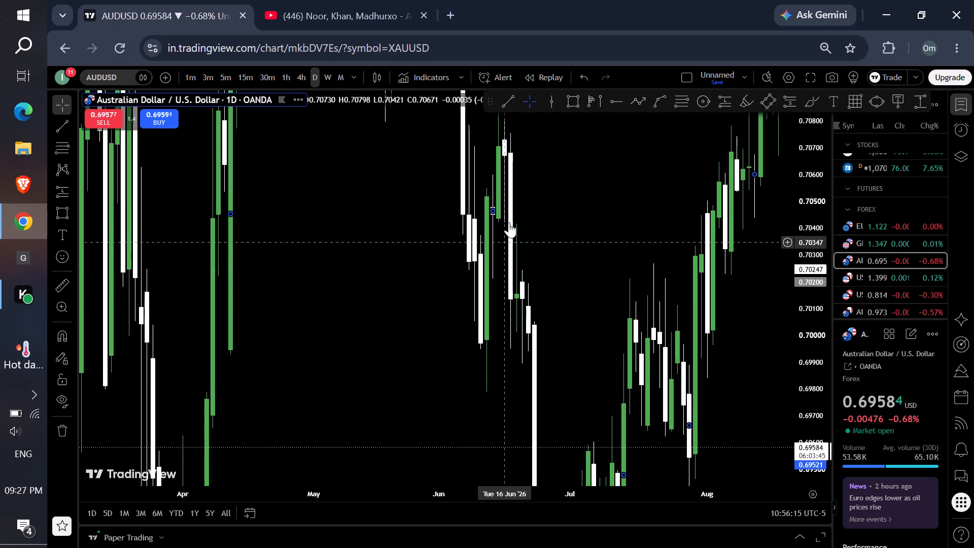
# Draw a tall narrow rectangle in the empty space above the early July 2026 candles, from about 0.7161 down to 0.7095.
pyautogui.moveTo(574, 240); pyautogui.dragTo(532, 255)
pyautogui.moveTo(805, 202); pyautogui.dragTo(674, 404)
pyautogui.moveTo(575, 234); pyautogui.dragTo(518, 290)
pyautogui.click(570, 96)
pyautogui.click(503, 172)
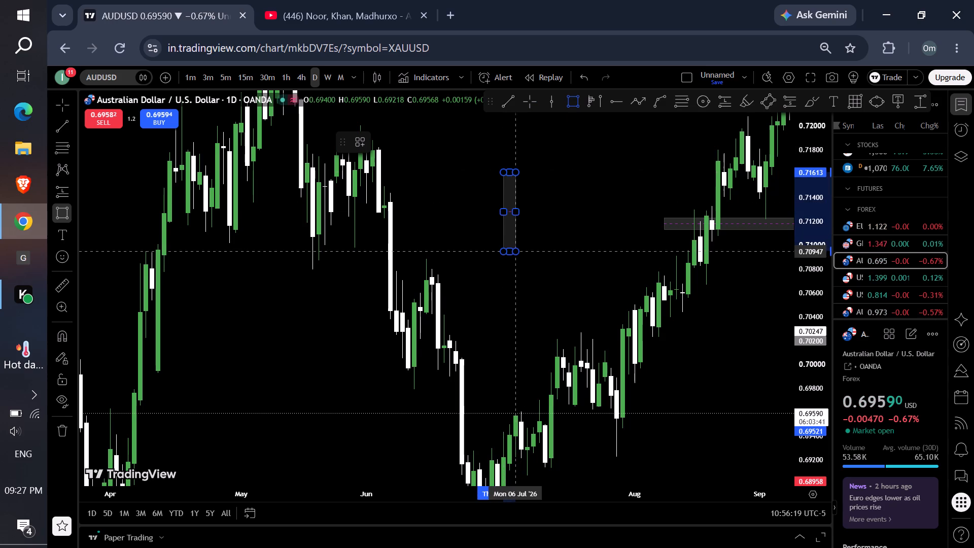
pyautogui.click(514, 251)
pyautogui.moveTo(539, 234); pyautogui.dragTo(540, 223)
# Draw two more narrow rectangles beside the first: 7–9 July at about 0.7183 to 0.7118, and 10–15 July at about 0.7161 to 0.7100.
pyautogui.click(572, 107)
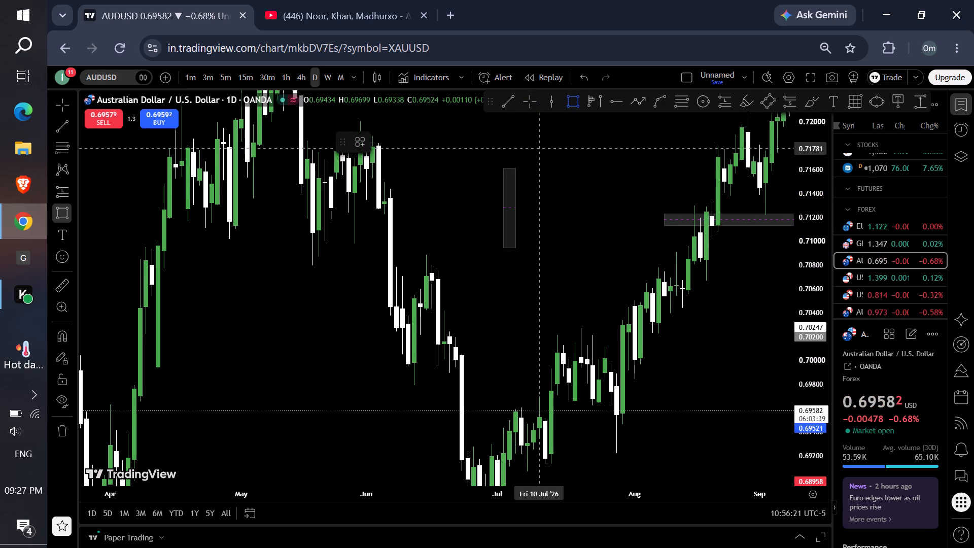
pyautogui.click(521, 142)
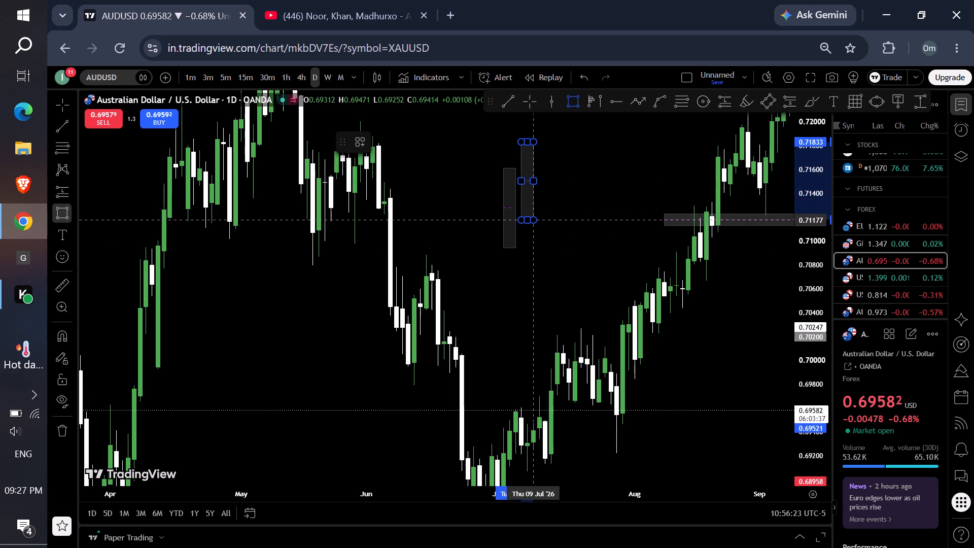
pyautogui.click(533, 221)
pyautogui.moveTo(562, 200); pyautogui.dragTo(570, 193)
pyautogui.click(567, 104)
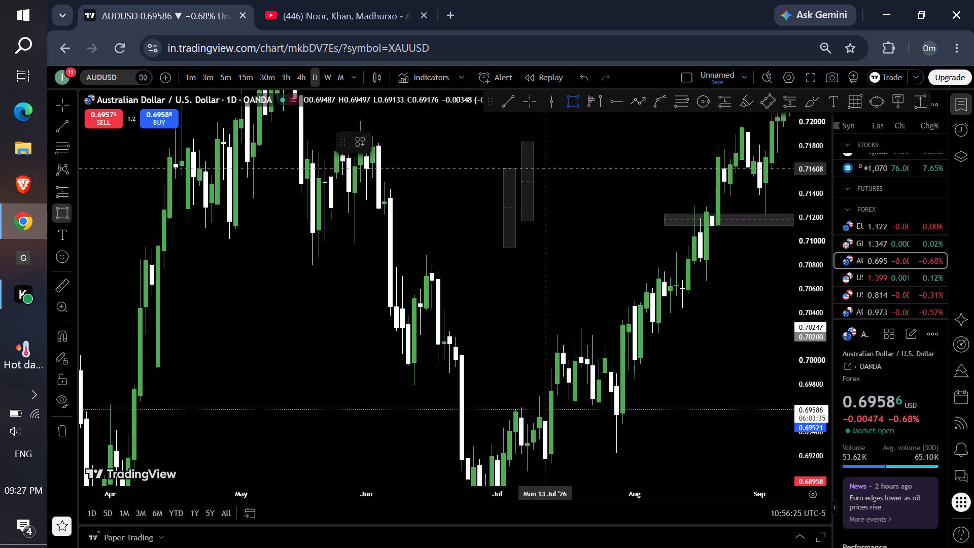
pyautogui.click(541, 168)
pyautogui.click(554, 241)
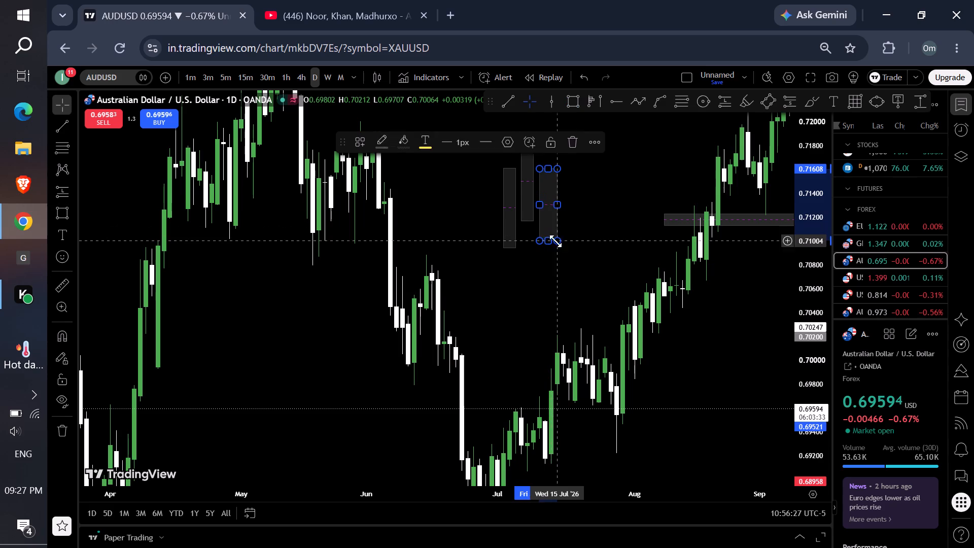
pyautogui.moveTo(594, 211); pyautogui.dragTo(596, 206)
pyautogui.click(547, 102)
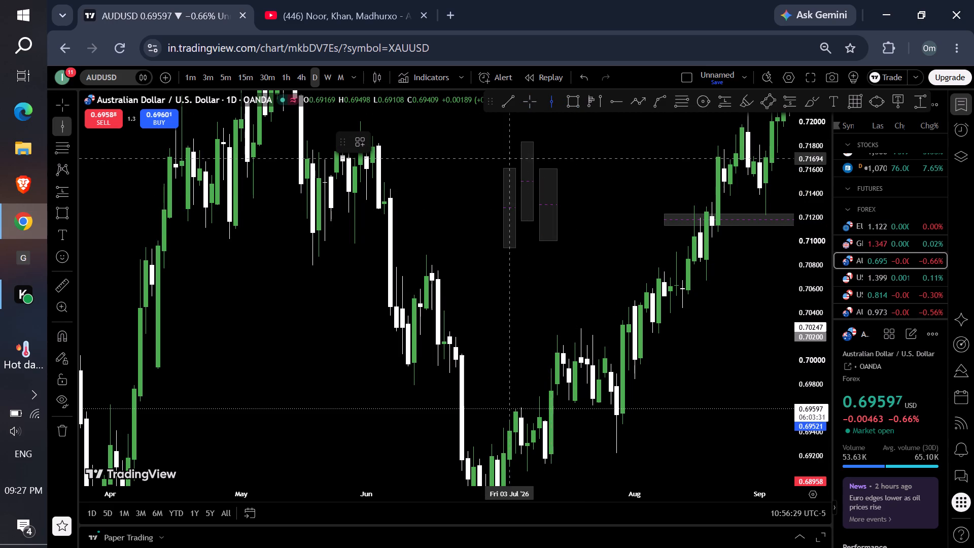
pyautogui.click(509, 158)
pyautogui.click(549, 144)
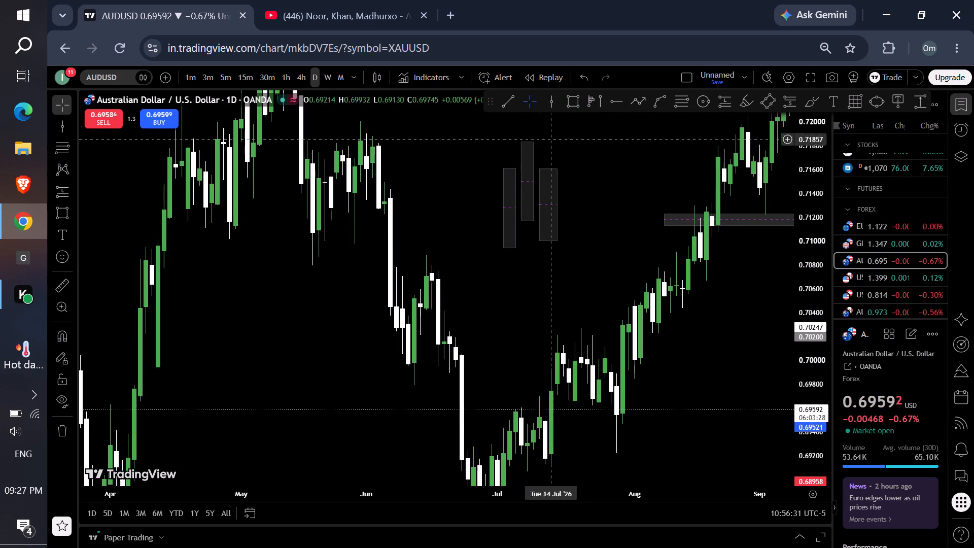
# Draw vertical trend lines as wicks through the three narrow July rectangles, starting at about 0.7180, 0.7197 and 0.7179 and extending below each.
pyautogui.click(504, 100)
pyautogui.click(510, 147)
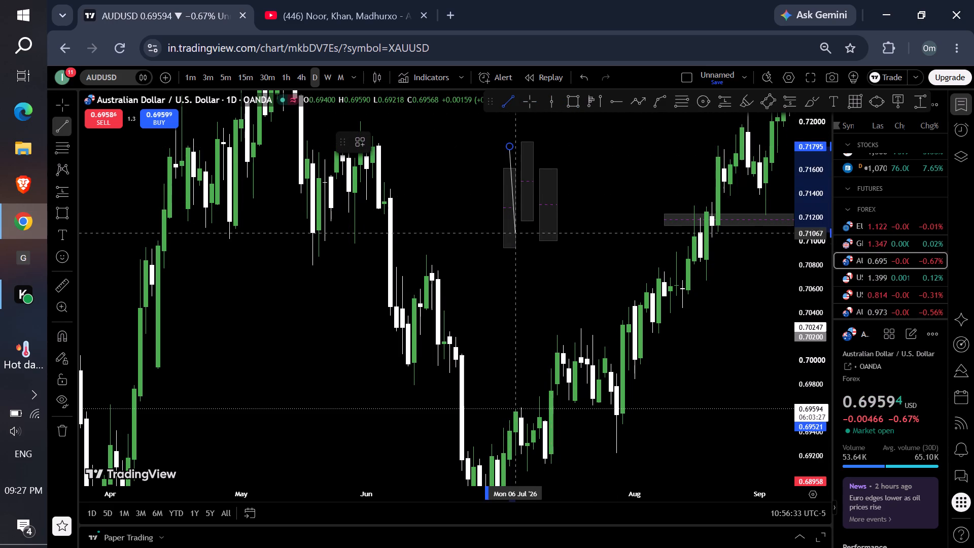
pyautogui.click(507, 268)
pyautogui.click(529, 264)
pyautogui.click(509, 100)
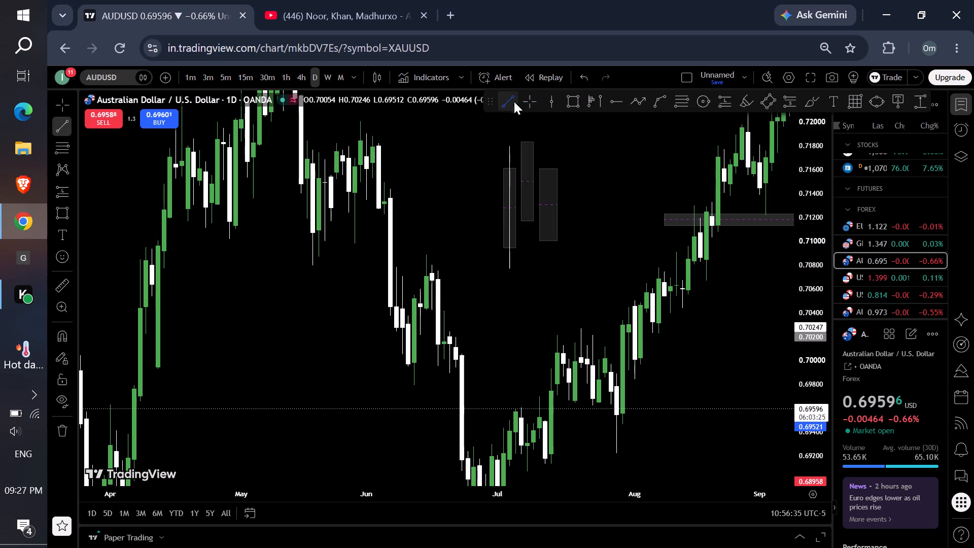
pyautogui.click(527, 126)
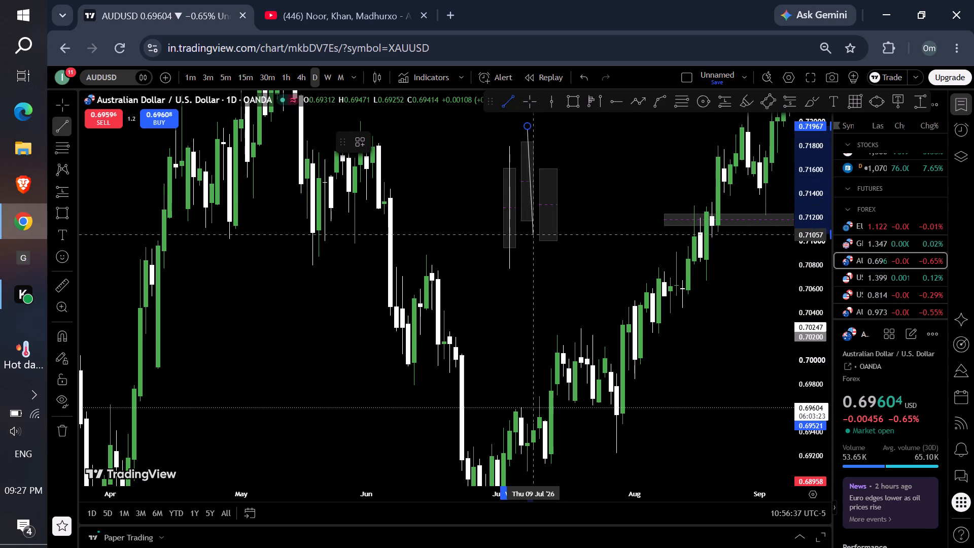
pyautogui.click(527, 243)
pyautogui.moveTo(599, 183); pyautogui.dragTo(598, 178)
pyautogui.click(511, 100)
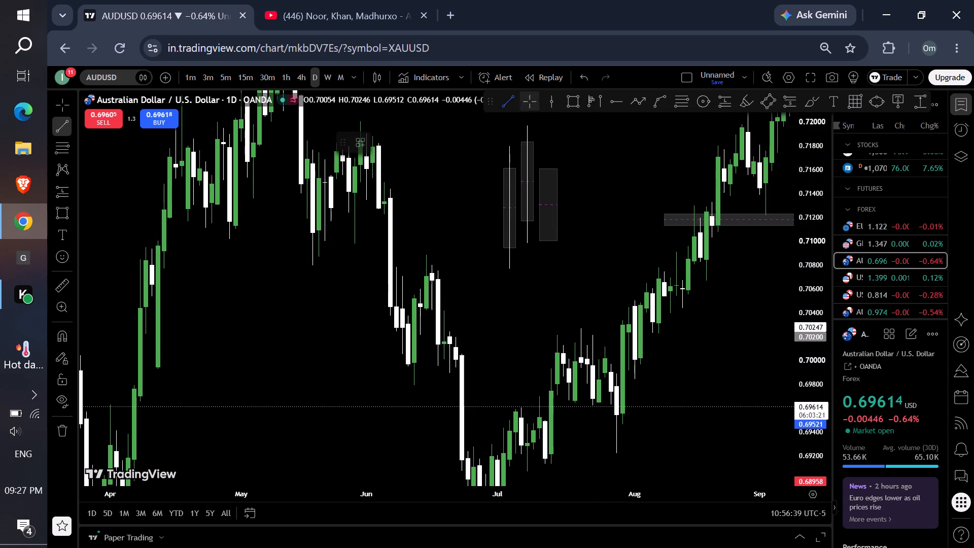
pyautogui.click(548, 147)
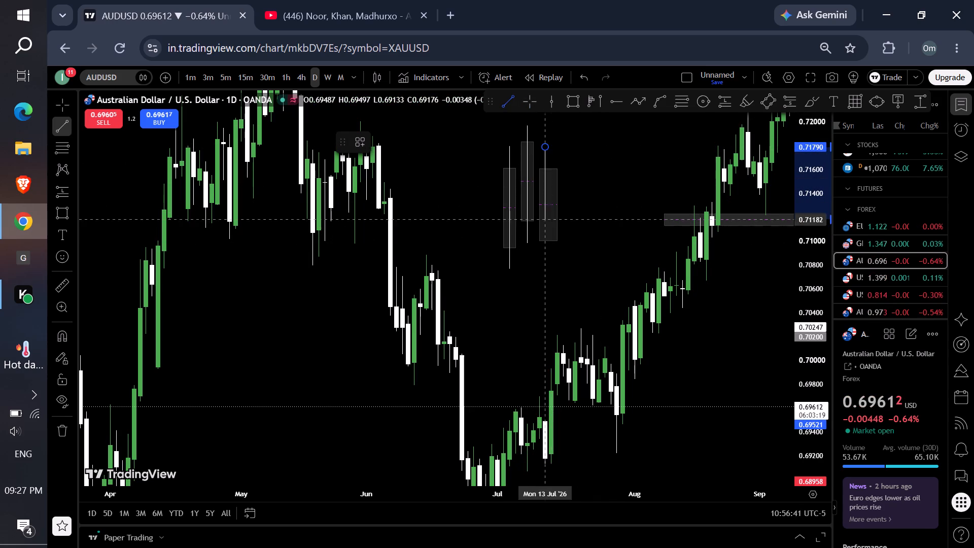
pyautogui.click(545, 264)
pyautogui.moveTo(598, 189); pyautogui.dragTo(596, 179)
# Draw a horizontal trend line at about 0.7200 from the middle wick's top on 8 July to early August 2026.
pyautogui.moveTo(581, 131); pyautogui.dragTo(568, 208)
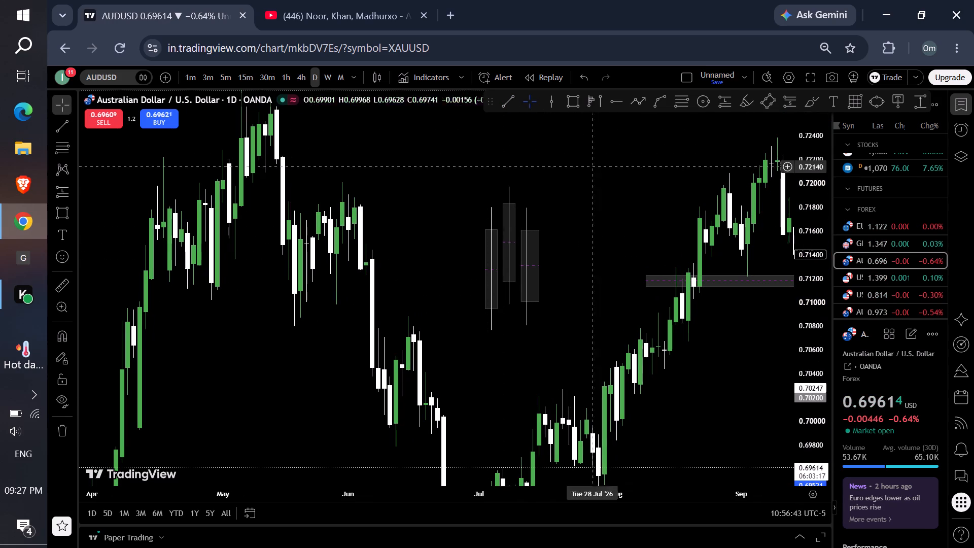
pyautogui.click(504, 96)
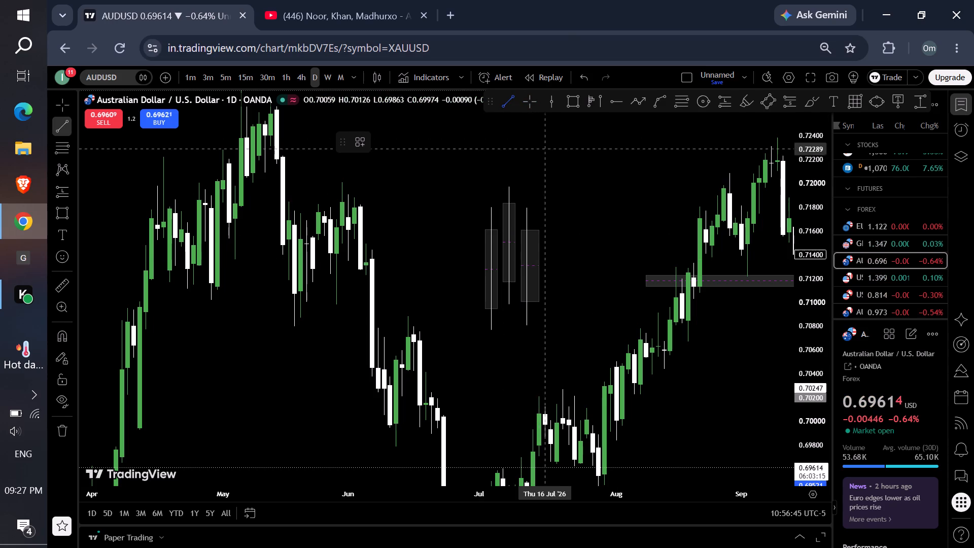
pyautogui.click(509, 184)
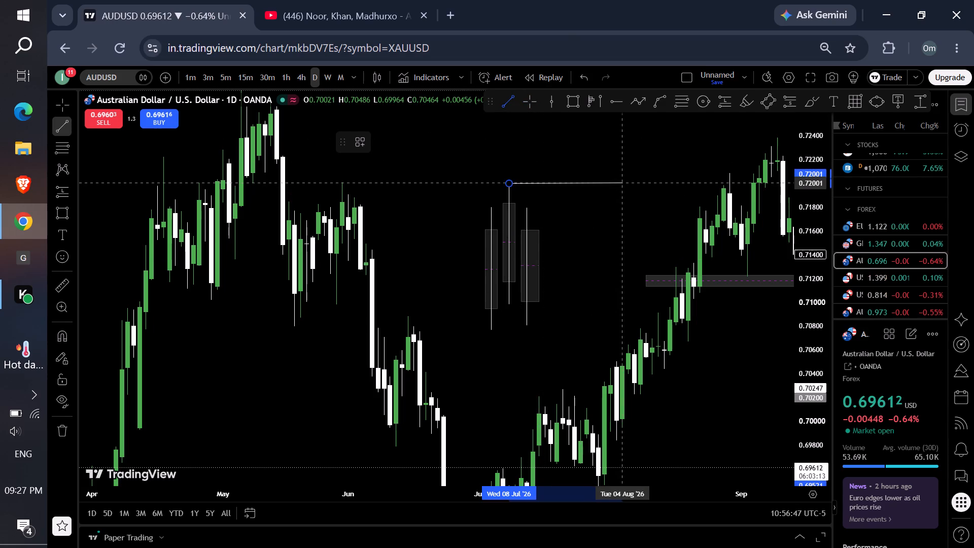
pyautogui.click(627, 183)
# Draw a horizontal trend line at about 0.7088 from the 12 June 2026 swing high to the mid-August candles.
pyautogui.moveTo(592, 245); pyautogui.dragTo(625, 158)
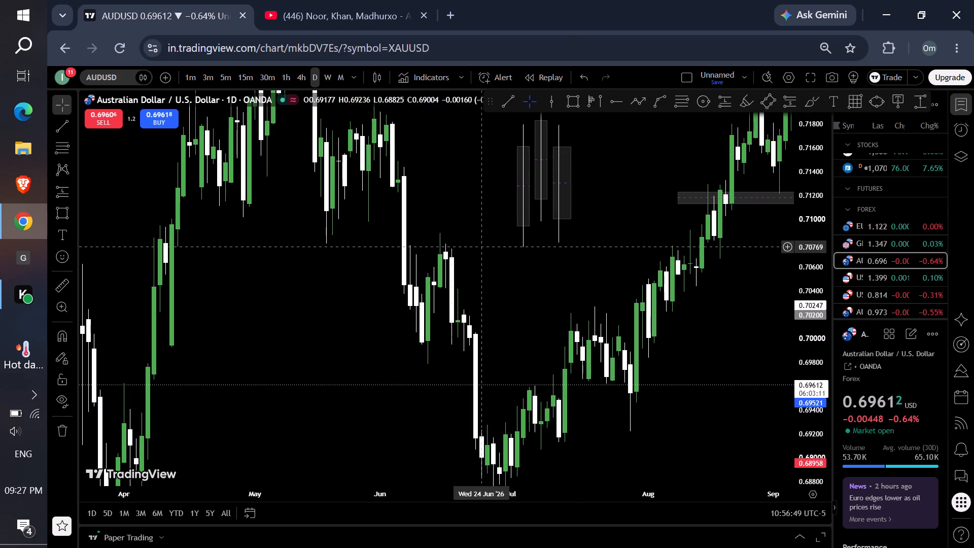
pyautogui.click(506, 106)
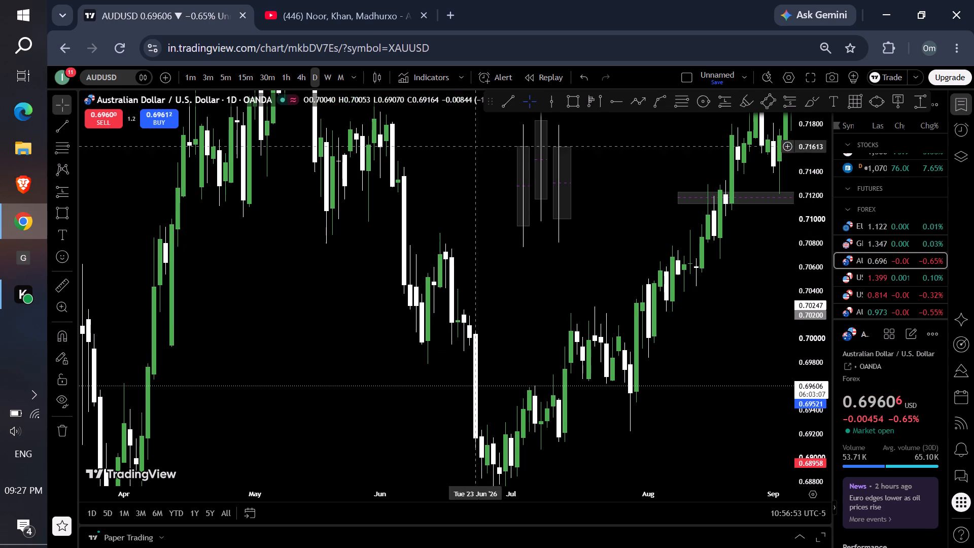
pyautogui.click(512, 106)
pyautogui.moveTo(437, 233); pyautogui.dragTo(441, 233)
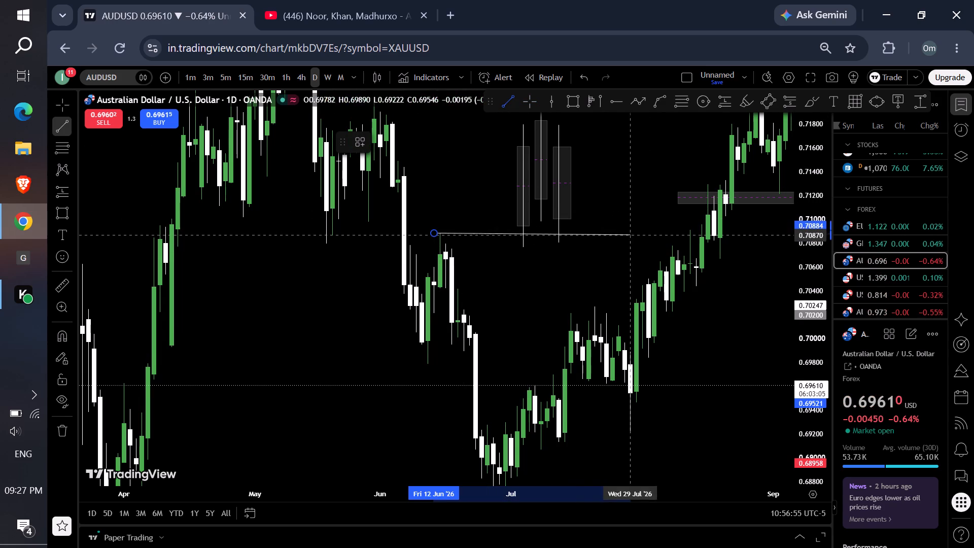
pyautogui.keyDown('shift'); pyautogui.click(704, 241); pyautogui.keyUp('shift')
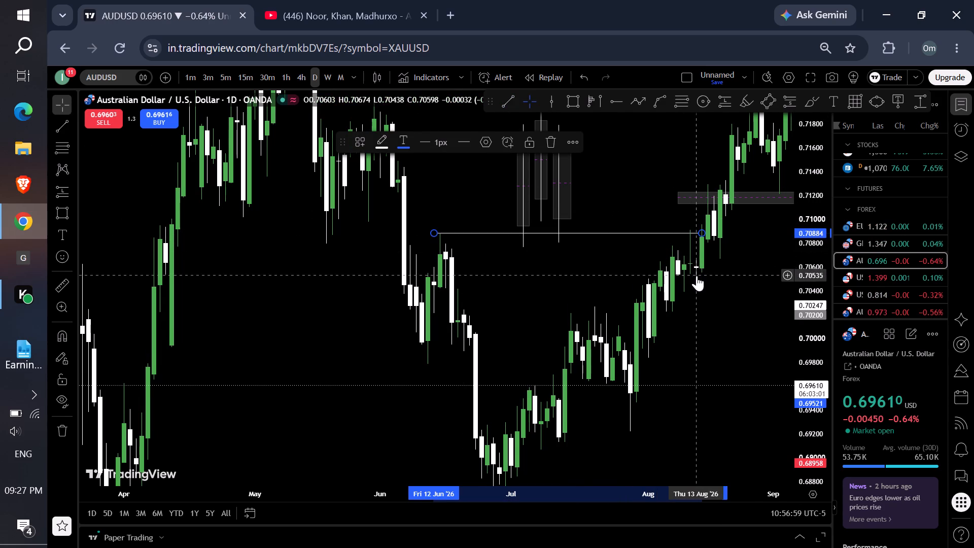
# Draw a horizontal trend line at about 0.7199 from the 29 May 2026 swing high to mid-August.
pyautogui.moveTo(712, 271); pyautogui.dragTo(707, 289)
pyautogui.moveTo(717, 303); pyautogui.dragTo(726, 194)
pyautogui.moveTo(686, 320); pyautogui.dragTo(713, 297)
pyautogui.moveTo(615, 352); pyautogui.dragTo(676, 331)
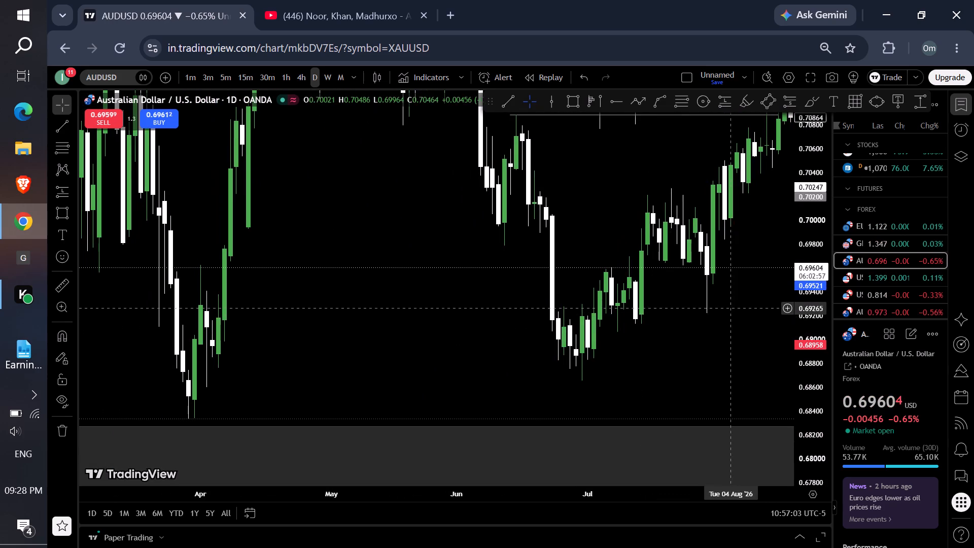
pyautogui.moveTo(734, 308); pyautogui.dragTo(717, 360)
pyautogui.moveTo(625, 217); pyautogui.dragTo(550, 381)
pyautogui.moveTo(627, 238); pyautogui.dragTo(622, 274)
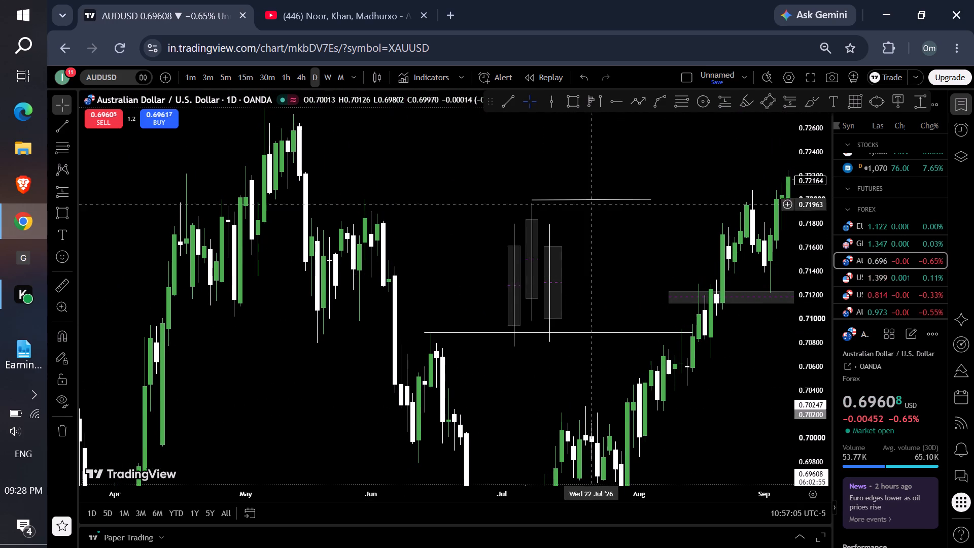
pyautogui.click(511, 107)
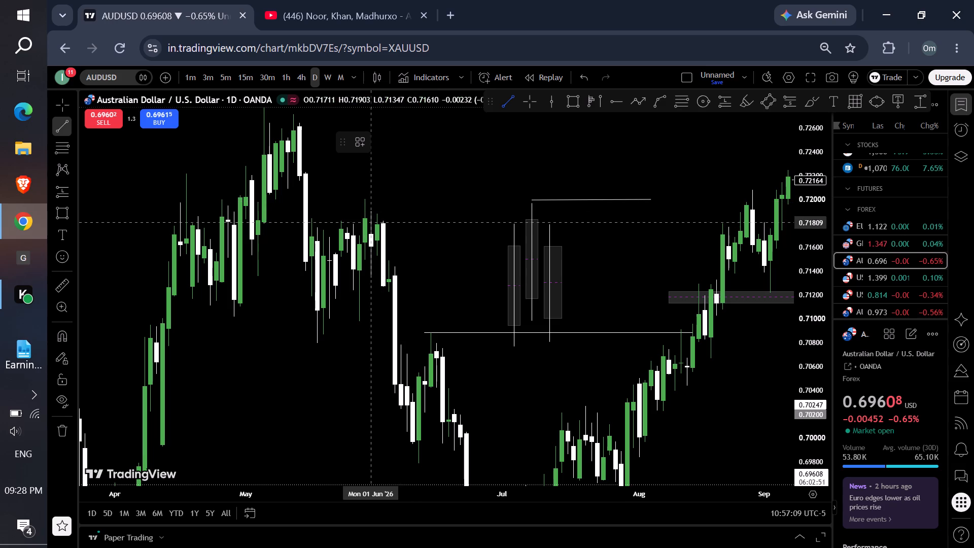
pyautogui.click(365, 200)
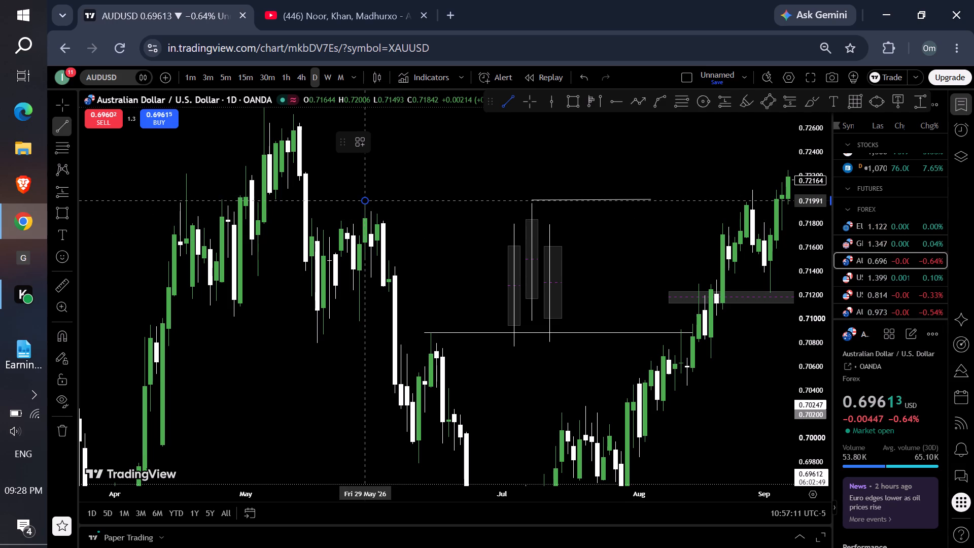
pyautogui.keyDown('shift'); pyautogui.moveTo(680, 220); pyautogui.dragTo(748, 229); pyautogui.keyUp('shift')
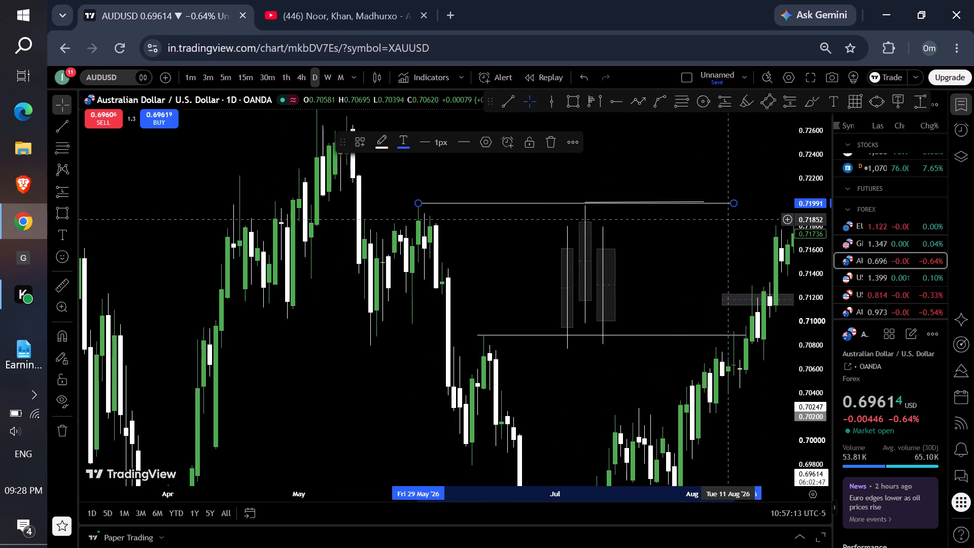
# Extend the end of the horizontal line at about 0.7199 to the late-August 2026 candles.
pyautogui.moveTo(731, 235); pyautogui.dragTo(546, 233)
pyautogui.moveTo(552, 201); pyautogui.dragTo(624, 199)
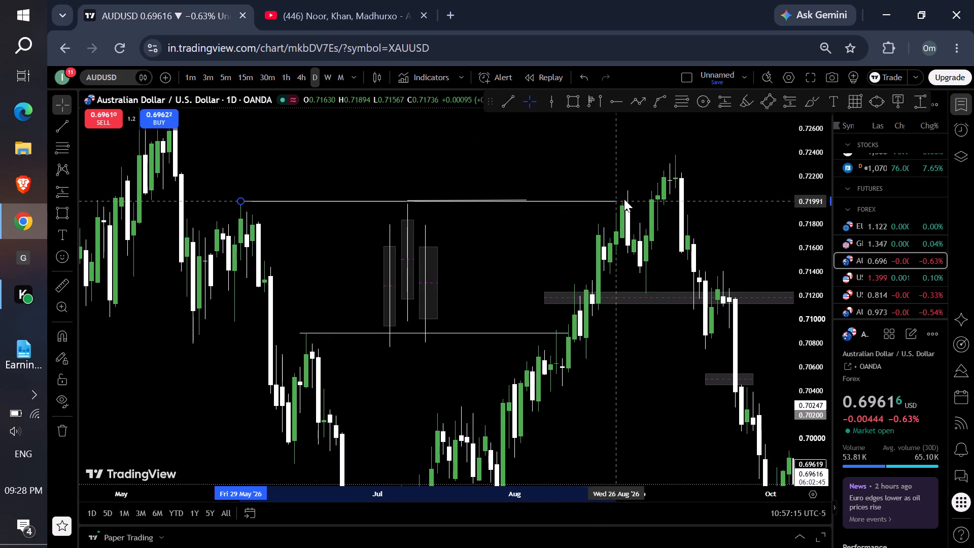
pyautogui.moveTo(624, 199); pyautogui.dragTo(629, 199)
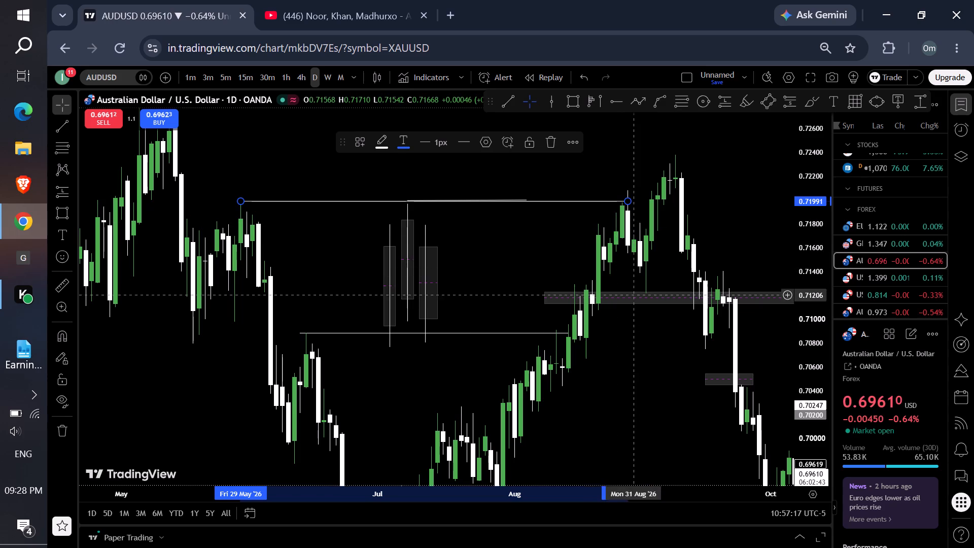
# Draw a rectangle zone between about 0.7232 and 0.7273, from 12 May 2026 to early September 2026.
pyautogui.moveTo(654, 272); pyautogui.dragTo(602, 332)
pyautogui.moveTo(612, 201); pyautogui.dragTo(626, 213)
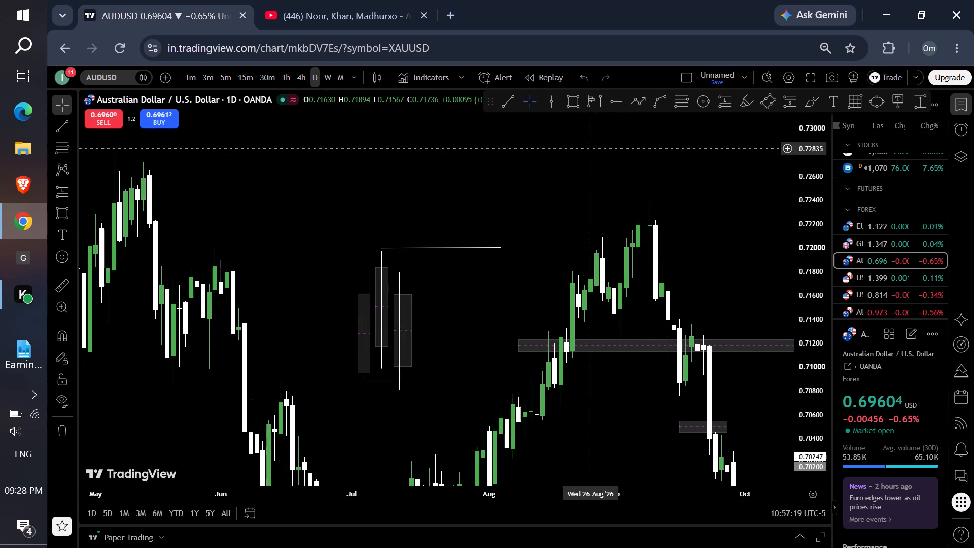
pyautogui.click(574, 97)
pyautogui.moveTo(140, 210); pyautogui.dragTo(140, 209)
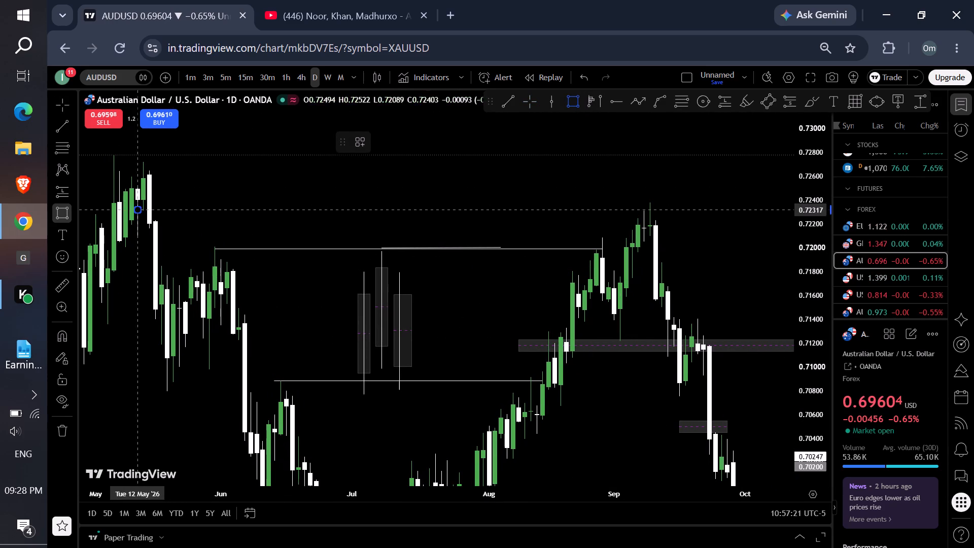
pyautogui.moveTo(140, 209); pyautogui.dragTo(152, 207)
pyautogui.click(642, 161)
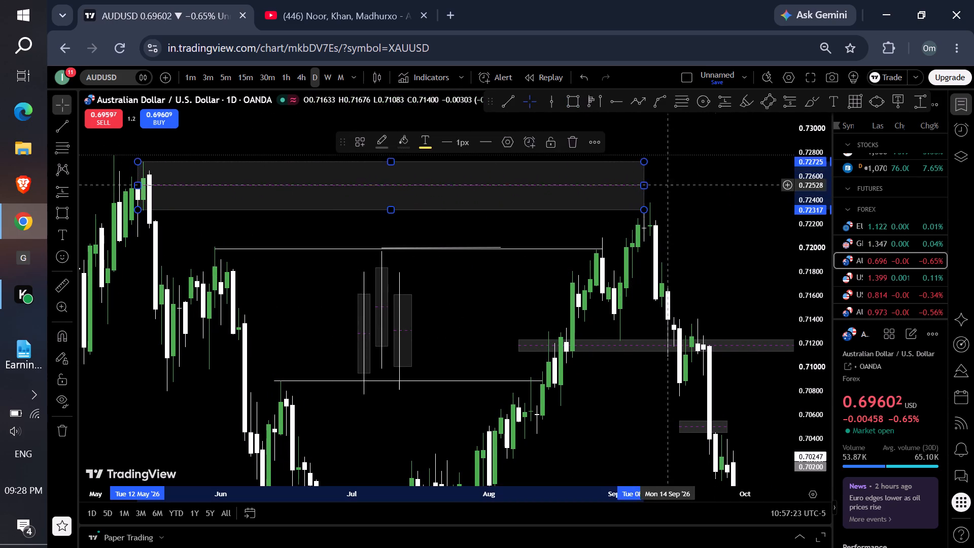
# Draw a horizontal trend line at about 0.6906 from the 1 October 2026 swing low to 15 October.
pyautogui.moveTo(720, 212); pyautogui.dragTo(639, 187)
pyautogui.scroll(-8, 639, 183)
pyautogui.moveTo(746, 245); pyautogui.dragTo(638, 172)
pyautogui.moveTo(735, 419); pyautogui.dragTo(731, 253)
pyautogui.click(580, 81)
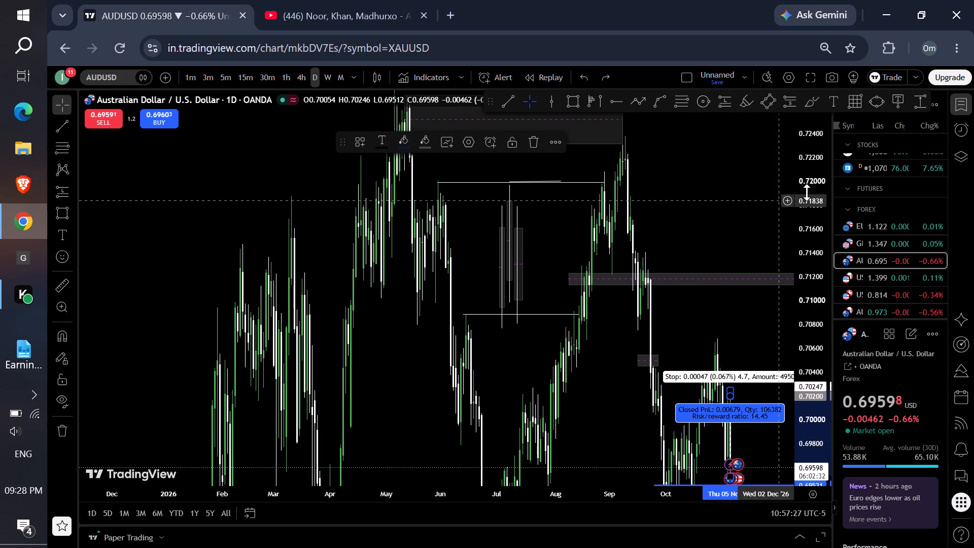
pyautogui.moveTo(816, 183); pyautogui.dragTo(755, 406)
pyautogui.moveTo(702, 258); pyautogui.dragTo(608, 218)
pyautogui.scroll(3, 686, 278)
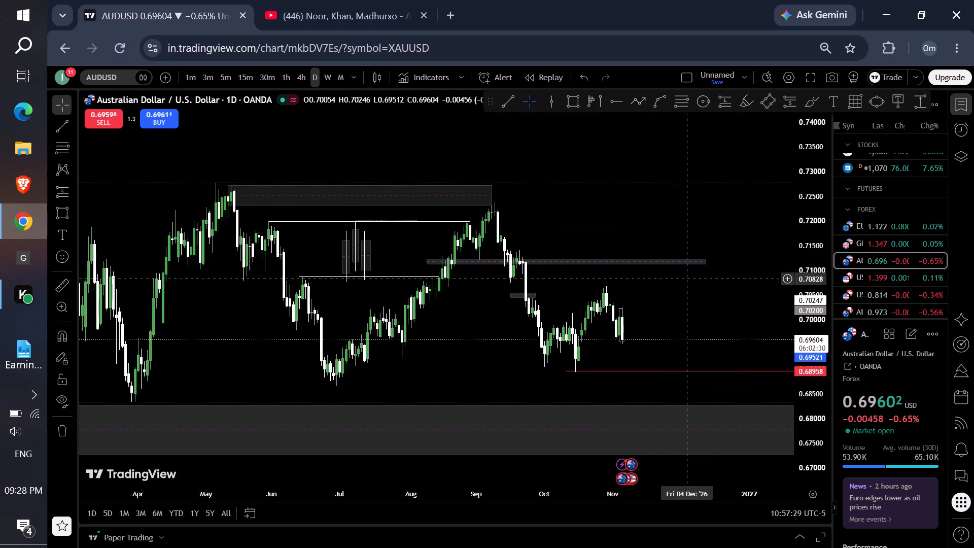
pyautogui.scroll(1, 686, 279)
pyautogui.scroll(-1, 686, 279)
pyautogui.scroll(1, 686, 279)
pyautogui.moveTo(821, 409); pyautogui.dragTo(712, 127)
pyautogui.moveTo(714, 317); pyautogui.dragTo(737, 101)
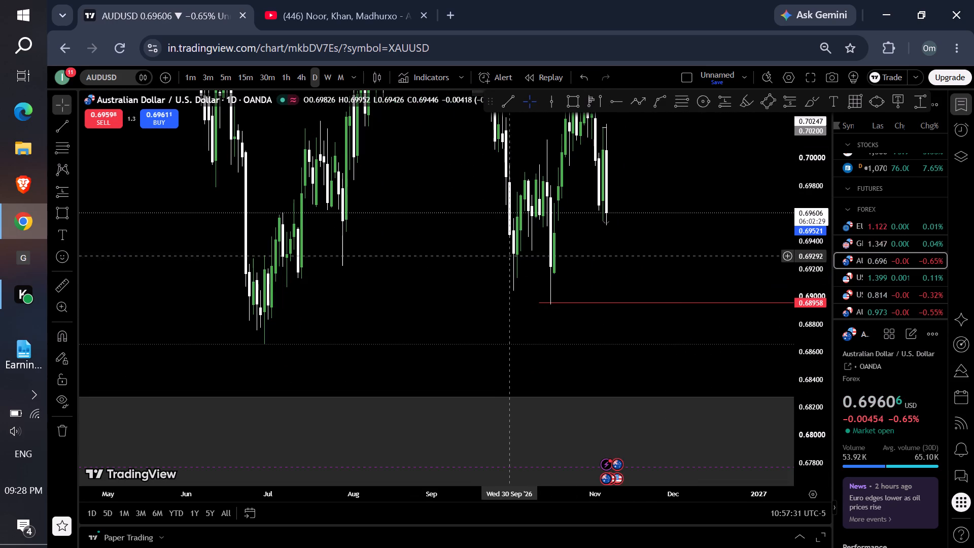
pyautogui.click(507, 99)
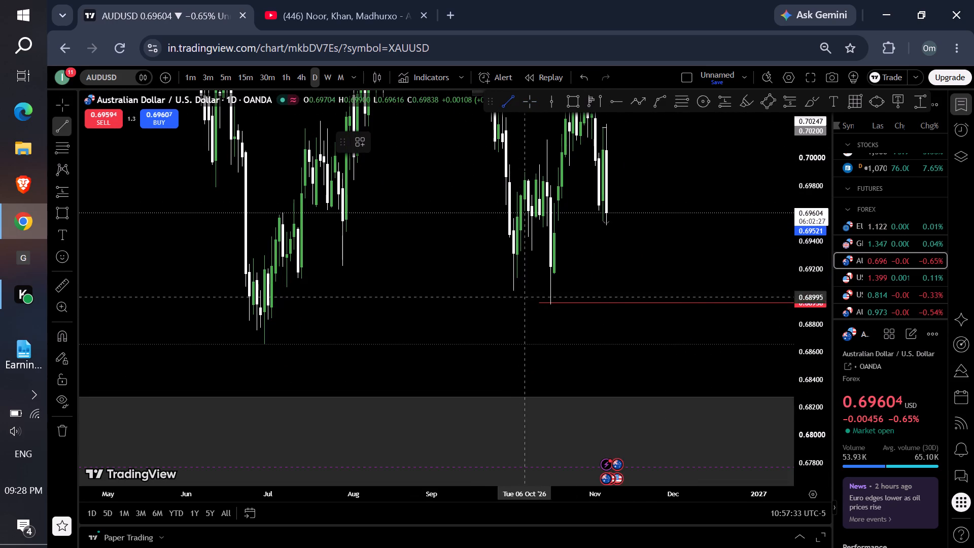
pyautogui.moveTo(512, 289); pyautogui.dragTo(520, 289)
pyautogui.click(550, 289)
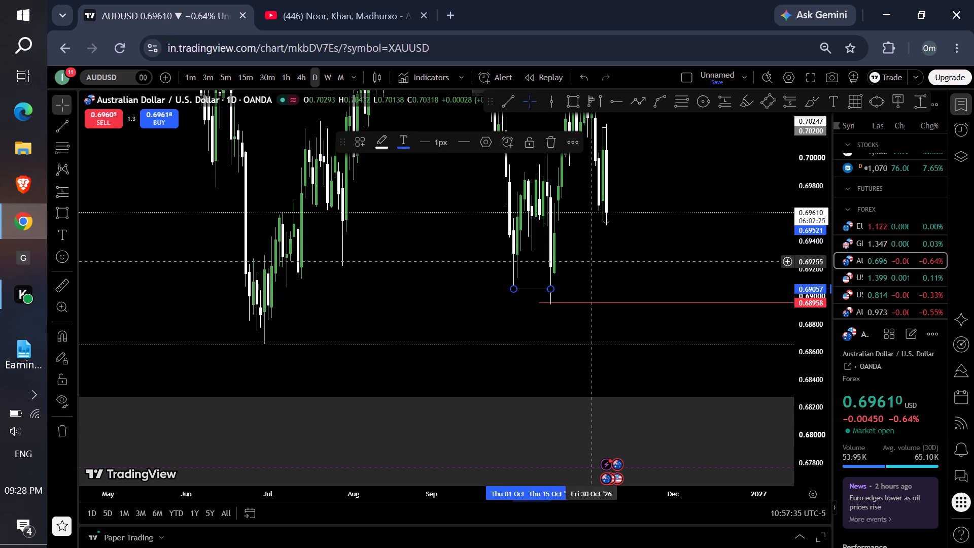
# Draw a rectangle zone between about 0.7093 and 0.7048, from 22 September to 16 November 2026.
pyautogui.moveTo(592, 261); pyautogui.dragTo(565, 335)
pyautogui.moveTo(627, 158); pyautogui.dragTo(600, 235)
pyautogui.click(577, 103)
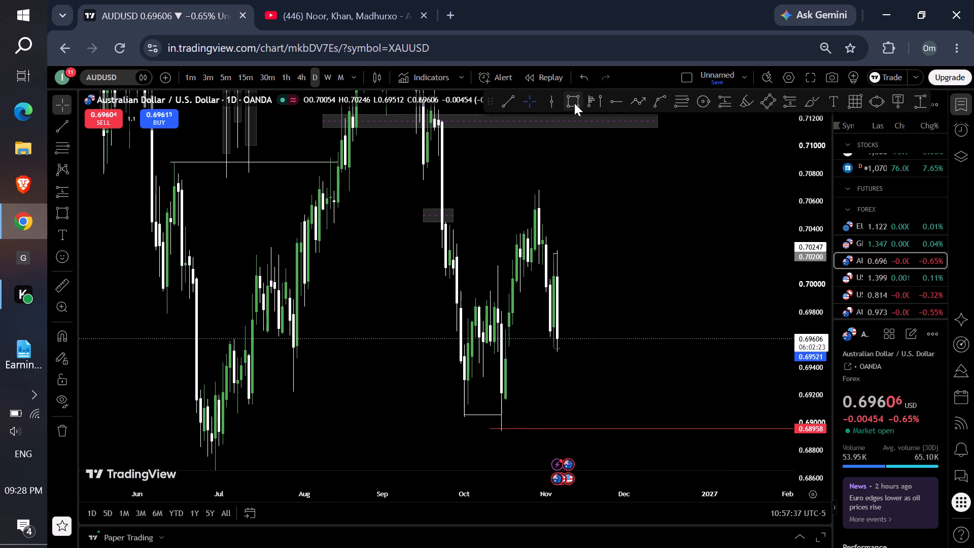
pyautogui.click(439, 156)
pyautogui.click(582, 217)
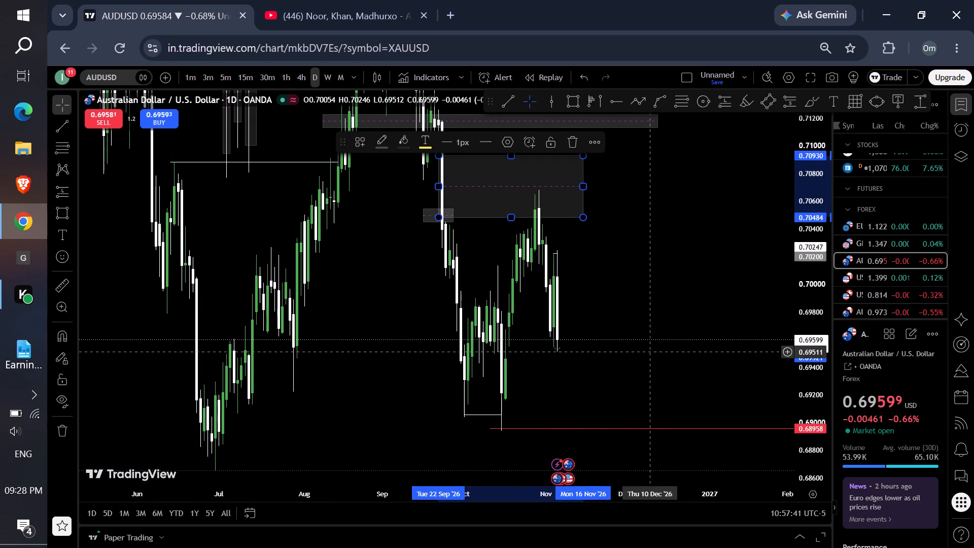
# Switch the AUDUSD chart to the weekly timeframe.
pyautogui.scroll(6, 665, 325)
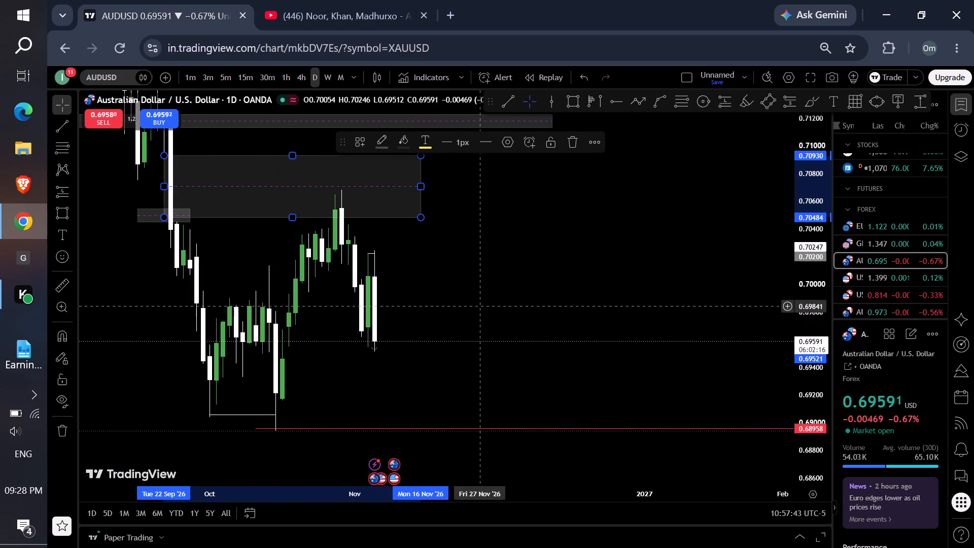
pyautogui.moveTo(519, 287); pyautogui.dragTo(592, 273)
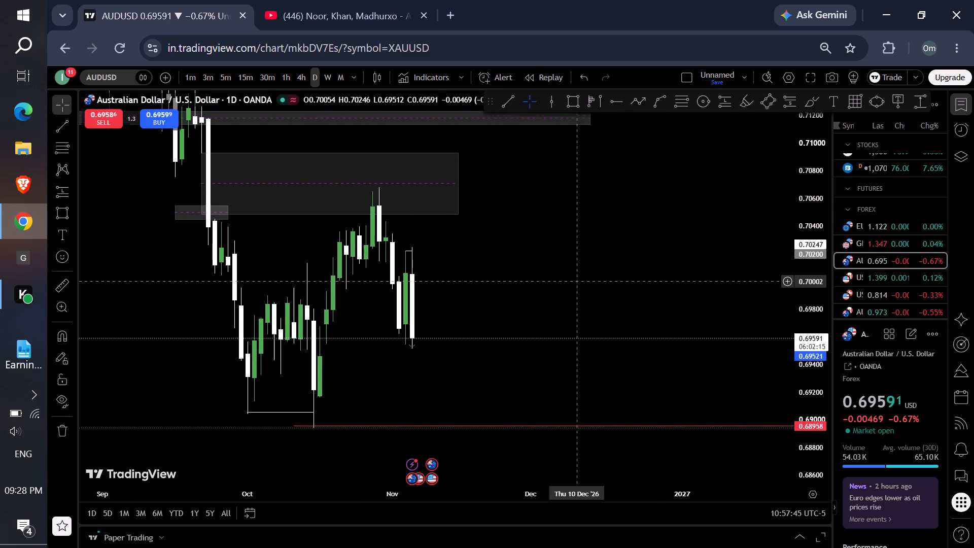
pyautogui.moveTo(481, 331); pyautogui.dragTo(590, 296)
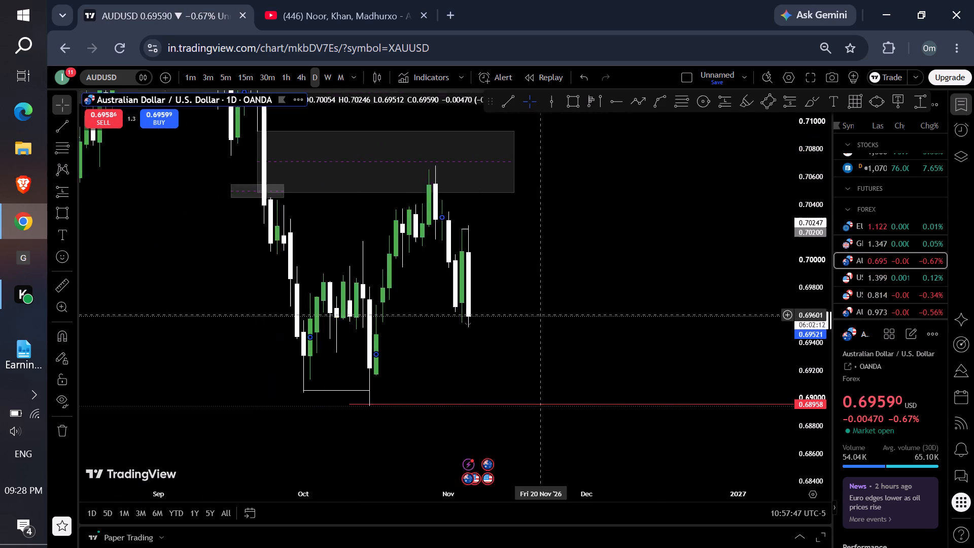
pyautogui.moveTo(590, 296); pyautogui.dragTo(716, 249)
pyautogui.scroll(-5, 670, 246)
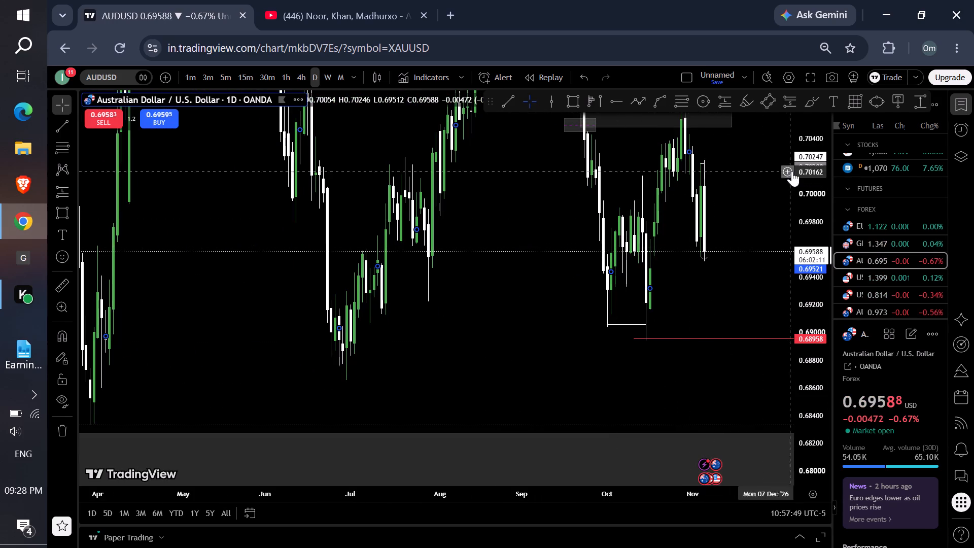
pyautogui.moveTo(800, 166); pyautogui.dragTo(773, 319)
pyautogui.scroll(3, 700, 289)
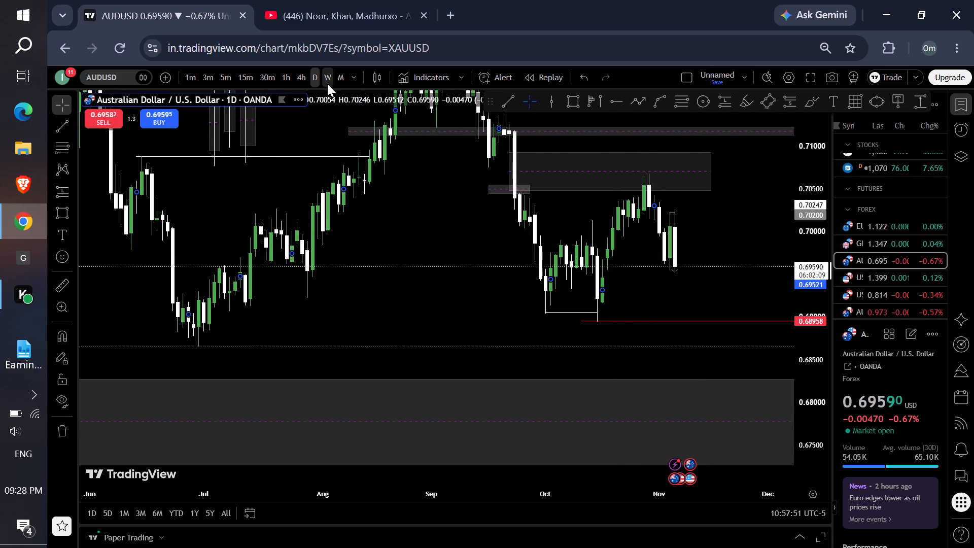
pyautogui.click(327, 83)
# Sketch a peak with trend lines: 0.6988 (28 December 2026) up to about 0.7220 (late March 2027), down to about 0.6993 (24 May).
pyautogui.moveTo(811, 194); pyautogui.dragTo(799, 307)
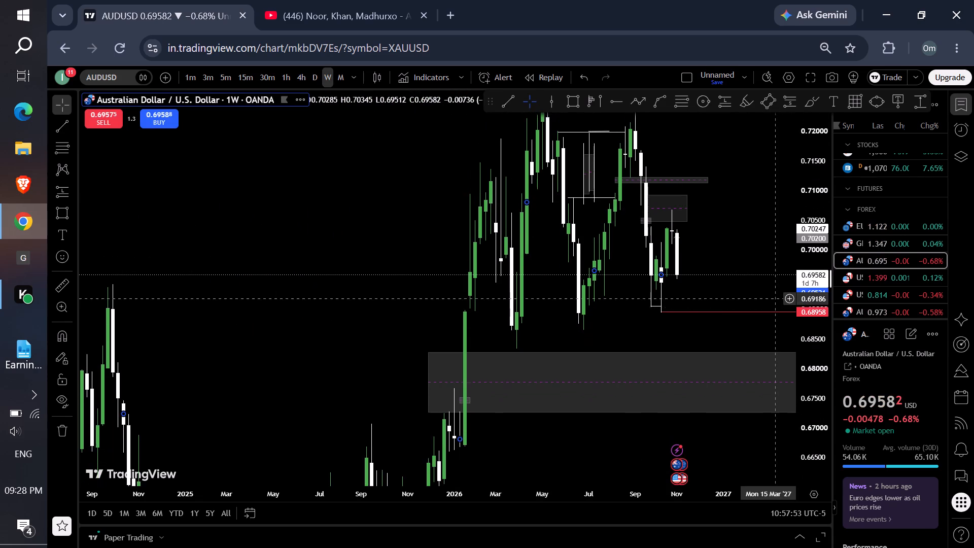
pyautogui.scroll(2, 772, 298)
pyautogui.scroll(-1, 665, 292)
pyautogui.moveTo(755, 247); pyautogui.dragTo(637, 282)
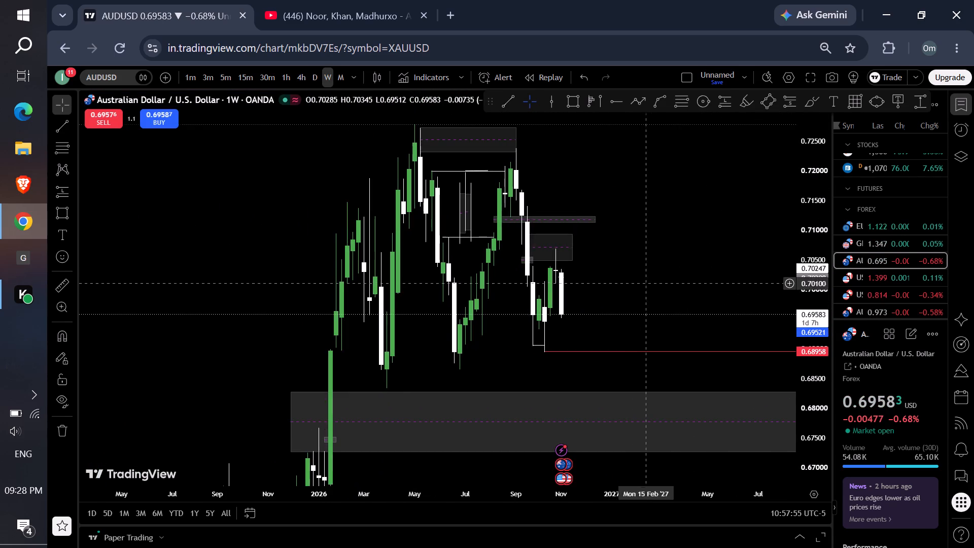
pyautogui.moveTo(677, 294); pyautogui.dragTo(586, 309)
pyautogui.scroll(1, 586, 294)
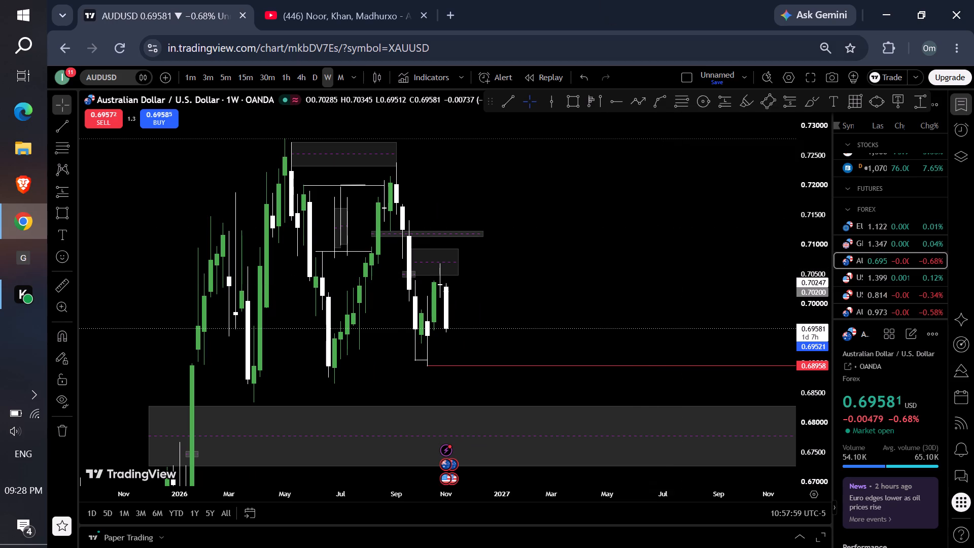
pyautogui.click(505, 105)
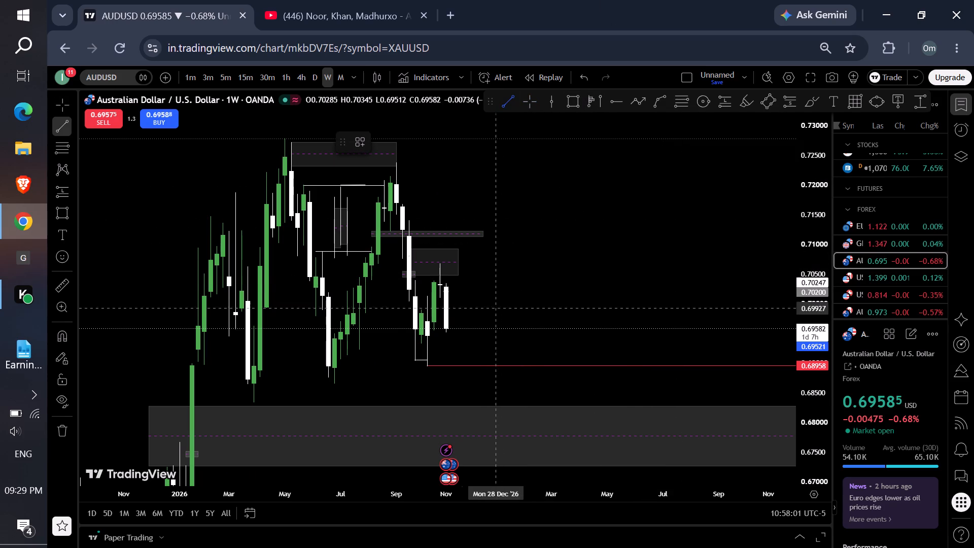
pyautogui.moveTo(494, 311); pyautogui.dragTo(570, 174)
pyautogui.click(571, 173)
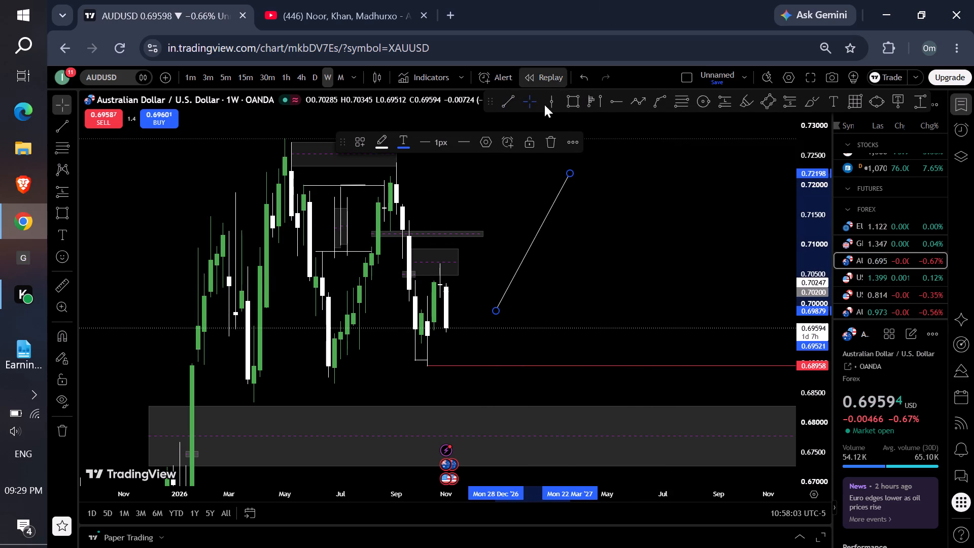
pyautogui.click(517, 97)
pyautogui.moveTo(574, 175); pyautogui.dragTo(575, 176)
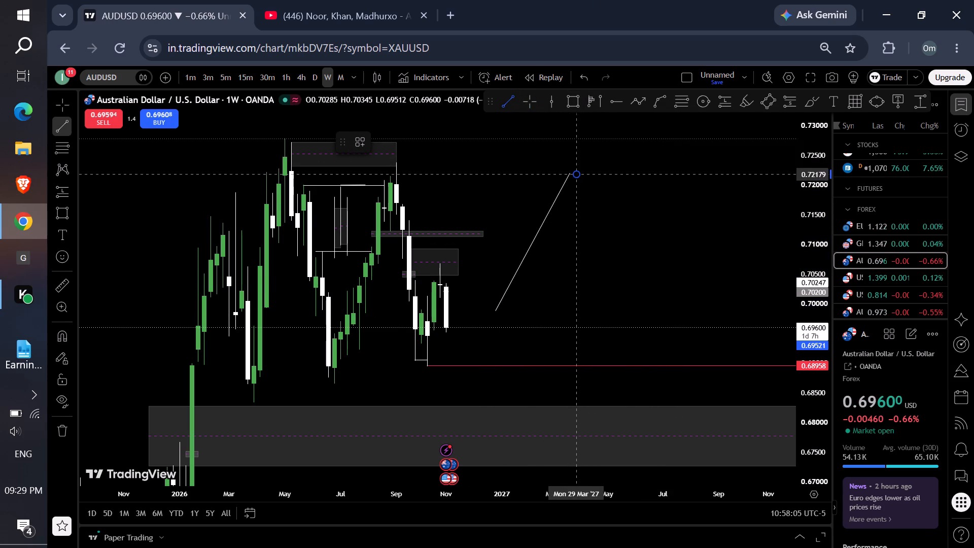
pyautogui.moveTo(575, 176); pyautogui.dragTo(621, 310)
pyautogui.click(626, 308)
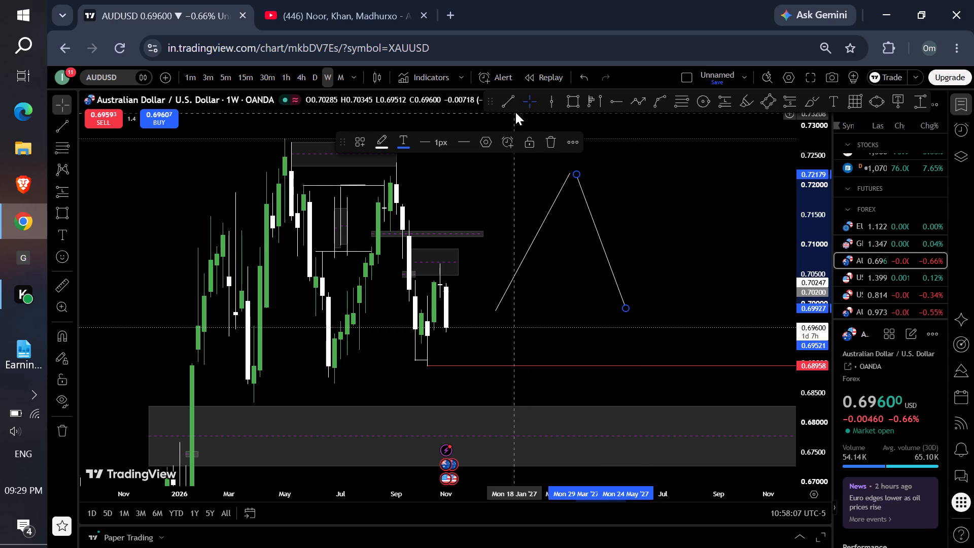
# Add a higher peak with trend lines from the May 2027 low up to about 0.7290 (12 July), down to about 0.6994 (6 September).
pyautogui.click(515, 101)
pyautogui.moveTo(626, 307); pyautogui.dragTo(654, 128)
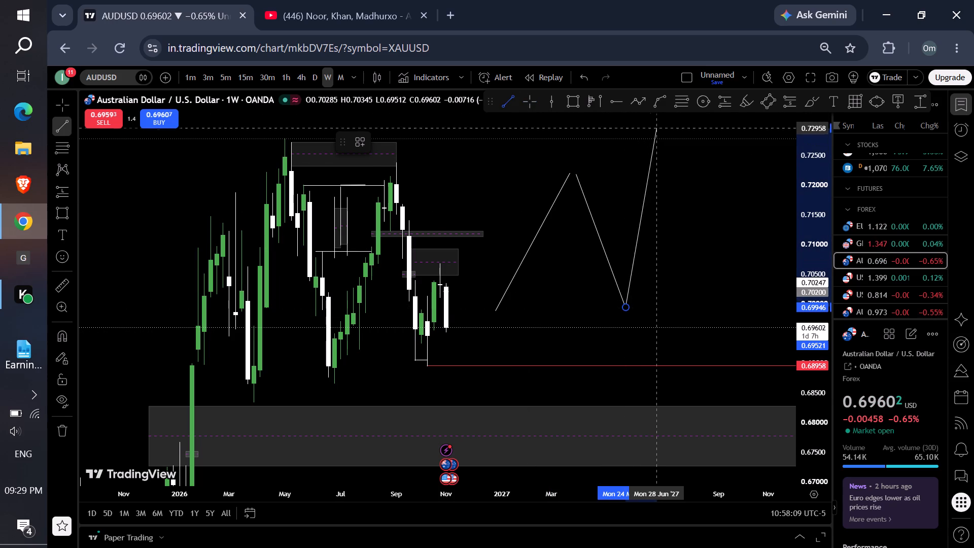
pyautogui.moveTo(654, 128); pyautogui.dragTo(673, 132)
pyautogui.click(672, 133)
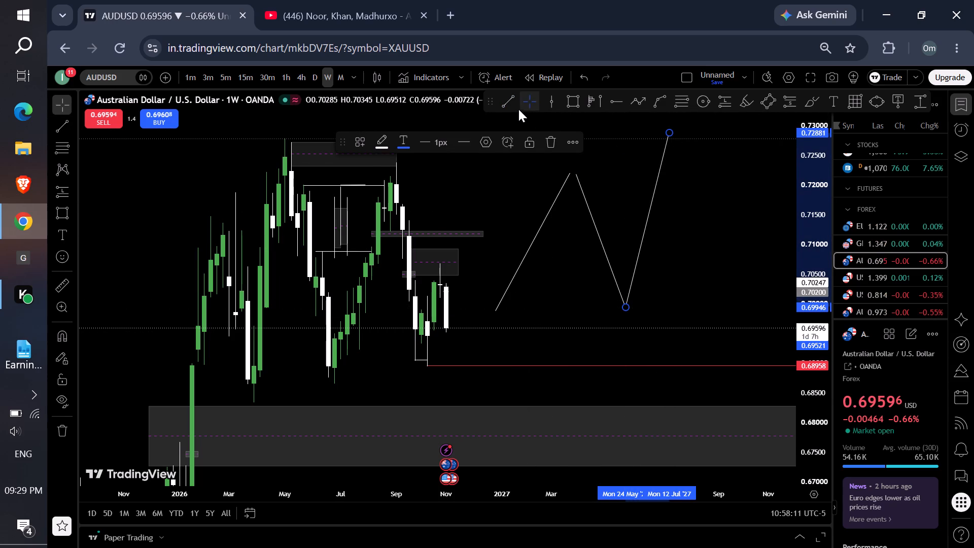
pyautogui.click(510, 105)
pyautogui.moveTo(670, 131); pyautogui.dragTo(758, 331)
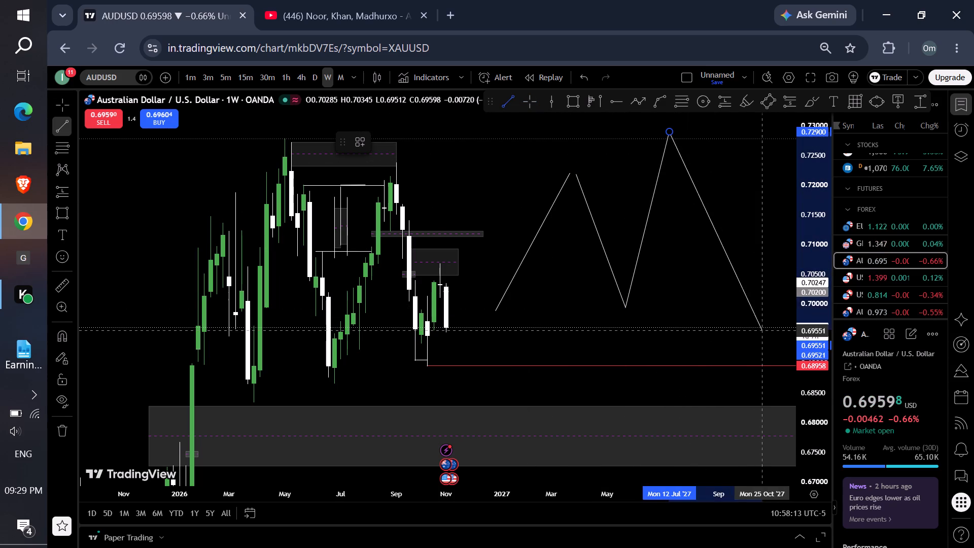
pyautogui.moveTo(758, 331); pyautogui.dragTo(717, 307)
pyautogui.click(717, 307)
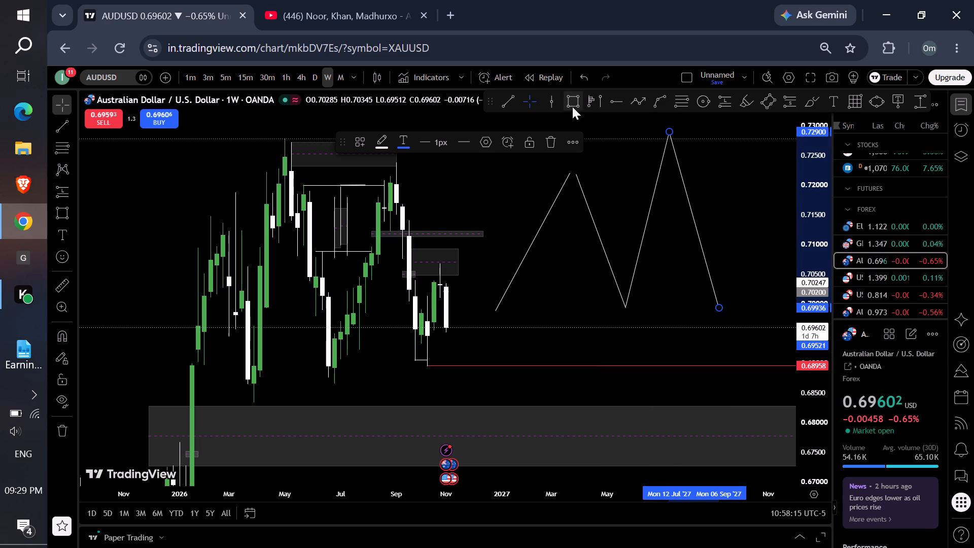
# Shorten the zigzag's last falling line so it ends at about 0.7057 in late August 2027.
pyautogui.moveTo(703, 319); pyautogui.dragTo(477, 342)
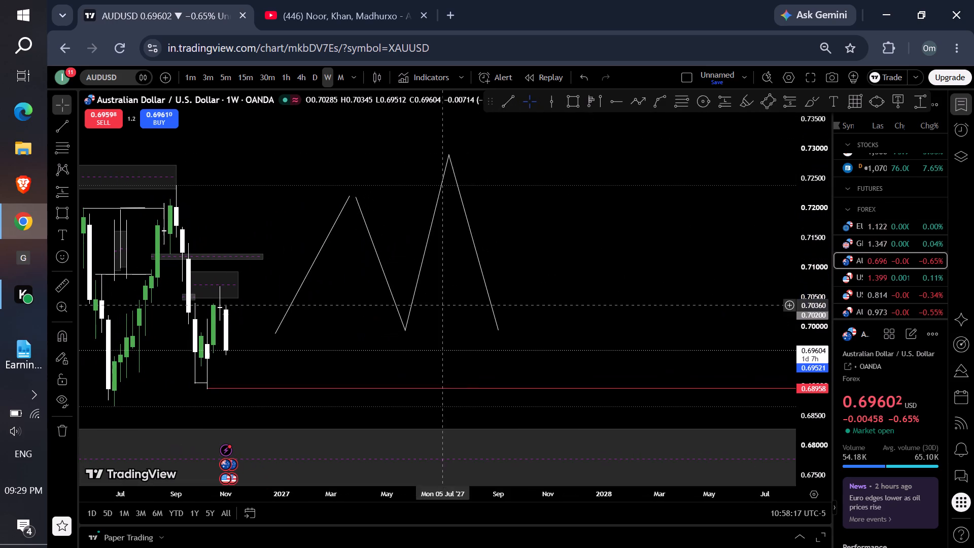
pyautogui.click(509, 102)
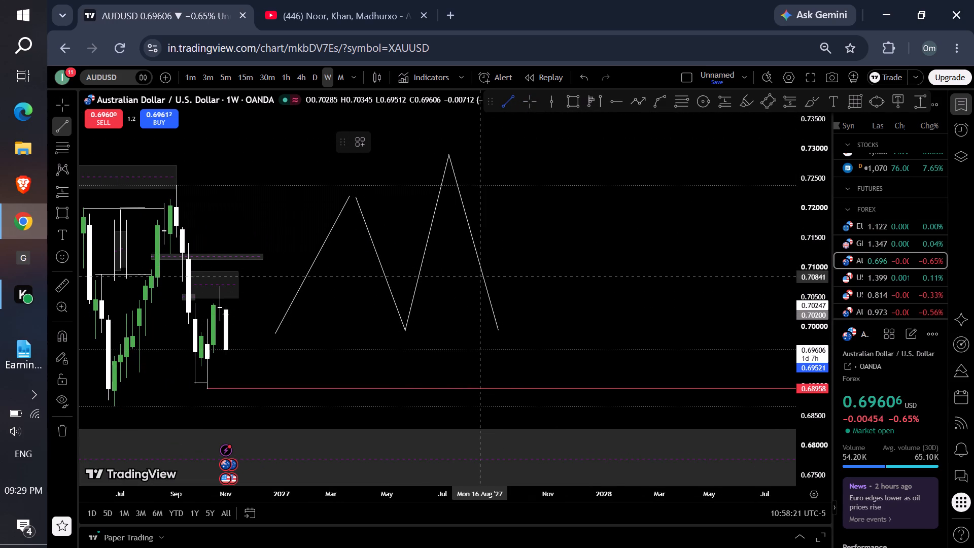
pyautogui.click(521, 98)
pyautogui.click(473, 234)
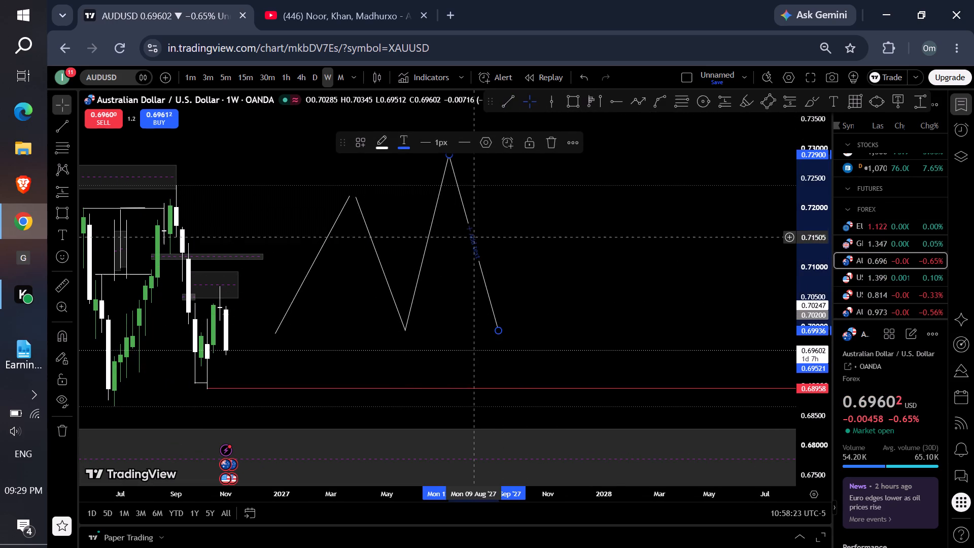
pyautogui.click(497, 321)
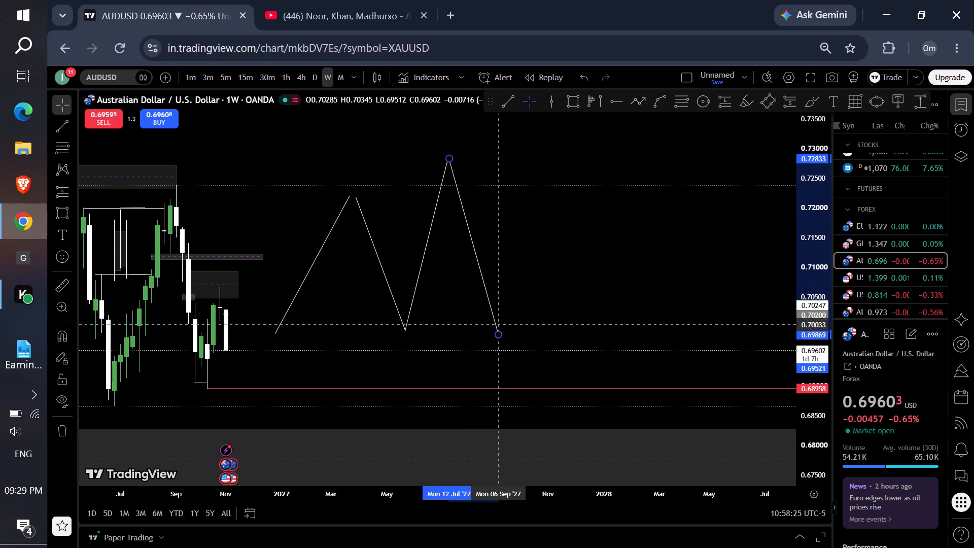
pyautogui.moveTo(498, 328); pyautogui.dragTo(498, 327)
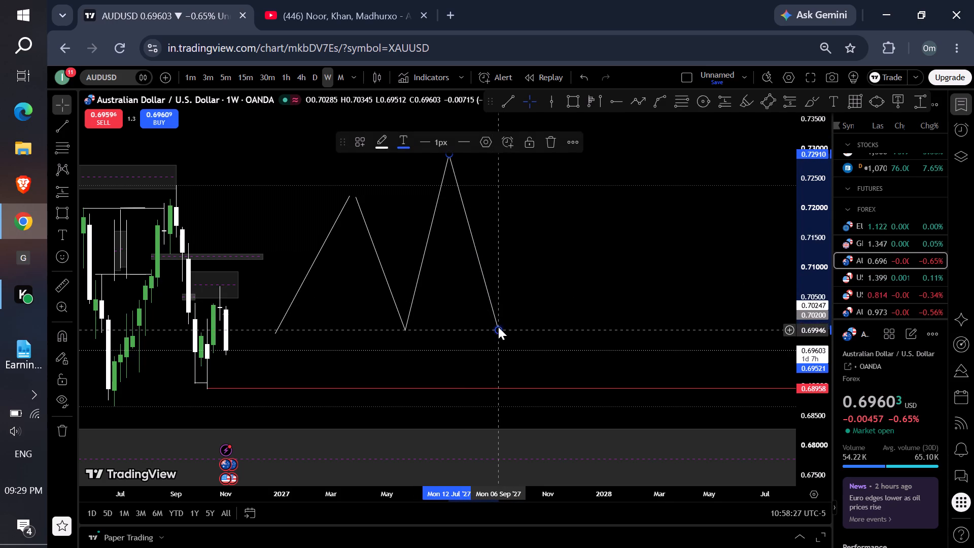
pyautogui.moveTo(498, 327); pyautogui.dragTo(489, 292)
pyautogui.click(519, 287)
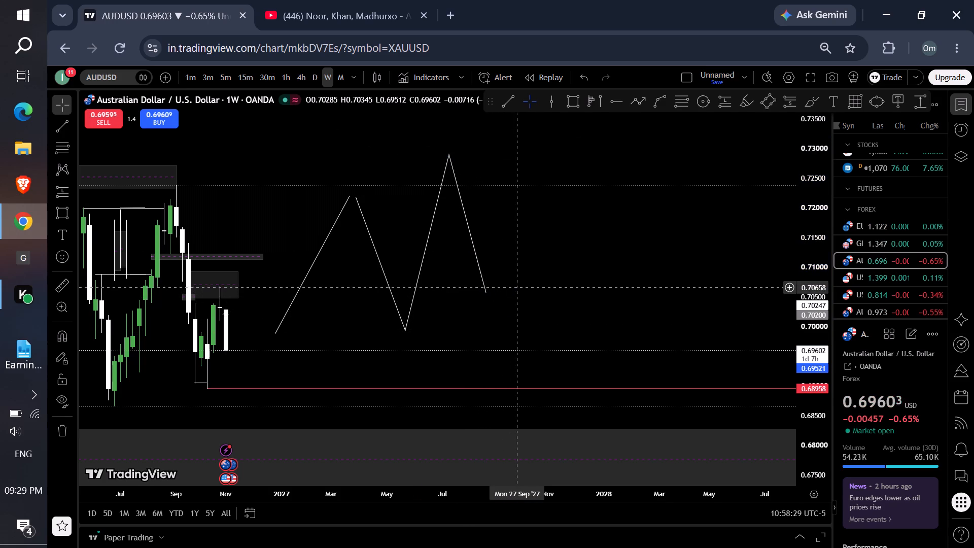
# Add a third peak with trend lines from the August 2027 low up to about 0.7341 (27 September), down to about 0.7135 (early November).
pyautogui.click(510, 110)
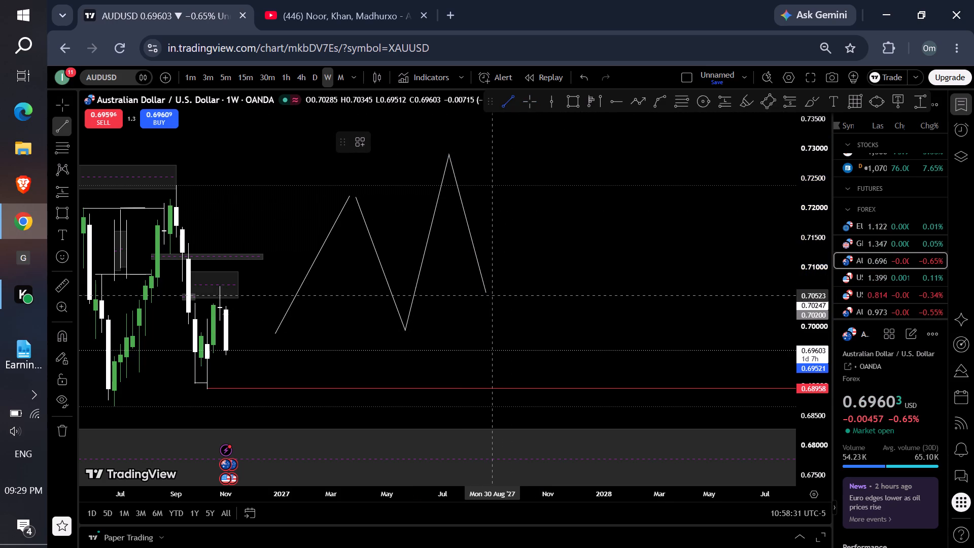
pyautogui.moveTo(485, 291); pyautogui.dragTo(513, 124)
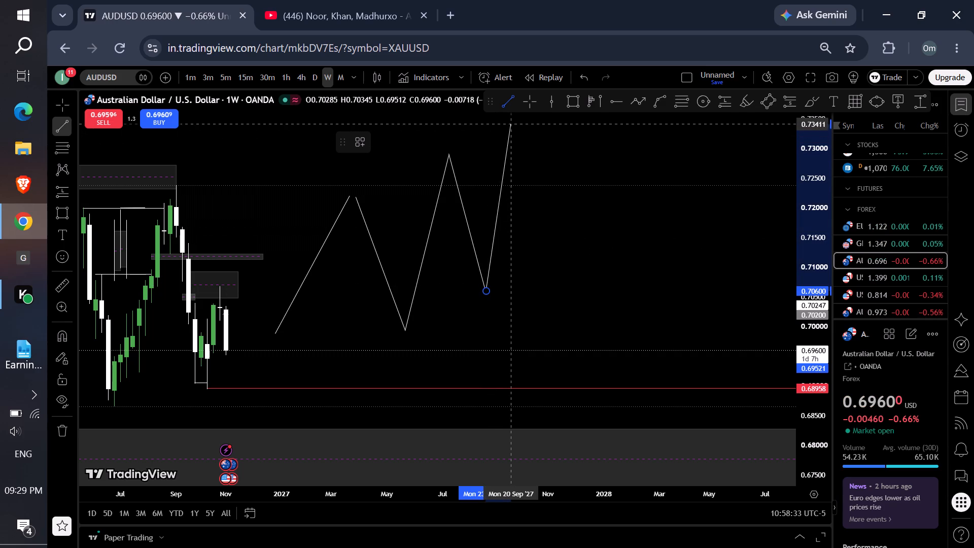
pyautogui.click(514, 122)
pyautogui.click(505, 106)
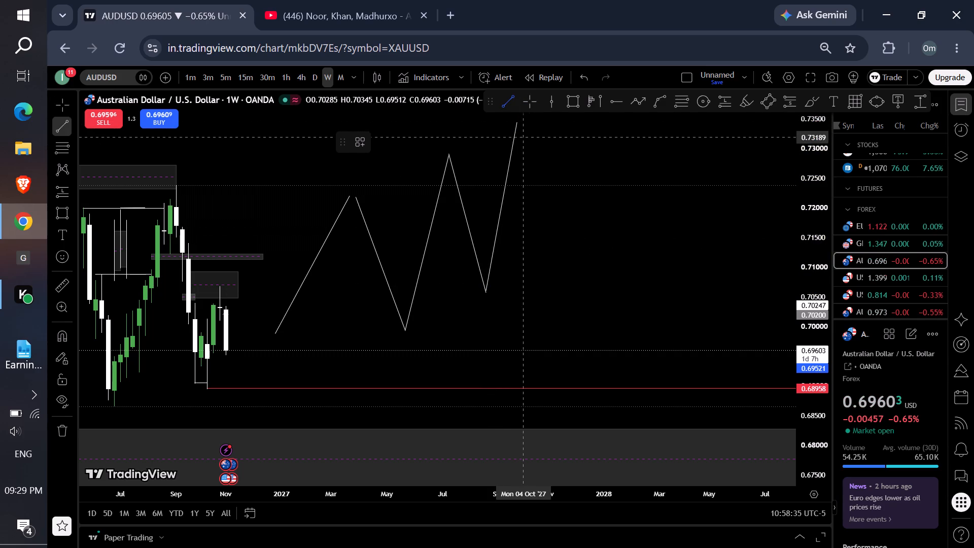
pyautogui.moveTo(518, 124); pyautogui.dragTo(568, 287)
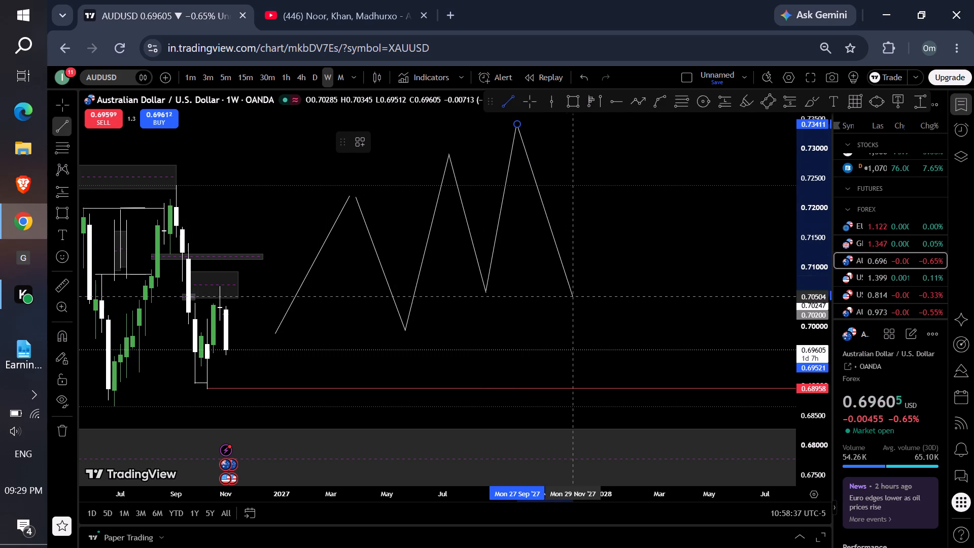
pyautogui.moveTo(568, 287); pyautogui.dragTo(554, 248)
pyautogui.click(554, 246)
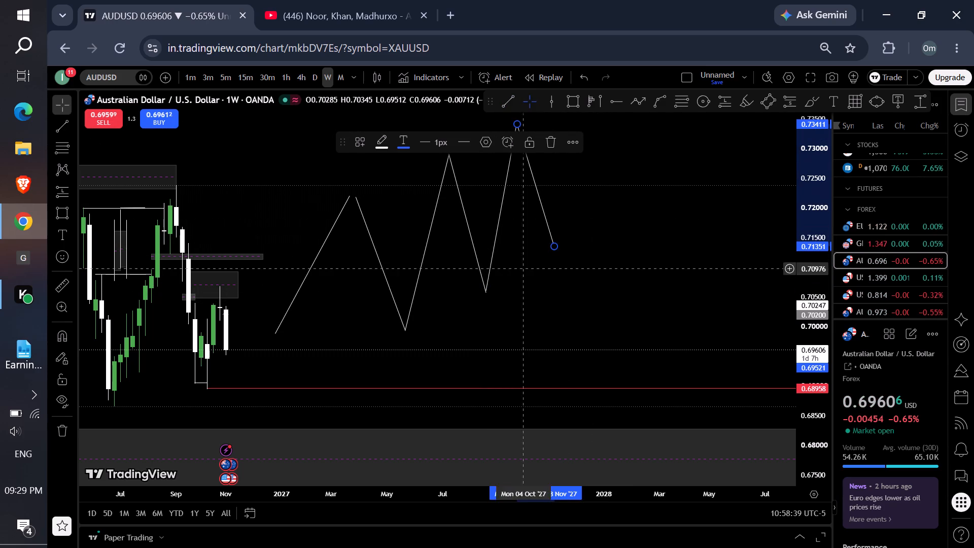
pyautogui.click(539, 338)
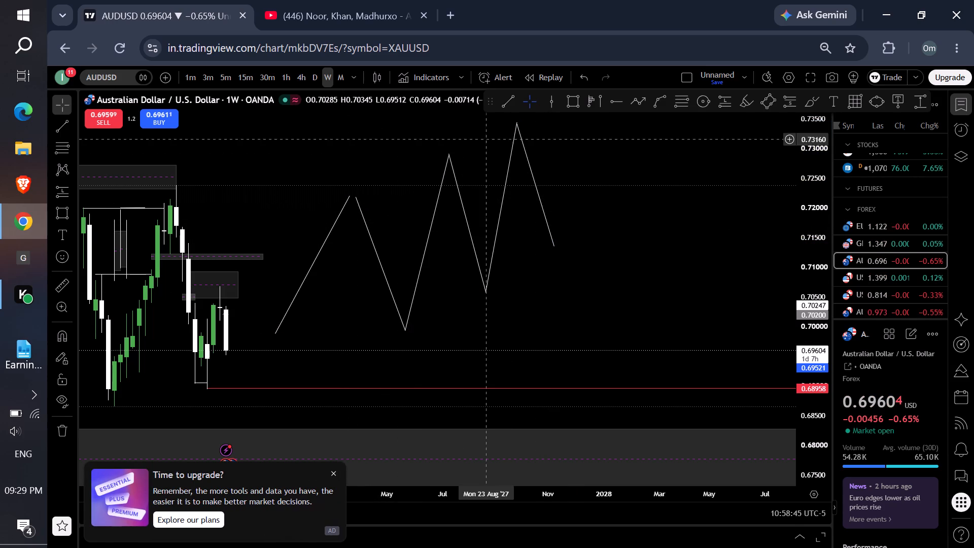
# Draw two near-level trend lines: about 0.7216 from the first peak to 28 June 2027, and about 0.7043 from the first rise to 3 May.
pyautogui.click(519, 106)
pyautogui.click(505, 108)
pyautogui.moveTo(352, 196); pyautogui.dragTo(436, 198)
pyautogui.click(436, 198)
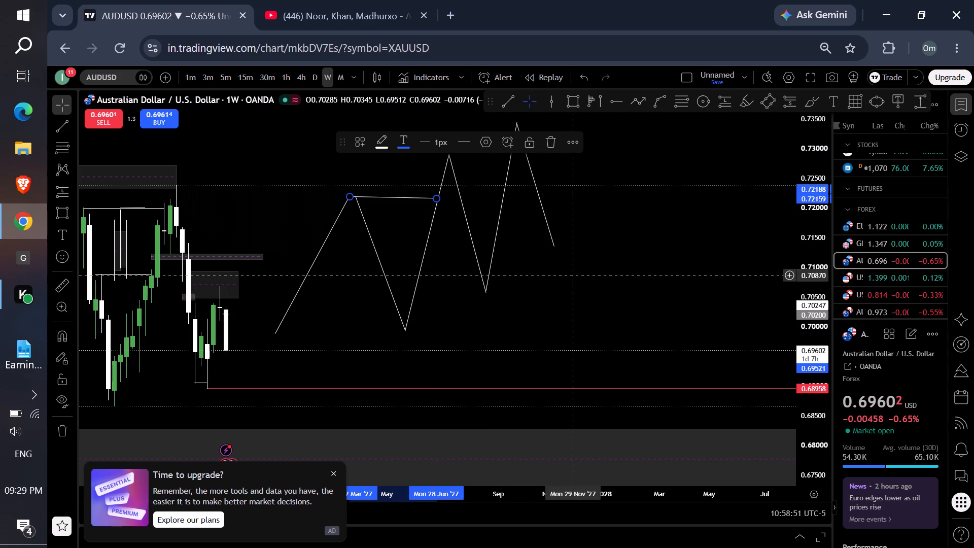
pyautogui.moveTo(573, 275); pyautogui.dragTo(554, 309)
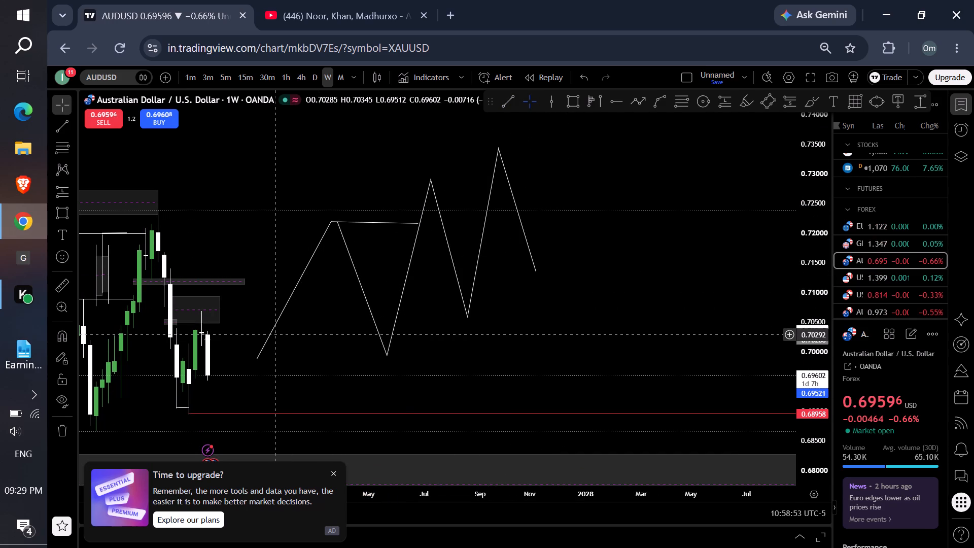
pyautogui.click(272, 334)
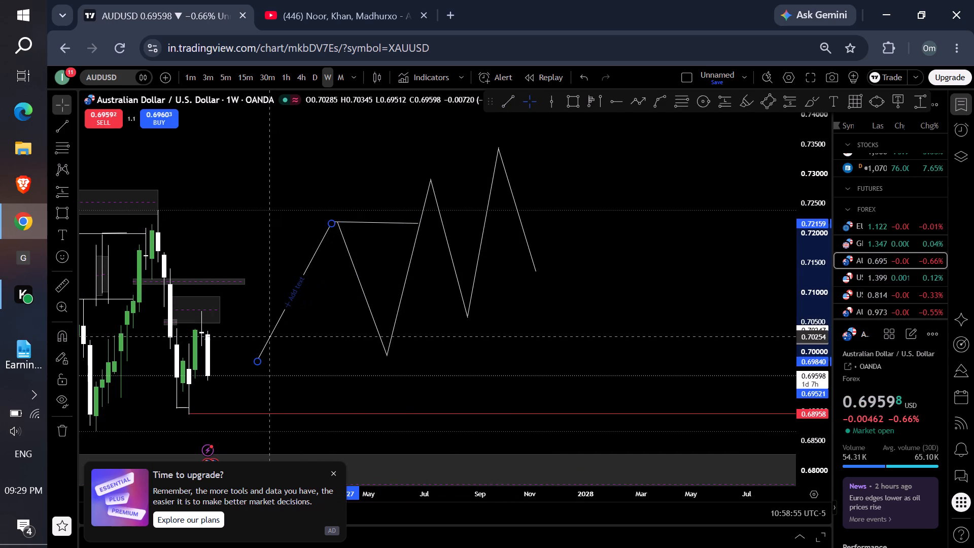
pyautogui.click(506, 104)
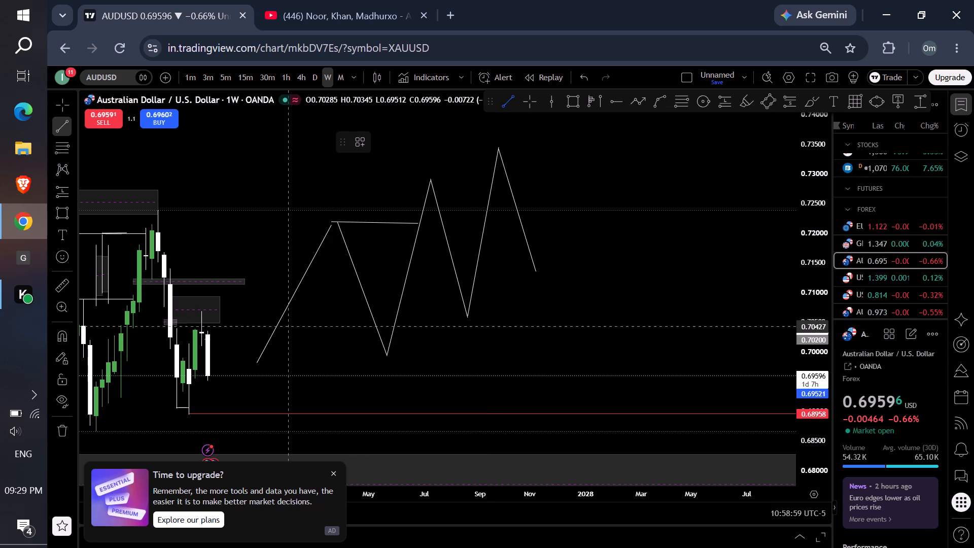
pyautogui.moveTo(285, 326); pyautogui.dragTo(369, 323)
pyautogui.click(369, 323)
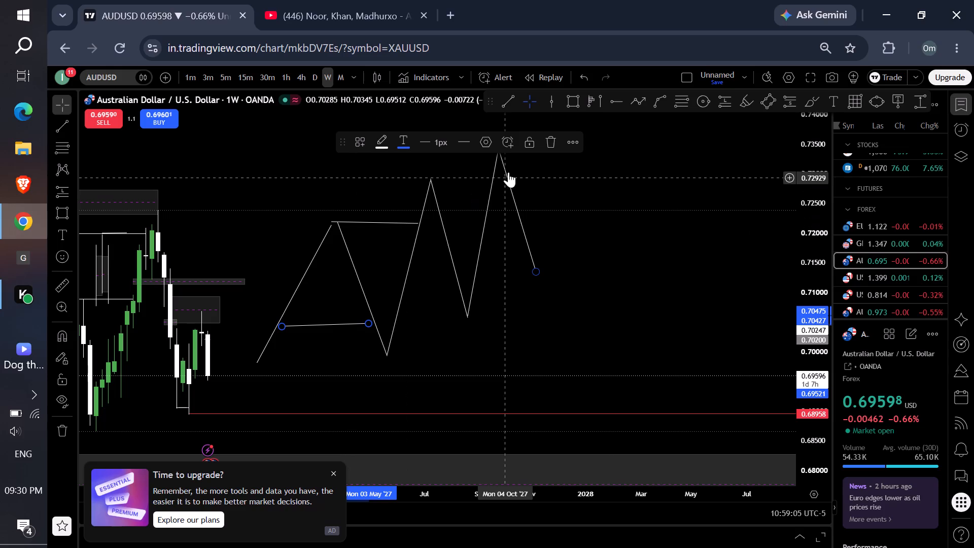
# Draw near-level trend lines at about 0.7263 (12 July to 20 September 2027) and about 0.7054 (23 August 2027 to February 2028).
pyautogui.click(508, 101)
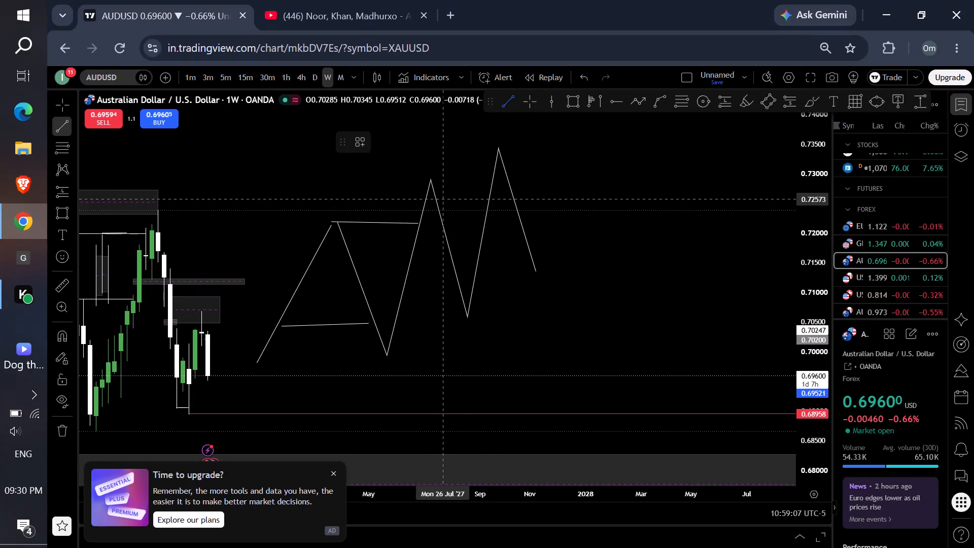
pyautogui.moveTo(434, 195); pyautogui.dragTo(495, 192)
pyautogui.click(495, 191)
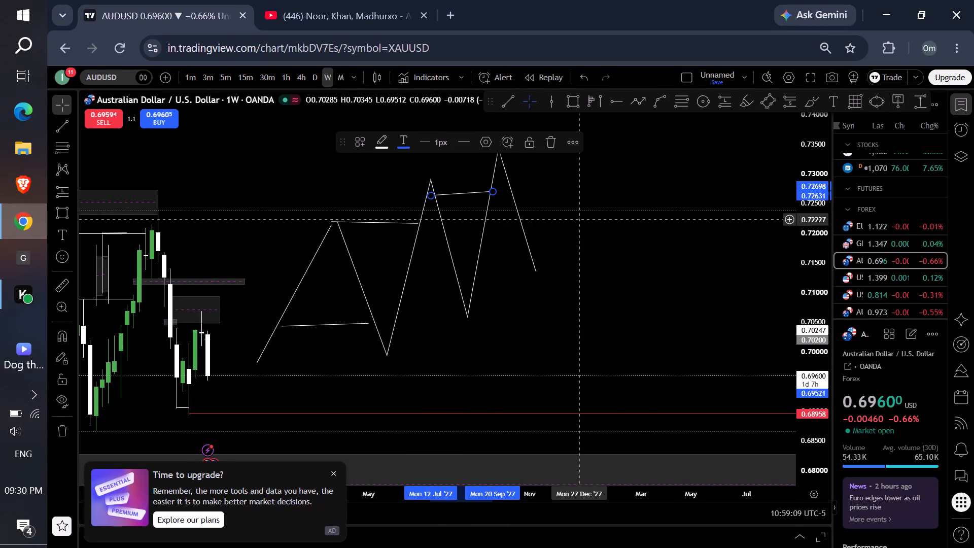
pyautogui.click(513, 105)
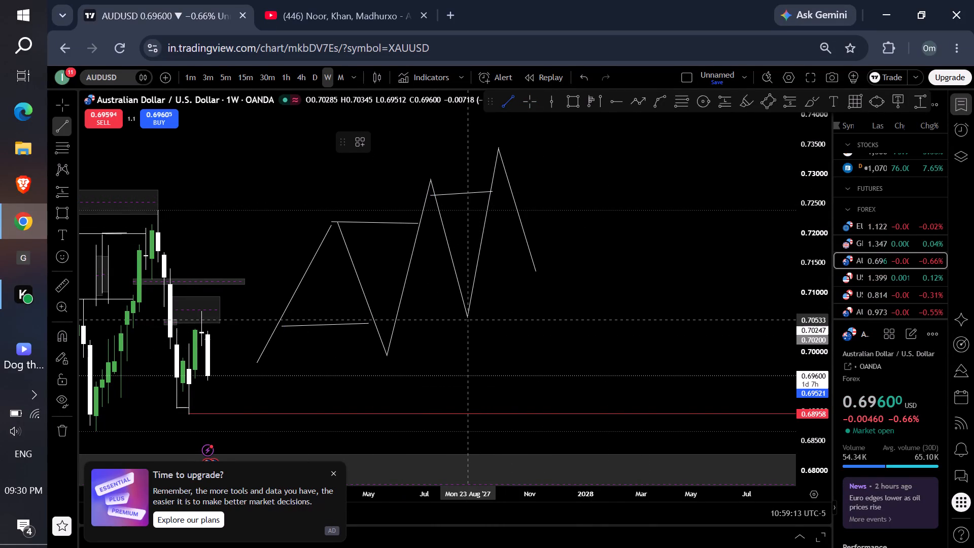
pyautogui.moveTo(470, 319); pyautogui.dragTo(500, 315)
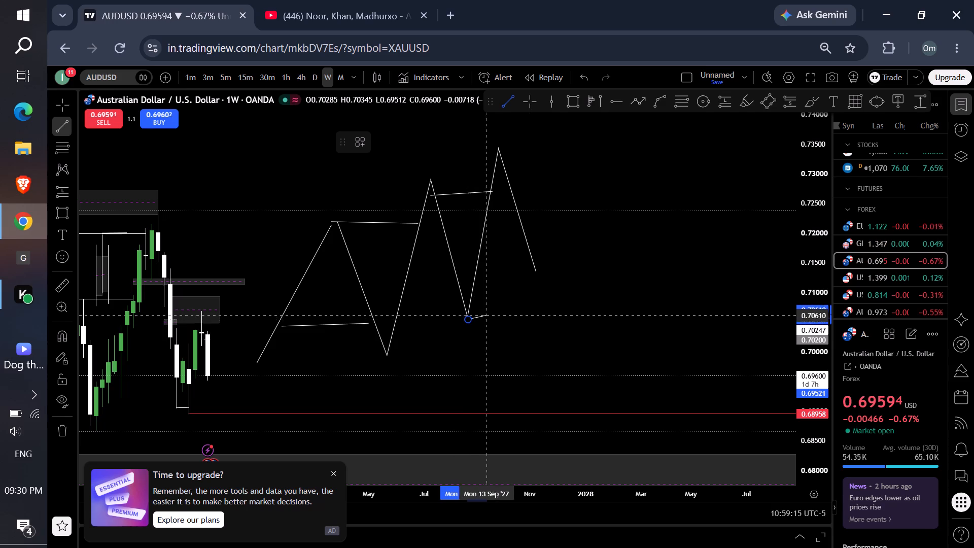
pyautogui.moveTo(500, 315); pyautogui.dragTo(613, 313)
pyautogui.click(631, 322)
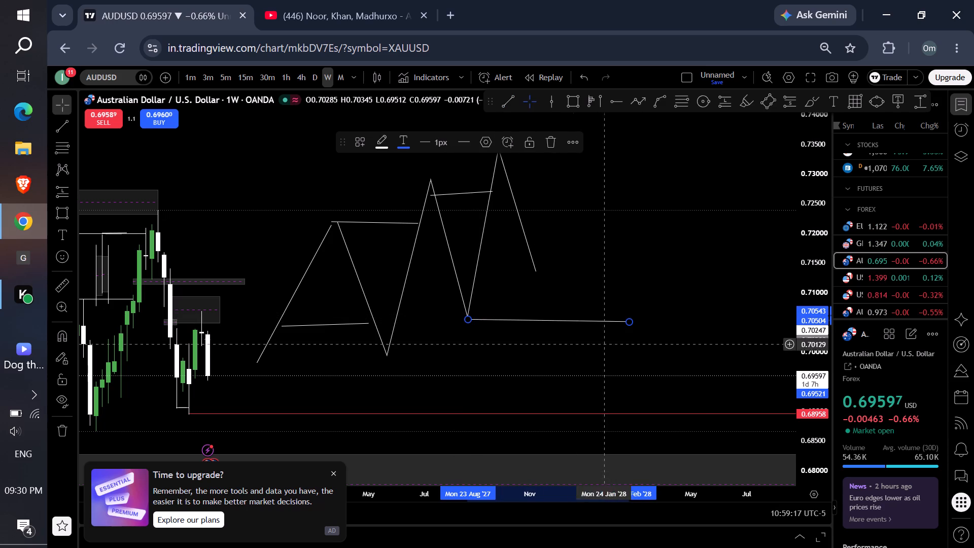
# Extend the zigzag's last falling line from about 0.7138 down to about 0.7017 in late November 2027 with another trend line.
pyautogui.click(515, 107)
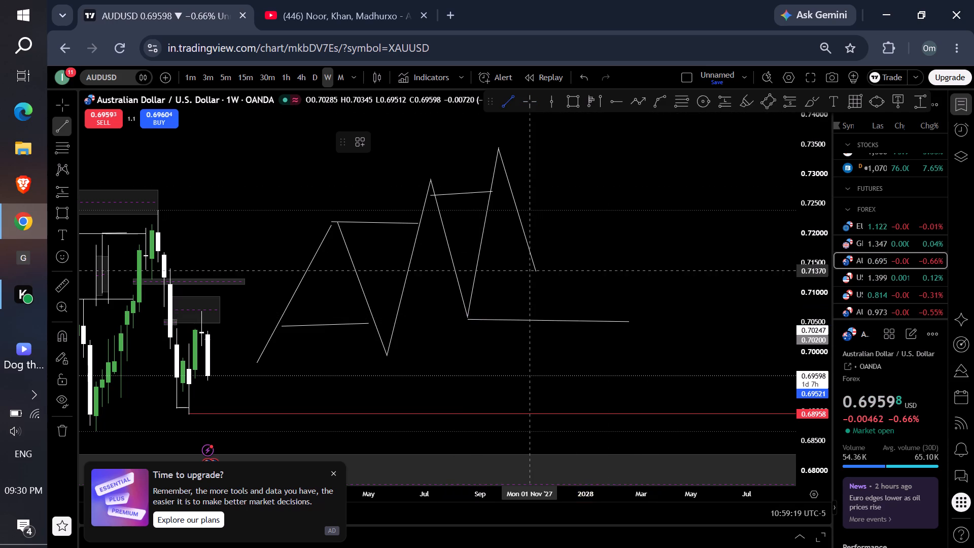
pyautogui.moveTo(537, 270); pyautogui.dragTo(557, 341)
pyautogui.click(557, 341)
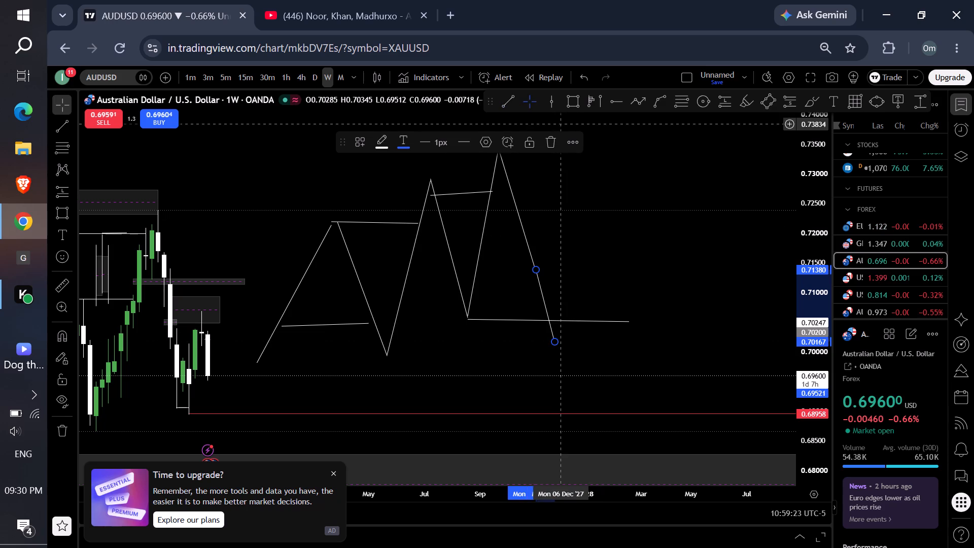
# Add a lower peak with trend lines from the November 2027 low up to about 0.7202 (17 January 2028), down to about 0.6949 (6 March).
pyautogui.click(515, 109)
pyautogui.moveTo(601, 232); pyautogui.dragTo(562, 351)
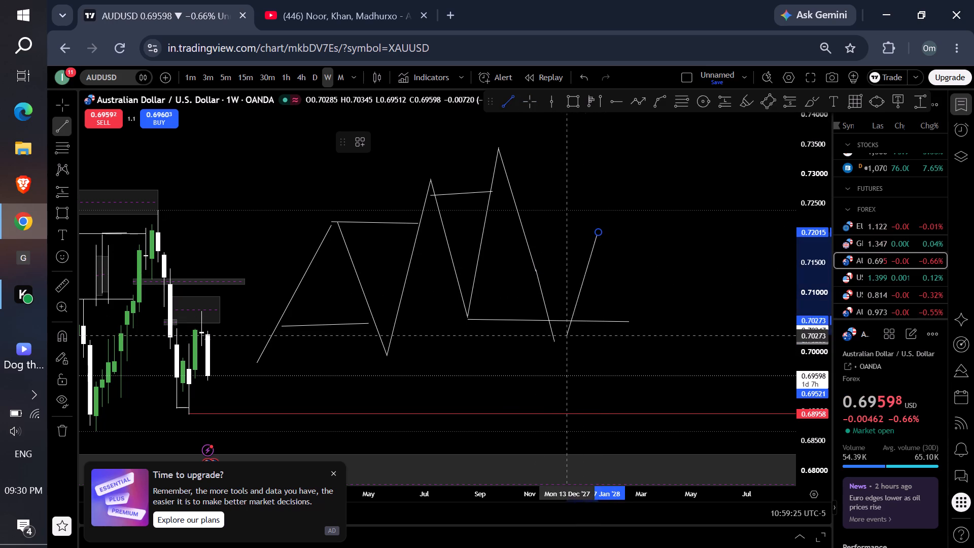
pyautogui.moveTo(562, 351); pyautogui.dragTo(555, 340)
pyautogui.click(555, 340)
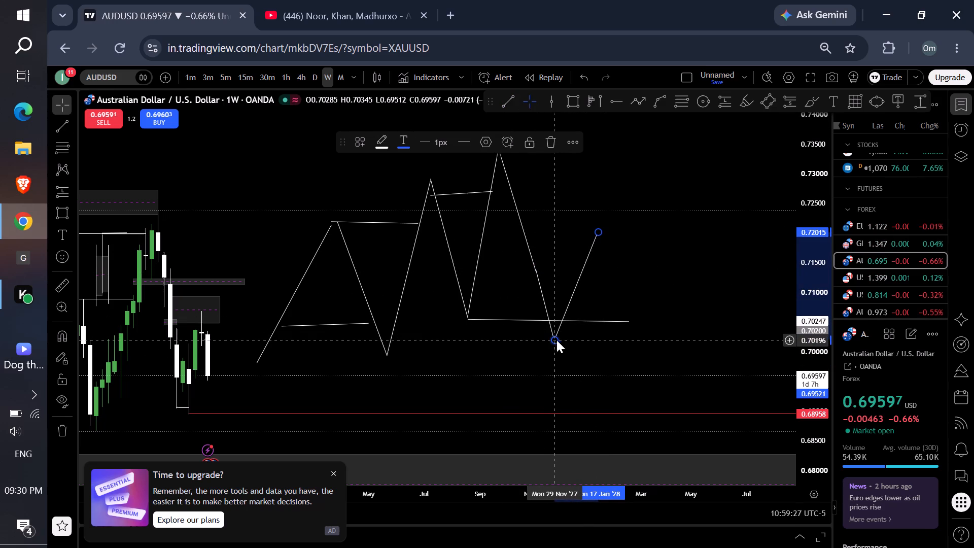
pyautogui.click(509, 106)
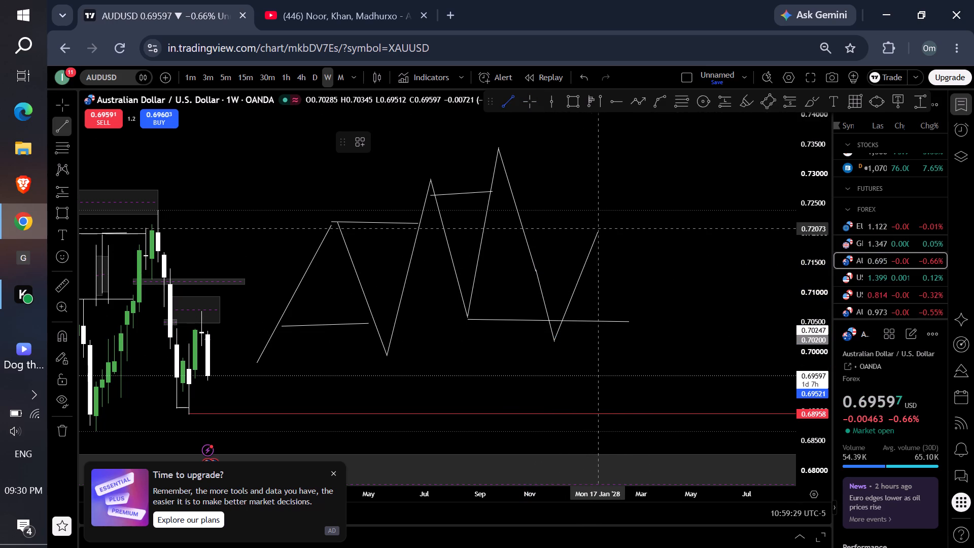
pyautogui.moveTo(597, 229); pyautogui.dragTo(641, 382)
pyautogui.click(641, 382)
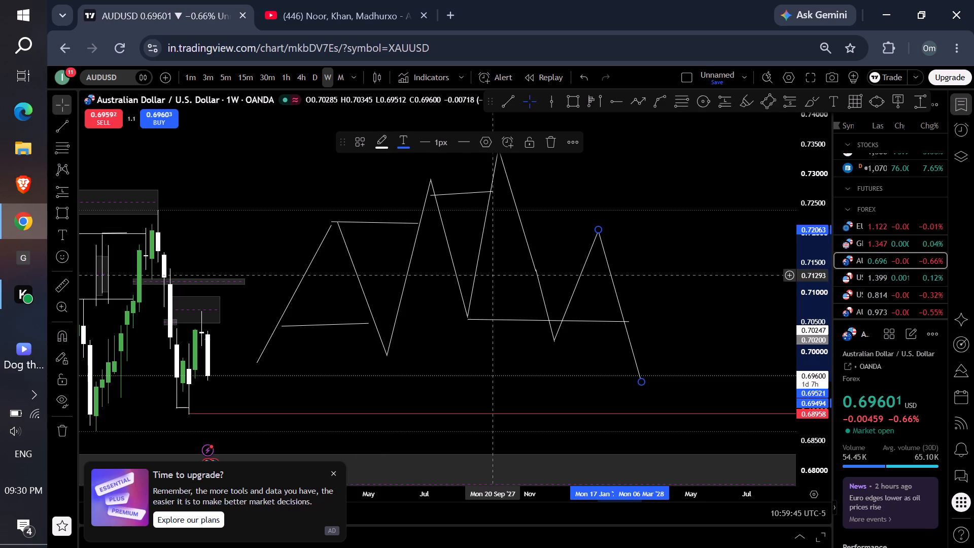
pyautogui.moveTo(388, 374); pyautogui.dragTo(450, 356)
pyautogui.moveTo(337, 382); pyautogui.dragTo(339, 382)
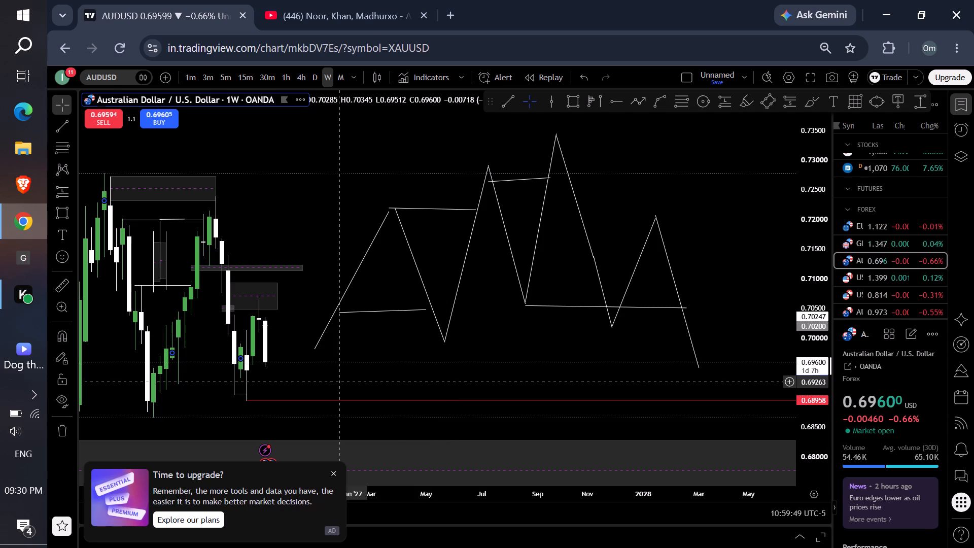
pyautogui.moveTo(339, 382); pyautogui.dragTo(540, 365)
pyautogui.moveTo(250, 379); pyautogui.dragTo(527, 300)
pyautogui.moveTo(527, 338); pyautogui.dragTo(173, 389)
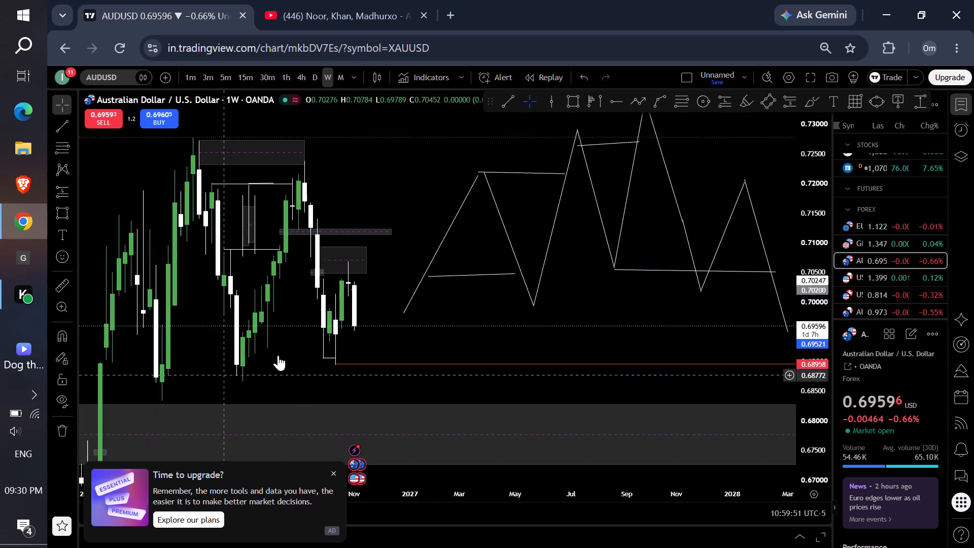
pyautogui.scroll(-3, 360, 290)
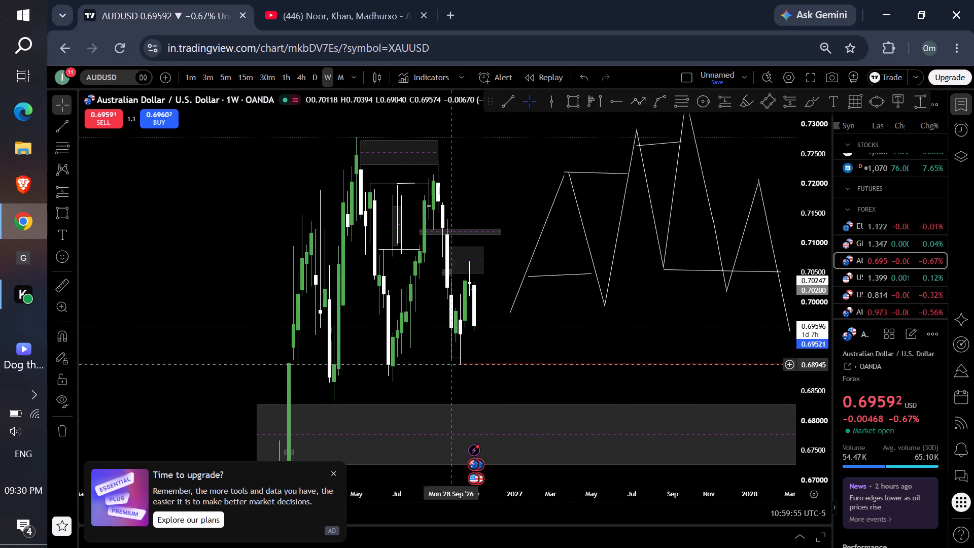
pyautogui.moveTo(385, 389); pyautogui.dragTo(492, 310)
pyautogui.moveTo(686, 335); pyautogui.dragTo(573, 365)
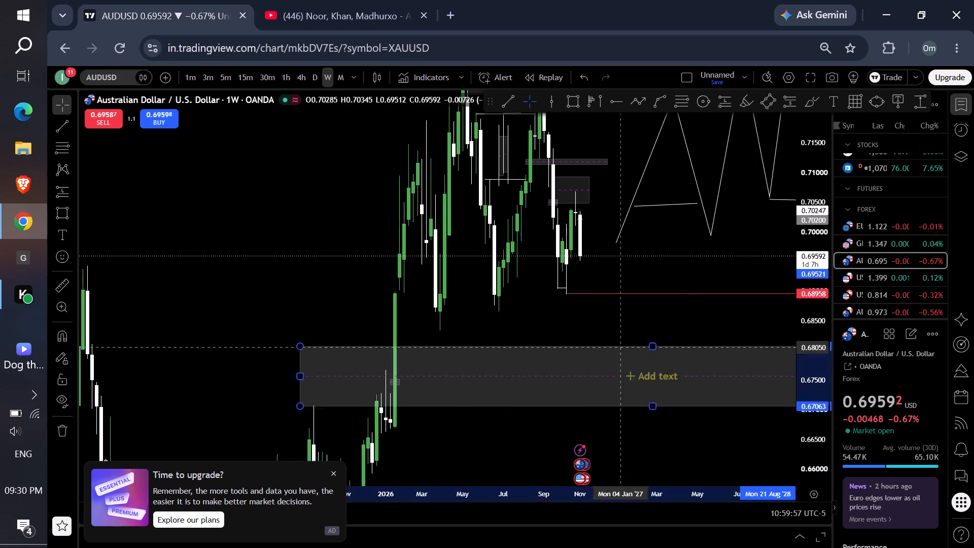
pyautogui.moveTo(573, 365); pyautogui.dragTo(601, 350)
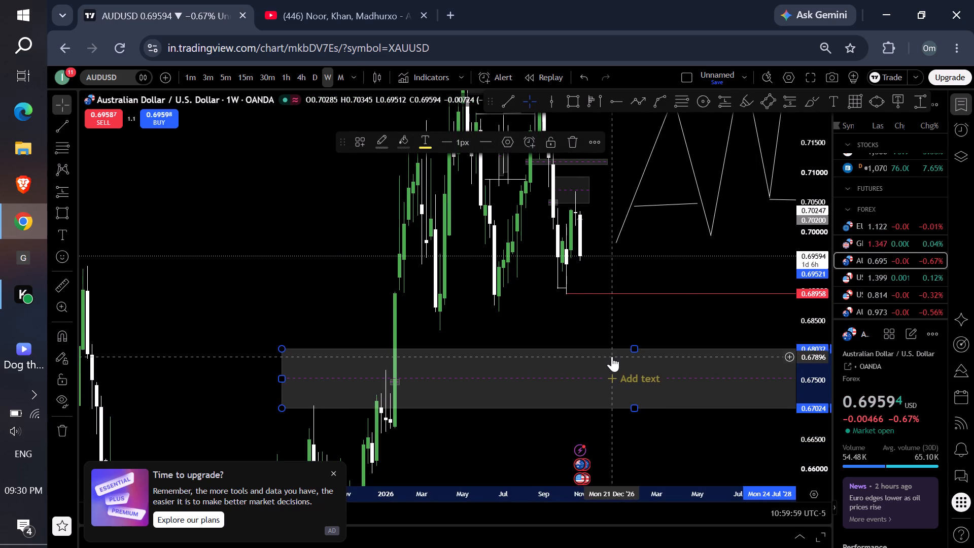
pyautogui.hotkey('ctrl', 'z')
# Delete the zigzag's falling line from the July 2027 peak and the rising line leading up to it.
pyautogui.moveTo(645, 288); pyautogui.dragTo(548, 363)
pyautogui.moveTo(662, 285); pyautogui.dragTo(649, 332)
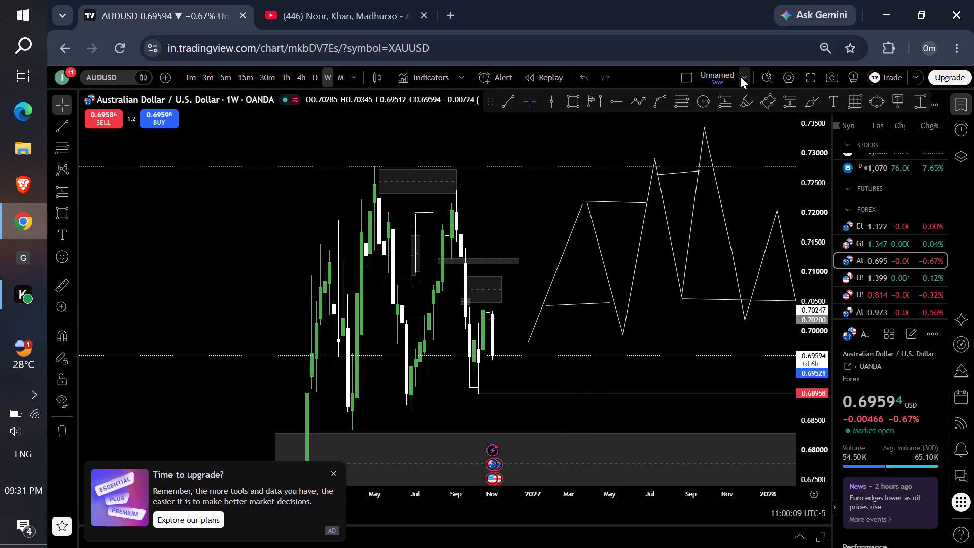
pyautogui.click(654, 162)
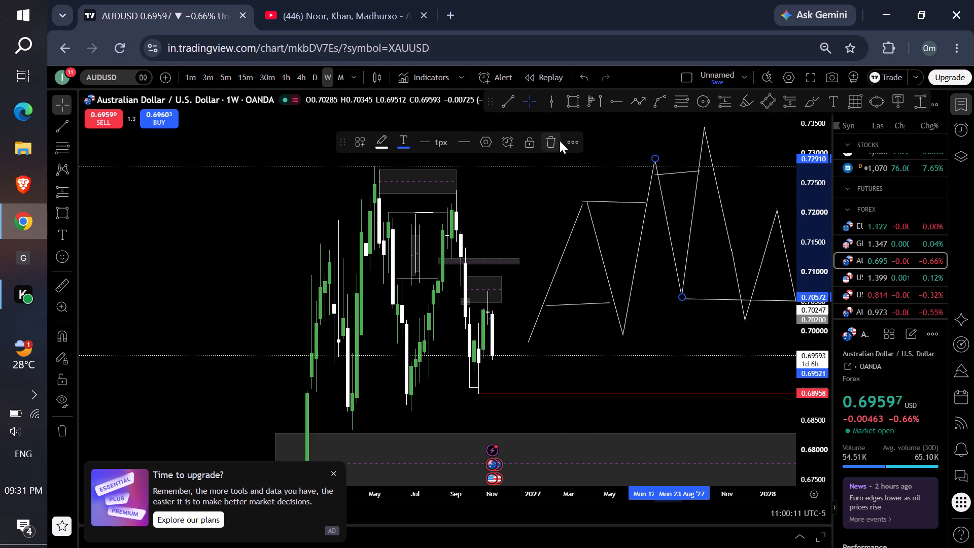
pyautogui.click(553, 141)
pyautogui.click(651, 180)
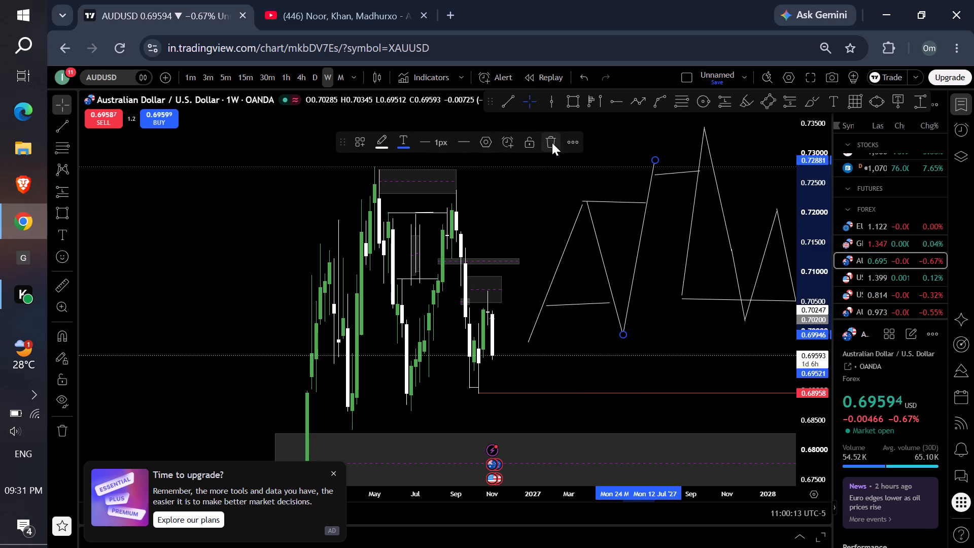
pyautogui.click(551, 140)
# Undo the two line deletions and all the zigzag and level lines sketched beyond the latest AUDUSD candle.
pyautogui.tripleClick(586, 78)
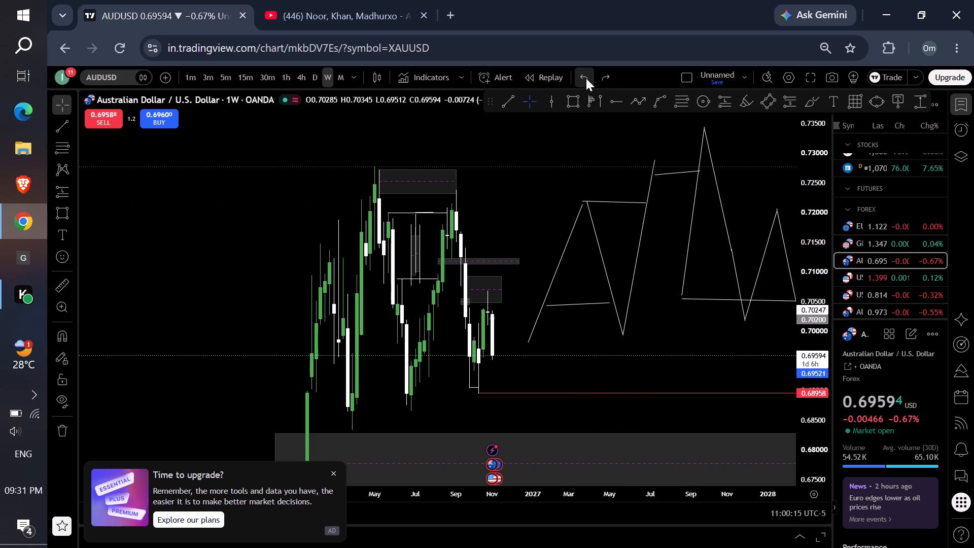
pyautogui.tripleClick(586, 78)
pyautogui.tripleClick(586, 78)
pyautogui.tripleClick(586, 78)
pyautogui.tripleClick(586, 78)
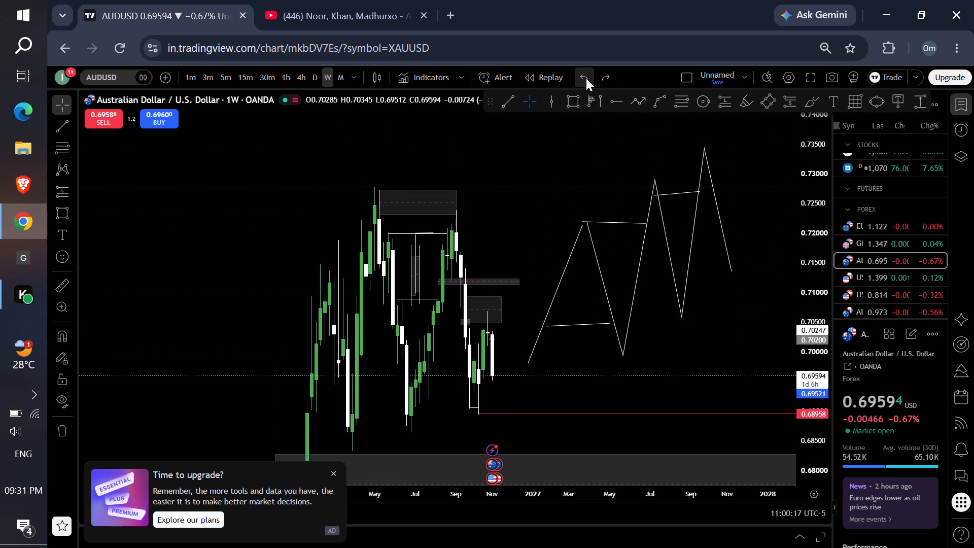
pyautogui.tripleClick(586, 78)
pyautogui.tripleClick(586, 78)
pyautogui.tripleClick(586, 78)
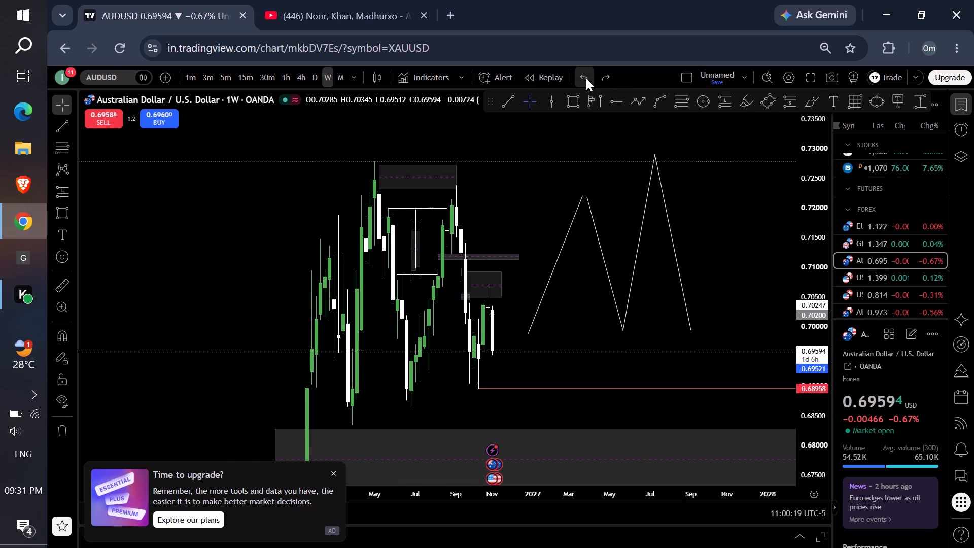
pyautogui.tripleClick(586, 78)
# Examine the latest weekly AUDUSD candles around the red line at 0.68958 and above the wide grey zone.
pyautogui.moveTo(578, 243); pyautogui.dragTo(581, 231)
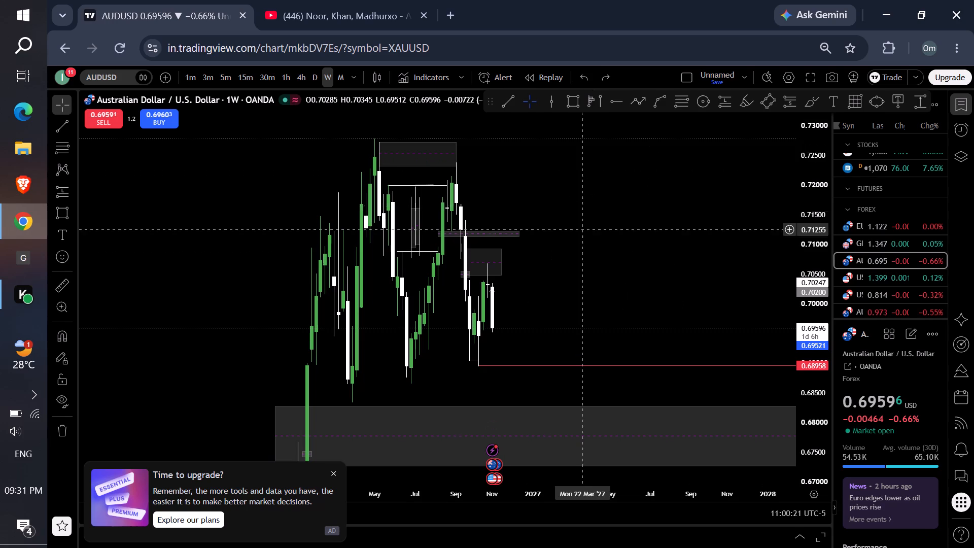
pyautogui.moveTo(581, 231); pyautogui.dragTo(789, 258)
pyautogui.scroll(6, 700, 285)
pyautogui.moveTo(810, 412); pyautogui.dragTo(752, 166)
pyautogui.moveTo(707, 376); pyautogui.dragTo(751, 192)
pyautogui.scroll(1, 709, 223)
pyautogui.scroll(-1, 709, 223)
pyautogui.scroll(1, 709, 223)
pyautogui.scroll(-1, 709, 223)
pyautogui.scroll(1, 709, 223)
pyautogui.scroll(-1, 709, 223)
pyautogui.moveTo(813, 248); pyautogui.dragTo(812, 291)
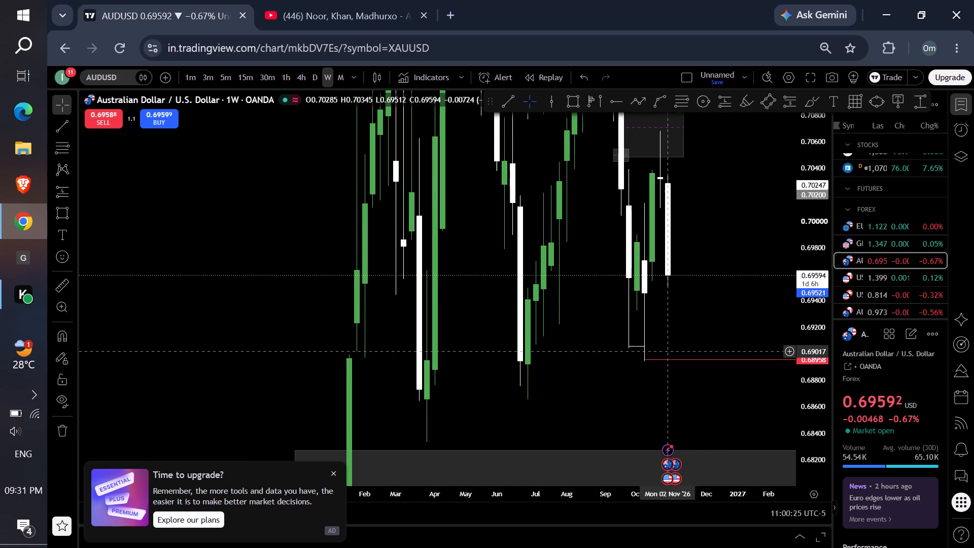
# On the daily chart, draw a horizontal trend line at 0.70128 from the 14 October high to the rising candle crossing it about 21 October.
pyautogui.click(315, 78)
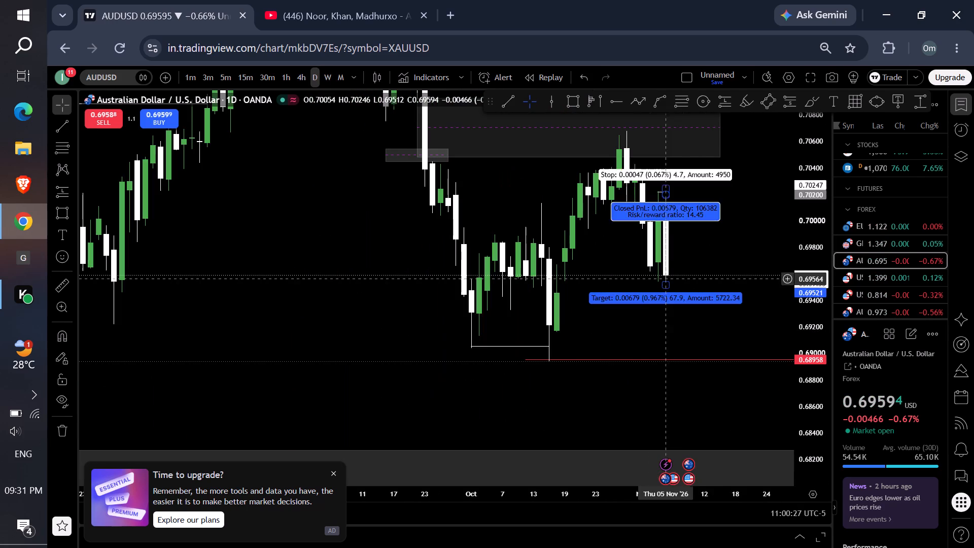
pyautogui.moveTo(694, 303); pyautogui.dragTo(687, 316)
pyautogui.moveTo(615, 323); pyautogui.dragTo(743, 324)
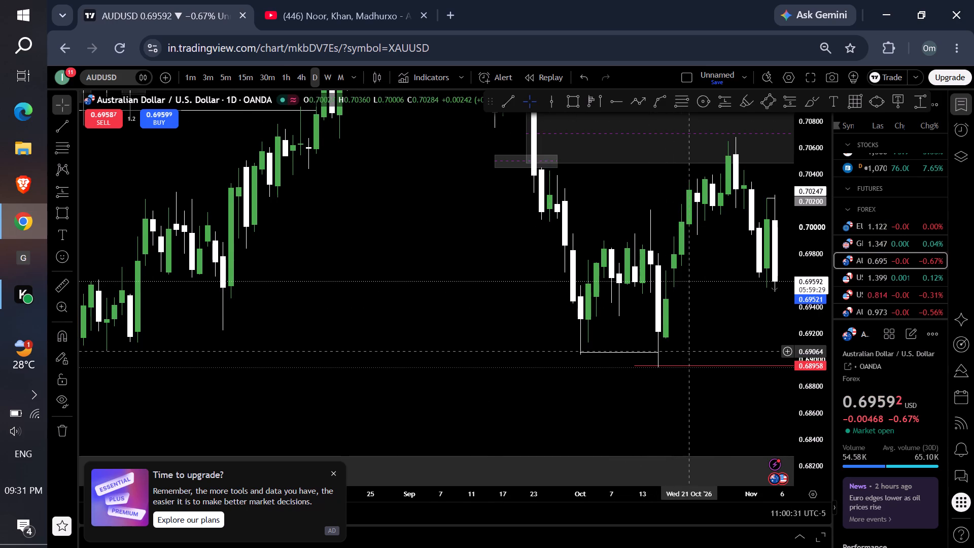
pyautogui.moveTo(689, 351); pyautogui.dragTo(615, 363)
pyautogui.moveTo(632, 361); pyautogui.dragTo(632, 367)
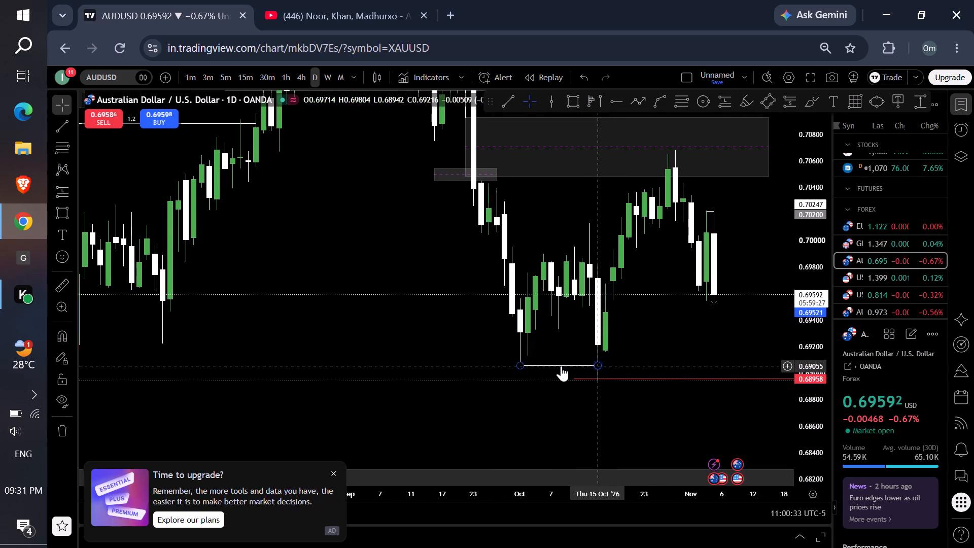
pyautogui.moveTo(649, 346); pyautogui.dragTo(623, 380)
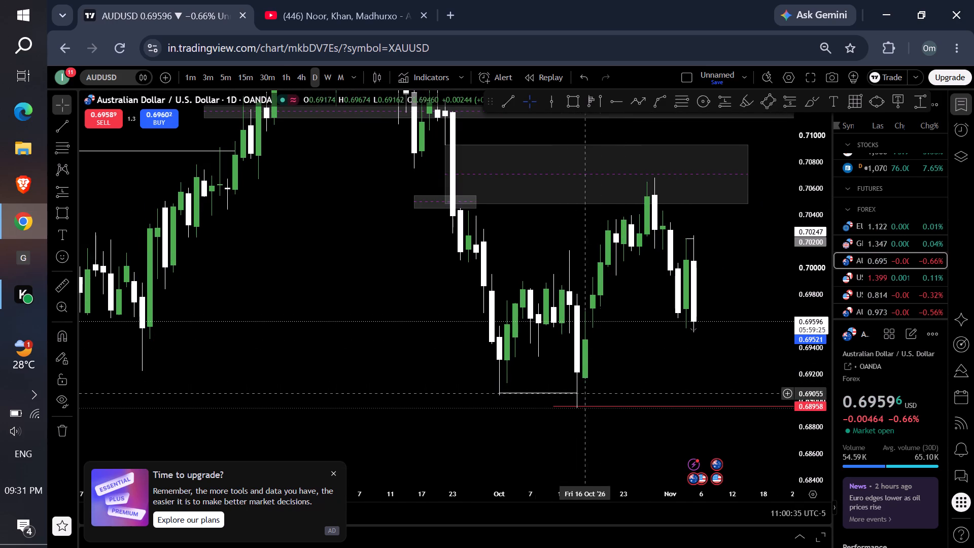
pyautogui.click(509, 100)
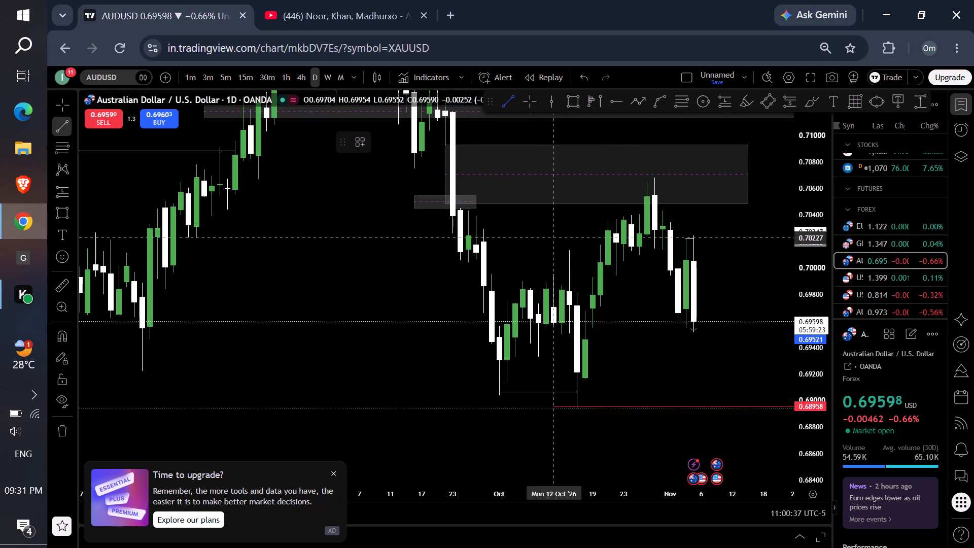
pyautogui.click(570, 251)
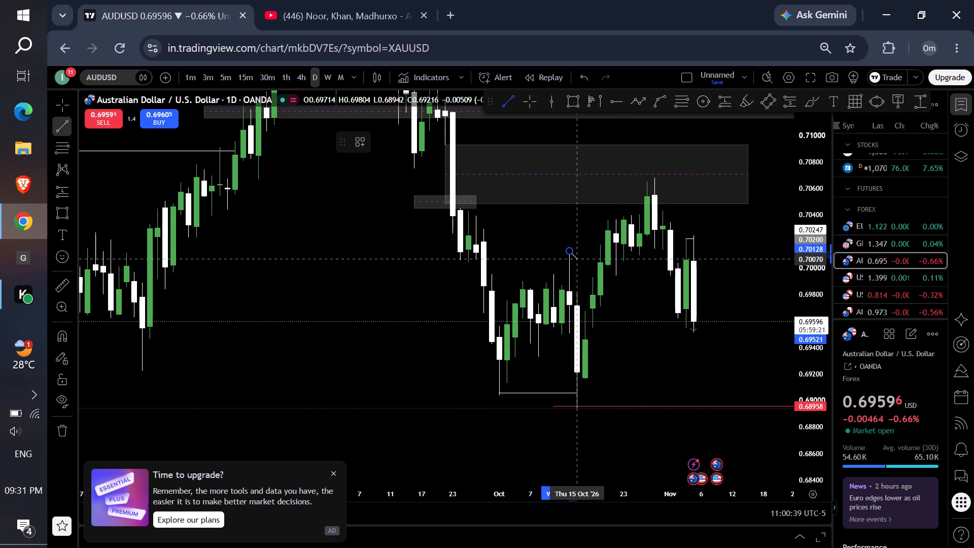
pyautogui.keyDown('shift'); pyautogui.click(607, 260); pyautogui.keyUp('shift')
pyautogui.moveTo(613, 313); pyautogui.dragTo(604, 314)
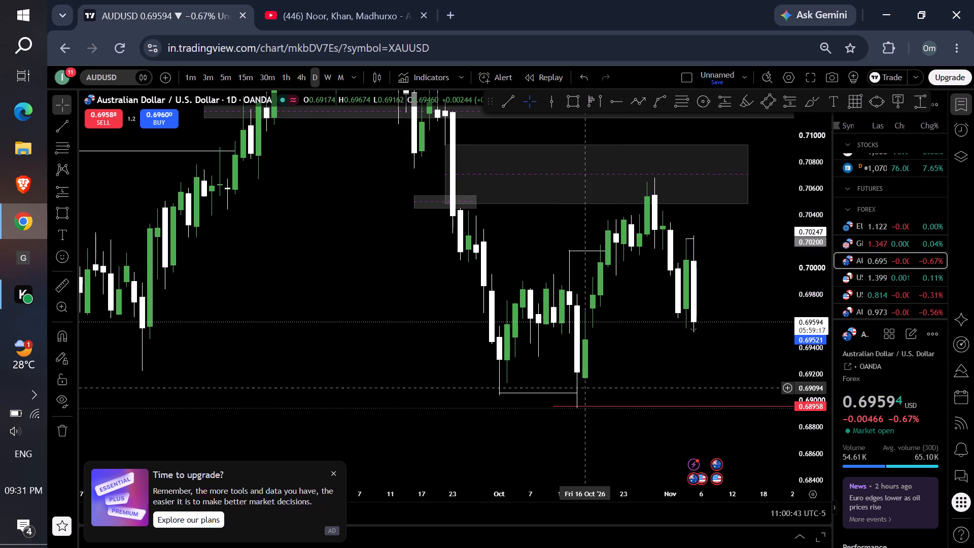
# On the 15-minute chart, draw a horizontal line at 0.69148 on 15 October from 08:30 to 10:15 and apply the MSS template.
pyautogui.click(285, 82)
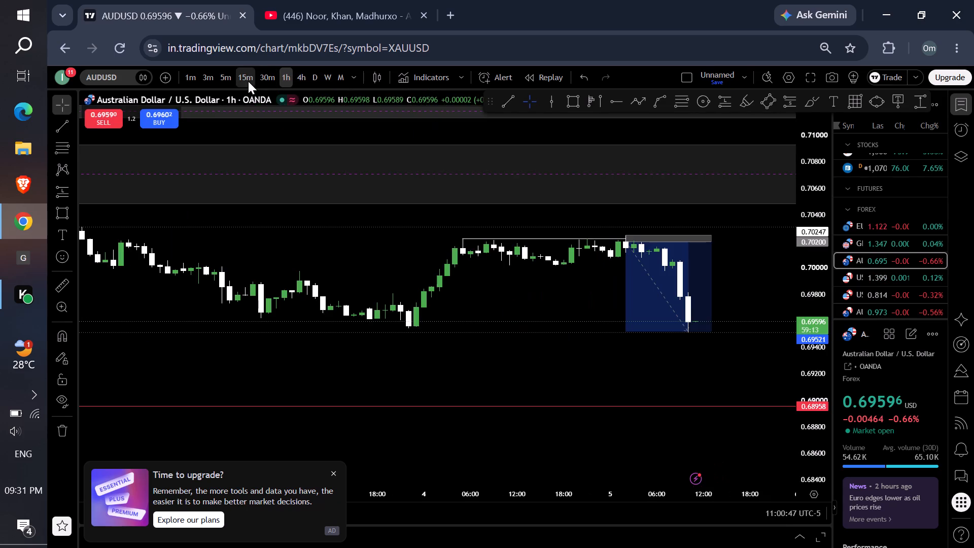
pyautogui.click(248, 81)
pyautogui.scroll(1, 333, 239)
pyautogui.scroll(-1, 348, 277)
pyautogui.scroll(1, 383, 351)
pyautogui.scroll(-1, 398, 374)
pyautogui.scroll(1, 398, 375)
pyautogui.scroll(-3, 398, 375)
pyautogui.scroll(1, 399, 375)
pyautogui.scroll(-1, 345, 337)
pyautogui.scroll(1, 345, 337)
pyautogui.scroll(-3, 343, 341)
pyautogui.scroll(1, 325, 364)
pyautogui.scroll(-1, 323, 364)
pyautogui.moveTo(287, 354); pyautogui.dragTo(706, 330)
pyautogui.moveTo(450, 338); pyautogui.dragTo(818, 339)
pyautogui.moveTo(518, 329); pyautogui.dragTo(838, 373)
pyautogui.scroll(-6, 606, 345)
pyautogui.scroll(1, 514, 363)
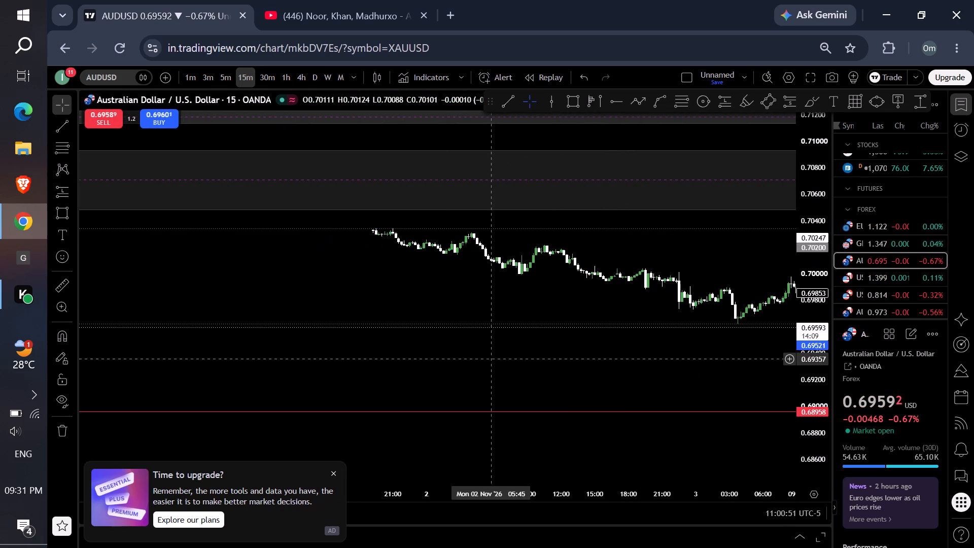
pyautogui.moveTo(390, 349); pyautogui.dragTo(856, 358)
pyautogui.moveTo(449, 331); pyautogui.dragTo(727, 342)
pyautogui.scroll(-3, 412, 328)
pyautogui.scroll(1, 411, 339)
pyautogui.scroll(-2, 411, 341)
pyautogui.scroll(1, 411, 344)
pyautogui.scroll(-1, 411, 345)
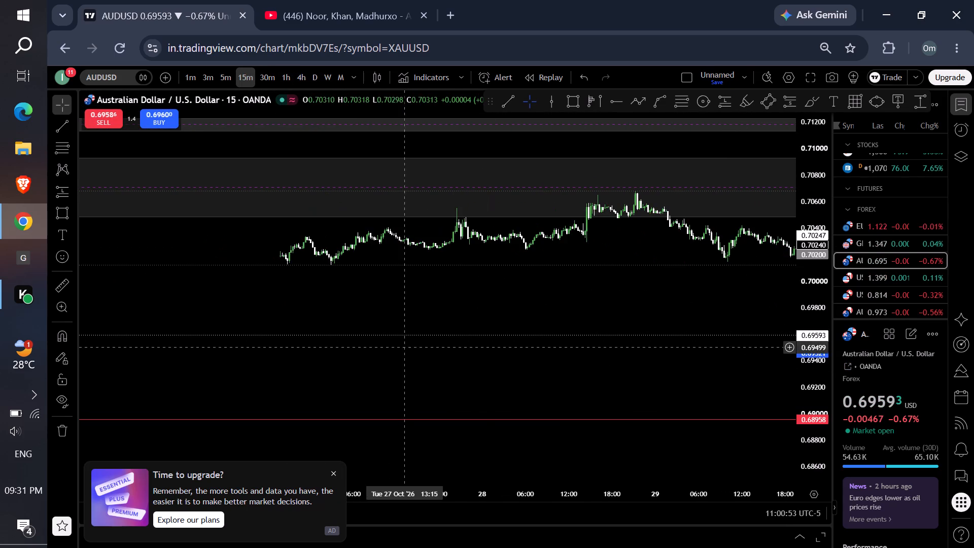
pyautogui.scroll(1, 387, 348)
pyautogui.scroll(-1, 361, 351)
pyautogui.scroll(1, 340, 355)
pyautogui.scroll(-4, 336, 355)
pyautogui.scroll(1, 302, 356)
pyautogui.moveTo(232, 356); pyautogui.dragTo(616, 378)
pyautogui.scroll(-1, 468, 342)
pyautogui.scroll(1, 464, 348)
pyautogui.scroll(-1, 462, 351)
pyautogui.scroll(1, 460, 355)
pyautogui.scroll(-1, 455, 359)
pyautogui.scroll(1, 445, 364)
pyautogui.scroll(-1, 435, 367)
pyautogui.scroll(1, 422, 369)
pyautogui.moveTo(319, 373); pyautogui.dragTo(794, 361)
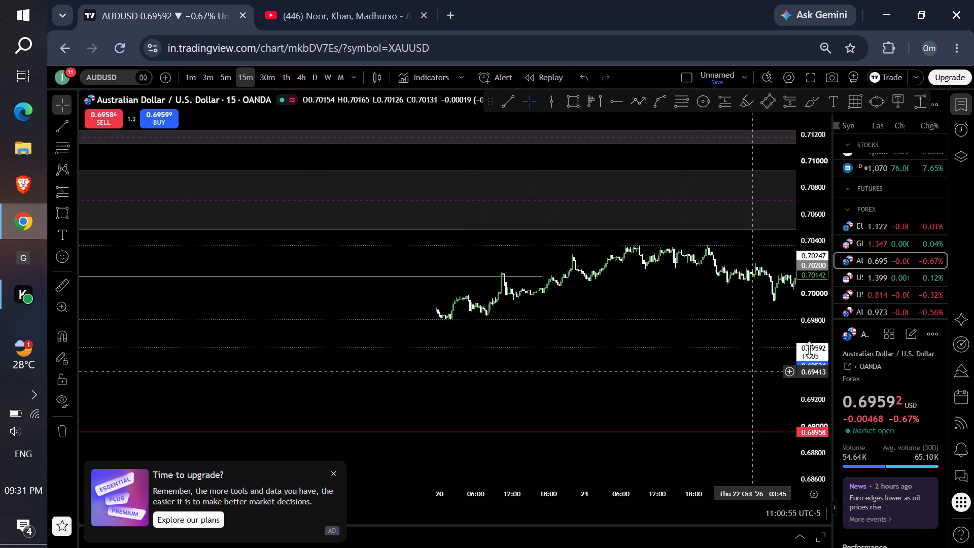
pyautogui.moveTo(481, 360); pyautogui.dragTo(782, 327)
pyautogui.moveTo(622, 365); pyautogui.dragTo(773, 317)
pyautogui.moveTo(814, 432); pyautogui.dragTo(814, 419)
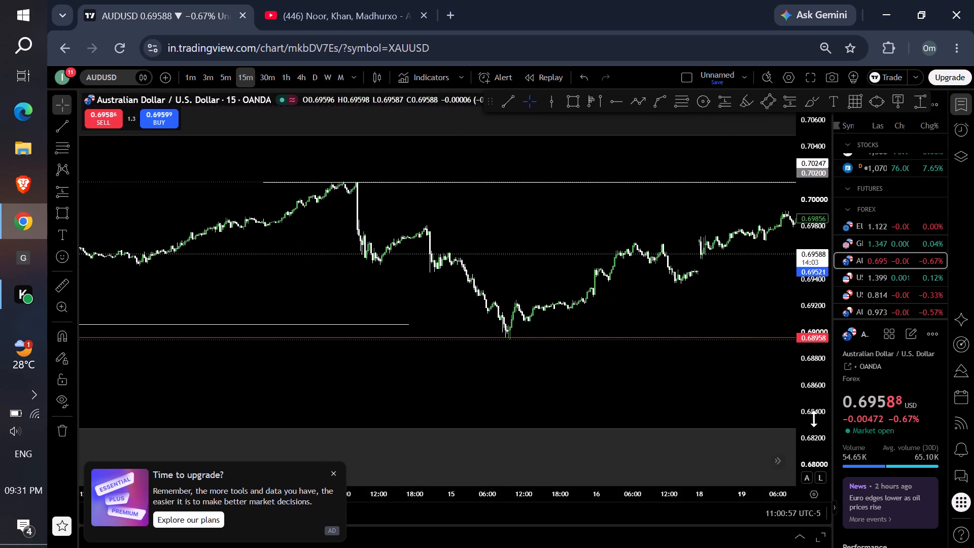
pyautogui.moveTo(814, 419); pyautogui.dragTo(741, 148)
pyautogui.scroll(6, 580, 297)
pyautogui.scroll(-1, 578, 338)
pyautogui.moveTo(510, 387); pyautogui.dragTo(685, 307)
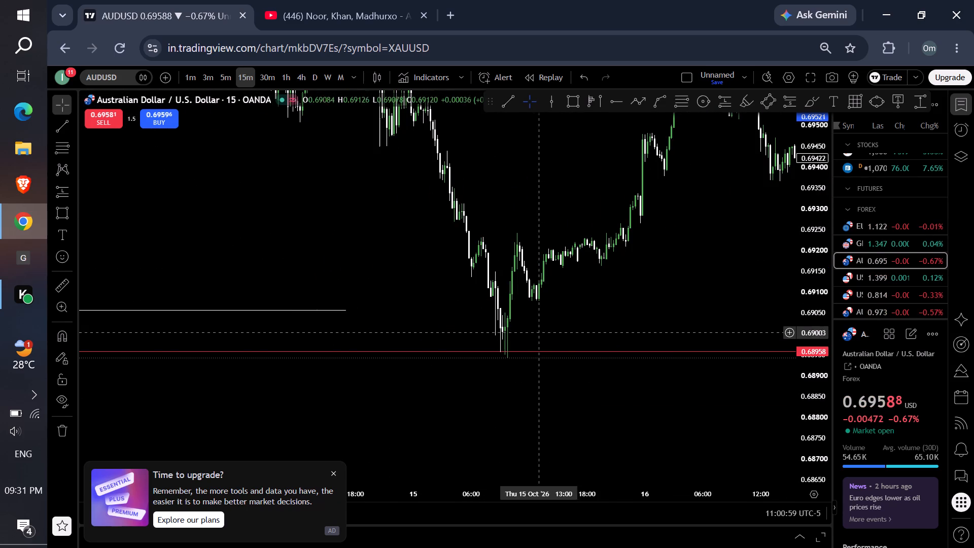
pyautogui.moveTo(536, 334); pyautogui.dragTo(660, 330)
pyautogui.scroll(6, 643, 327)
pyautogui.moveTo(621, 321); pyautogui.dragTo(654, 324)
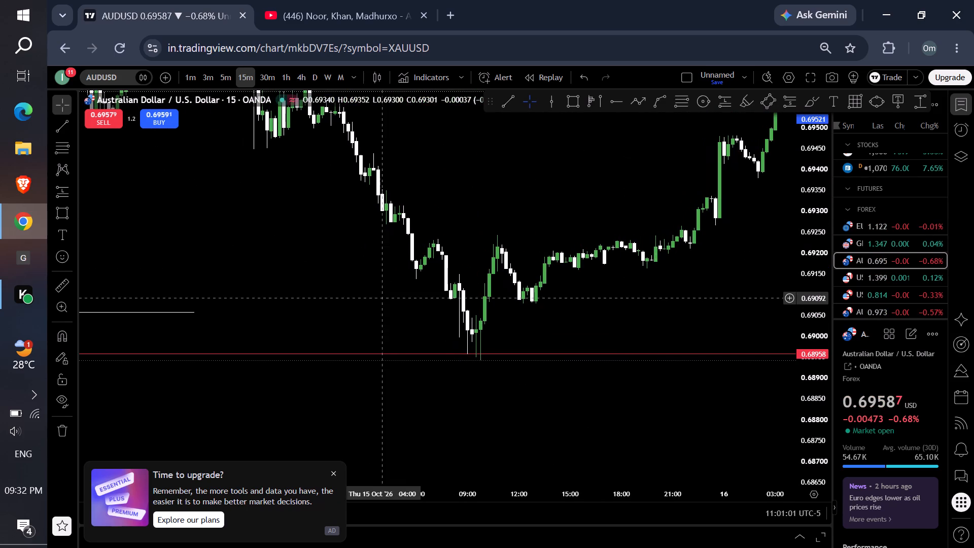
pyautogui.click(506, 106)
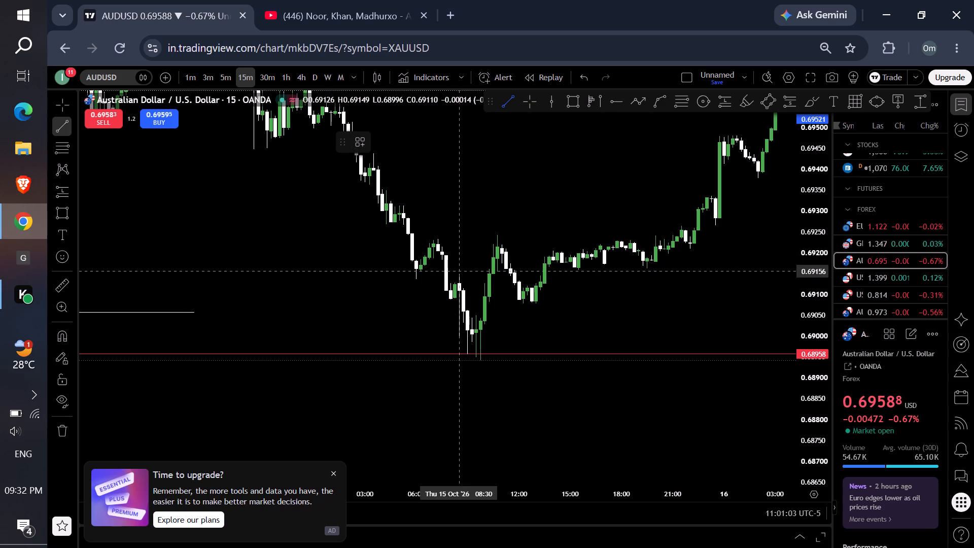
pyautogui.click(459, 274)
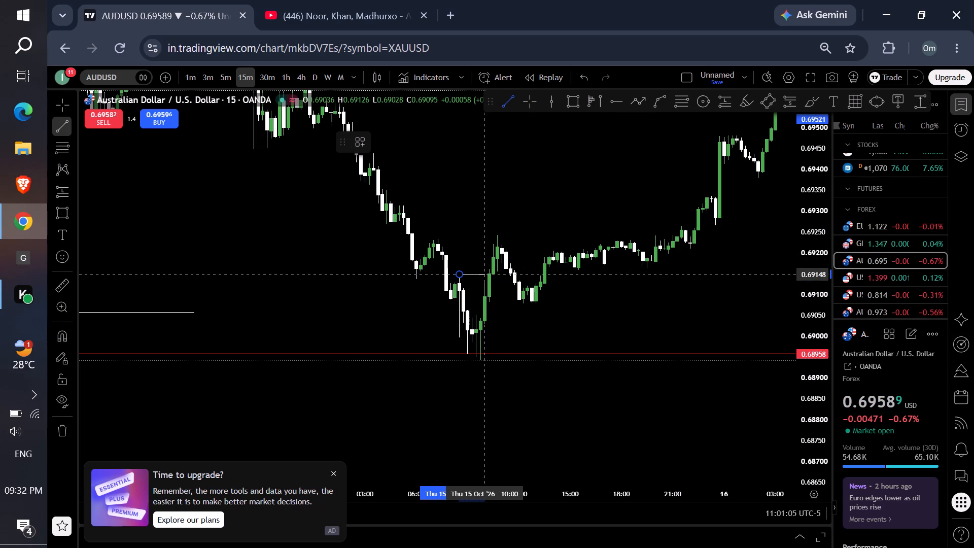
pyautogui.keyDown('shift'); pyautogui.click(490, 282); pyautogui.keyUp('shift')
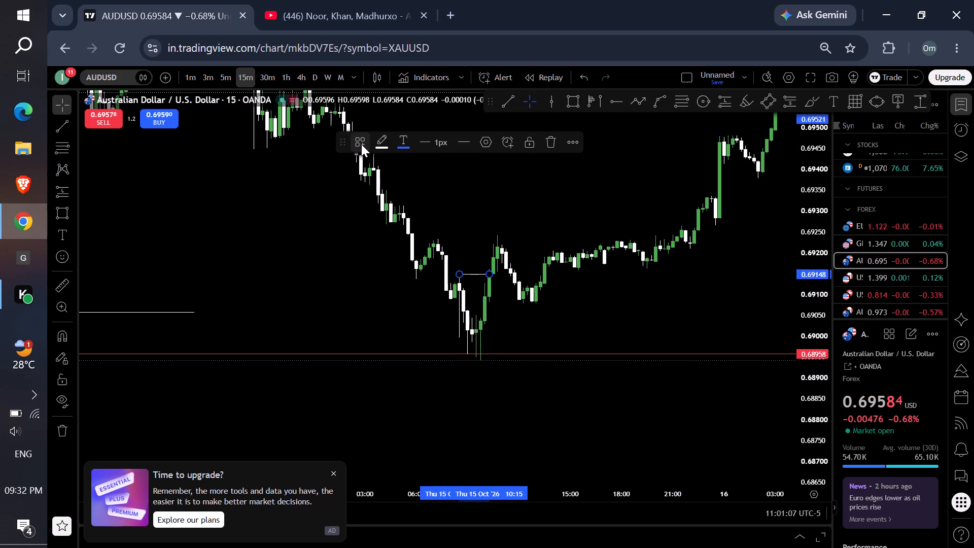
pyautogui.click(360, 144)
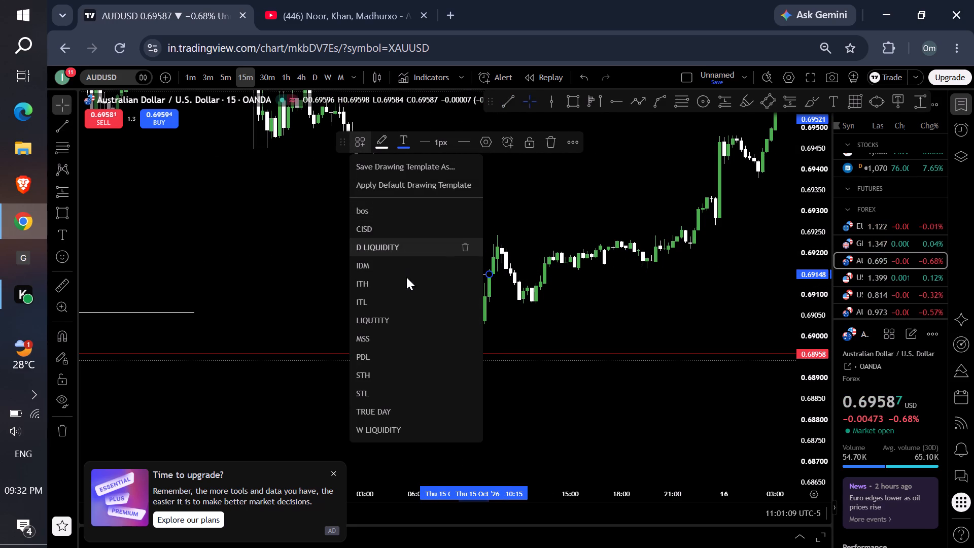
pyautogui.click(403, 334)
pyautogui.moveTo(593, 316); pyautogui.dragTo(570, 320)
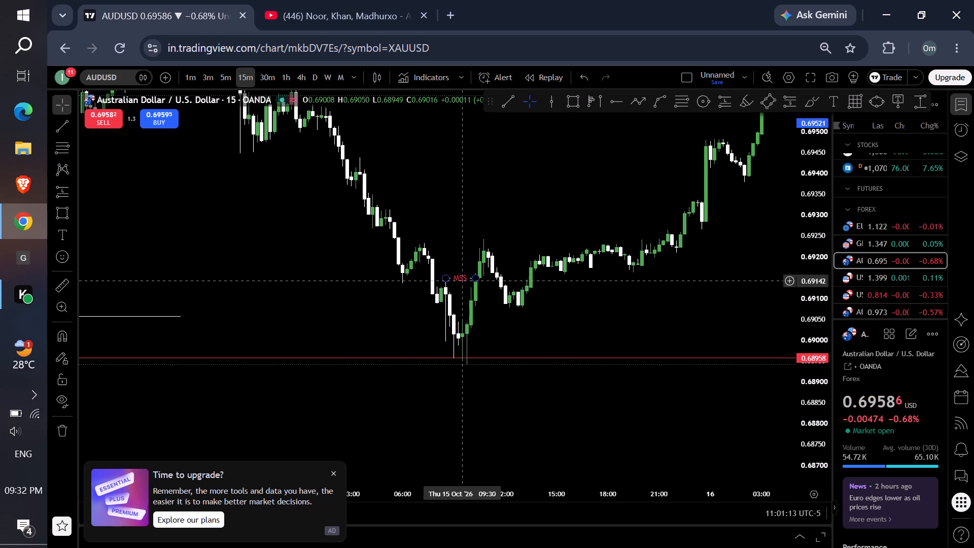
# Draw a rectangle zone below the MSS line from 0.69048 to 0.69081, running from 09:30 to about 14:30 on 15 October.
pyautogui.moveTo(814, 430); pyautogui.dragTo(748, 277)
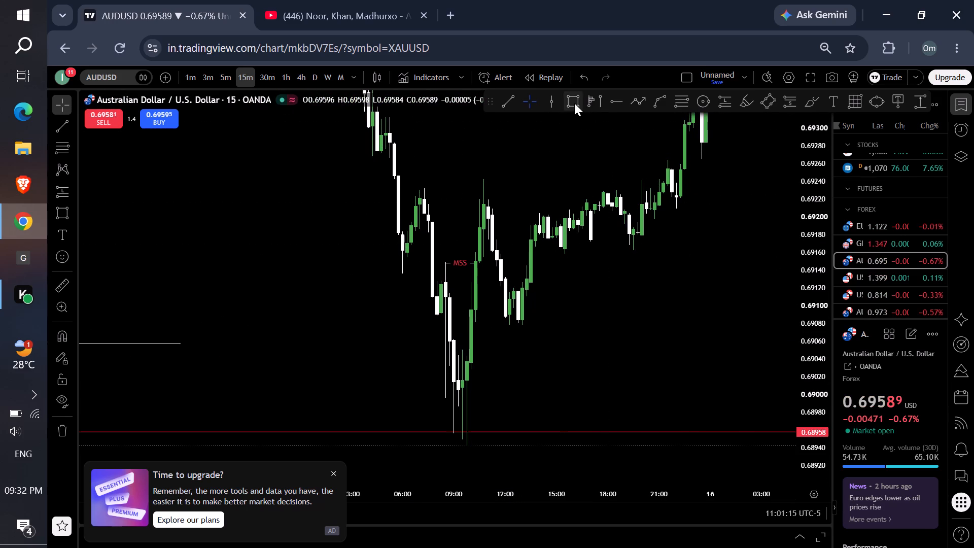
pyautogui.click(574, 103)
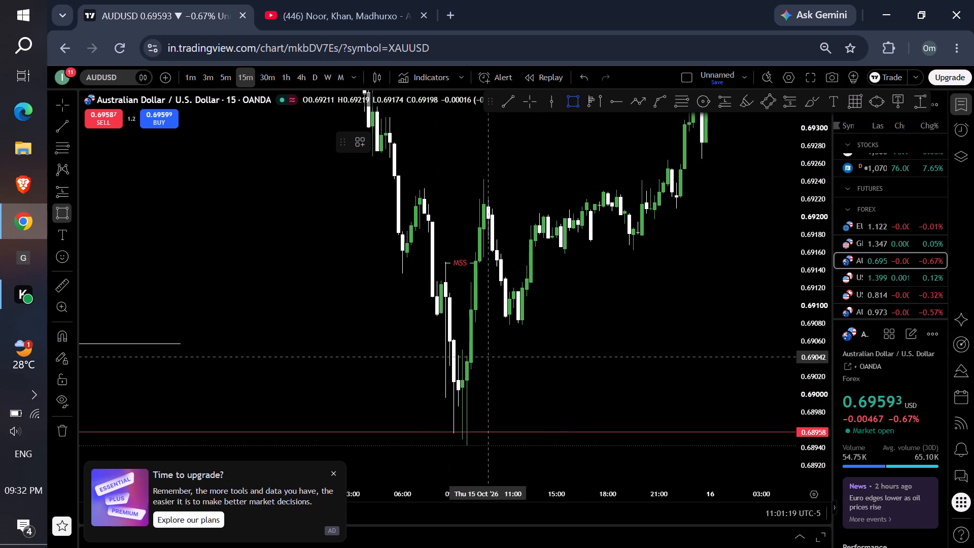
pyautogui.click(462, 352)
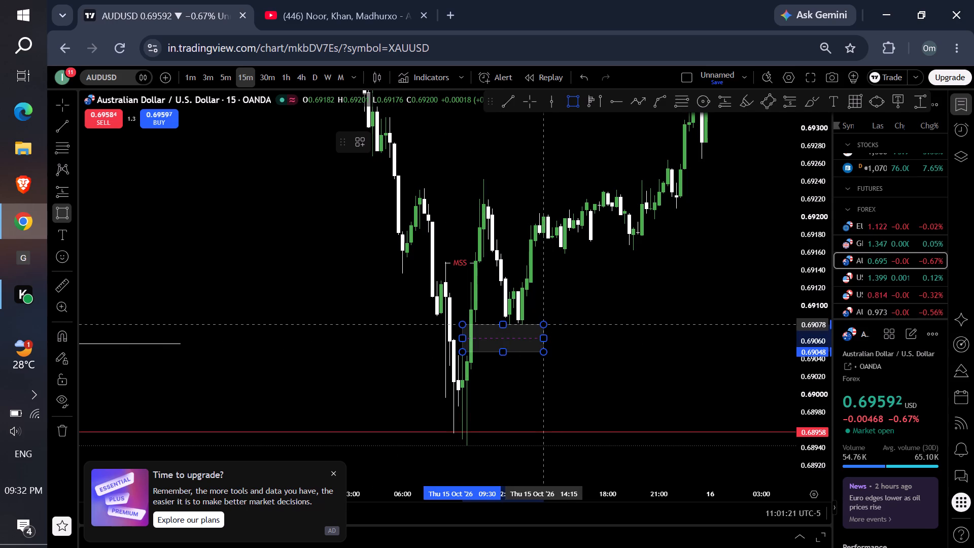
pyautogui.click(547, 322)
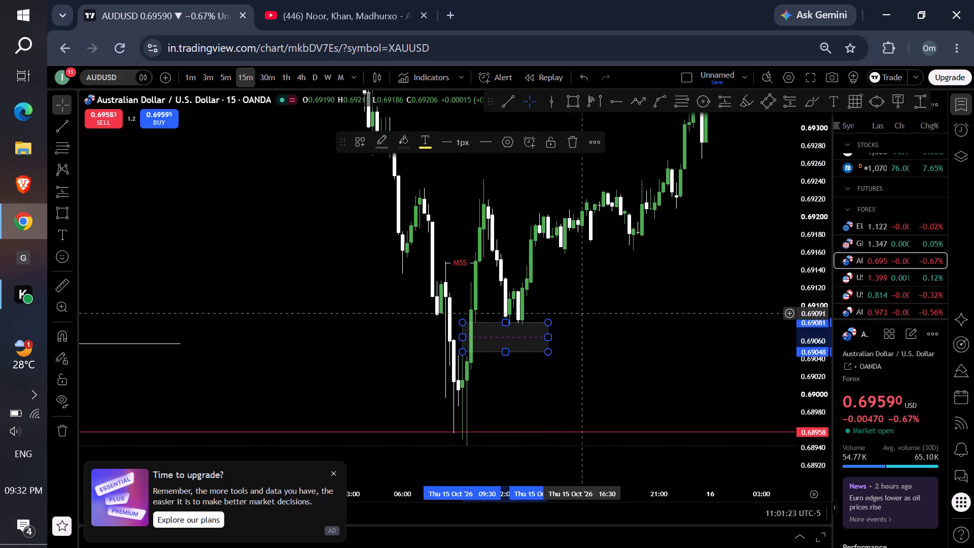
pyautogui.click(585, 313)
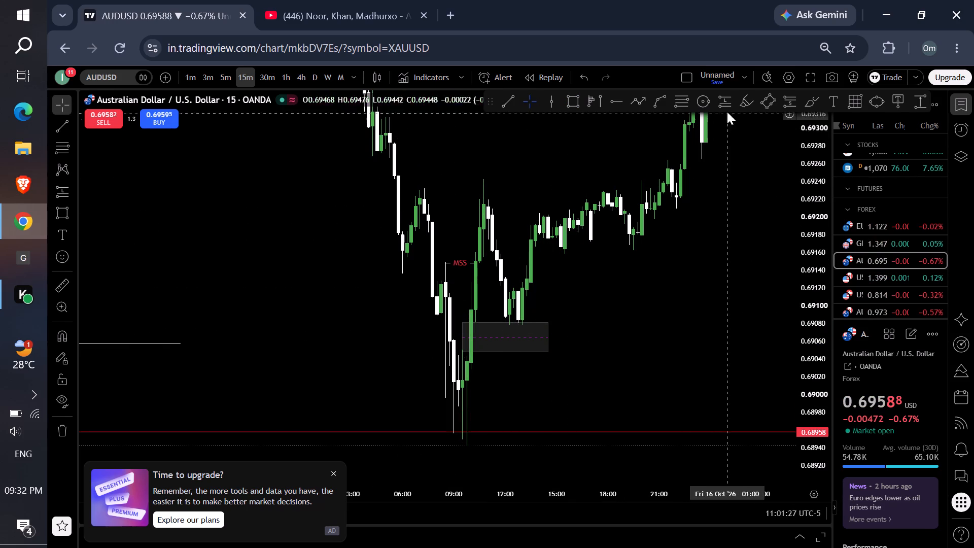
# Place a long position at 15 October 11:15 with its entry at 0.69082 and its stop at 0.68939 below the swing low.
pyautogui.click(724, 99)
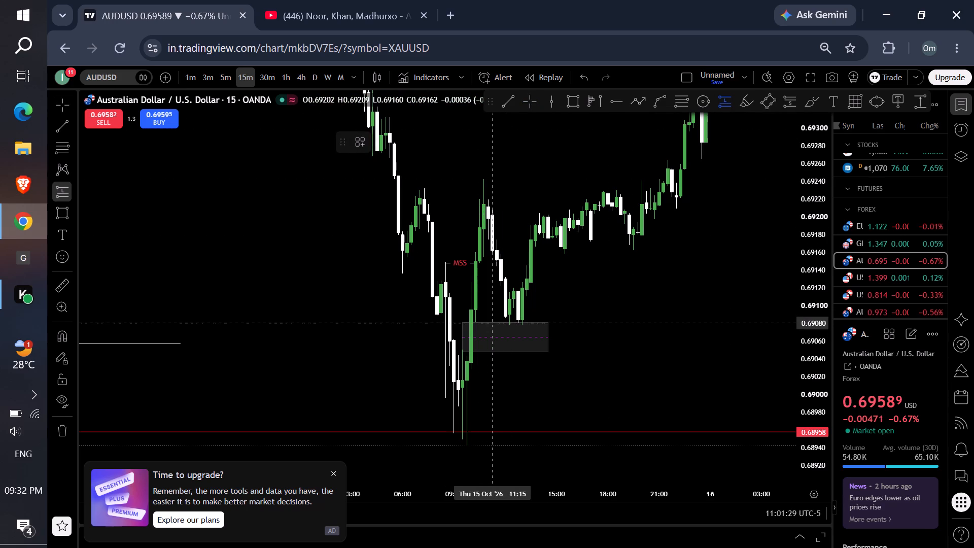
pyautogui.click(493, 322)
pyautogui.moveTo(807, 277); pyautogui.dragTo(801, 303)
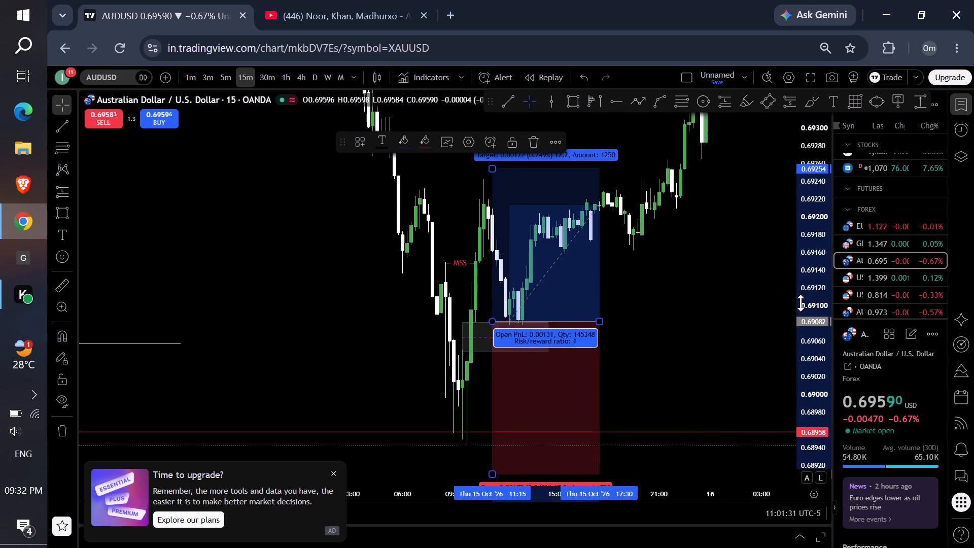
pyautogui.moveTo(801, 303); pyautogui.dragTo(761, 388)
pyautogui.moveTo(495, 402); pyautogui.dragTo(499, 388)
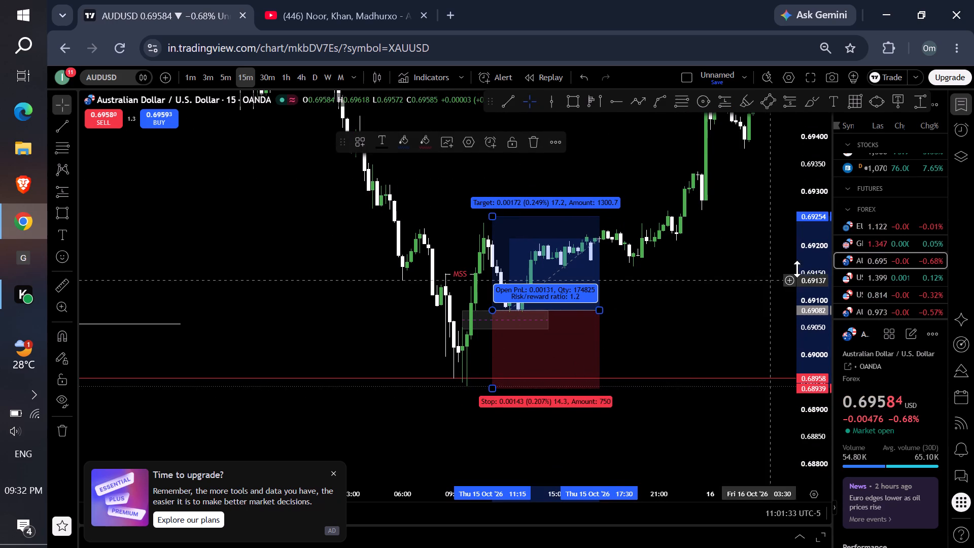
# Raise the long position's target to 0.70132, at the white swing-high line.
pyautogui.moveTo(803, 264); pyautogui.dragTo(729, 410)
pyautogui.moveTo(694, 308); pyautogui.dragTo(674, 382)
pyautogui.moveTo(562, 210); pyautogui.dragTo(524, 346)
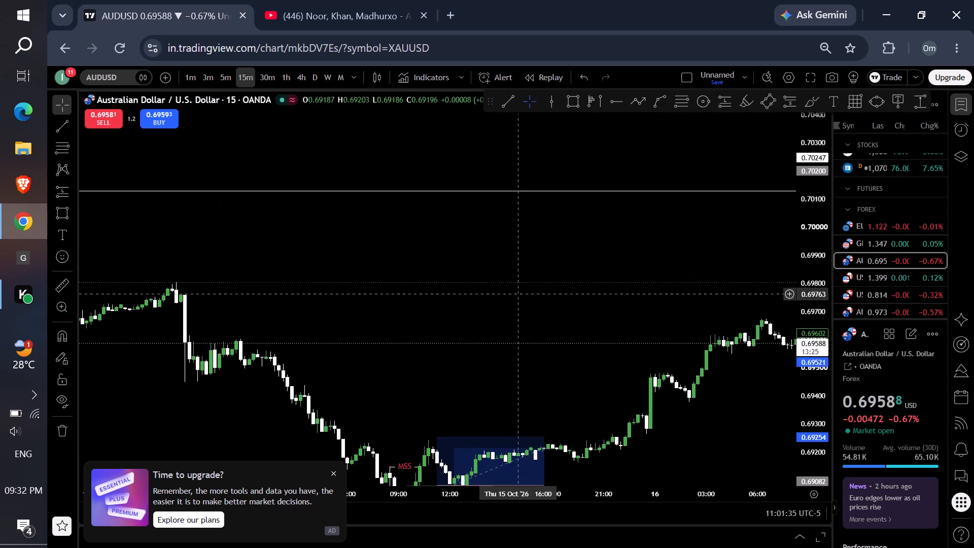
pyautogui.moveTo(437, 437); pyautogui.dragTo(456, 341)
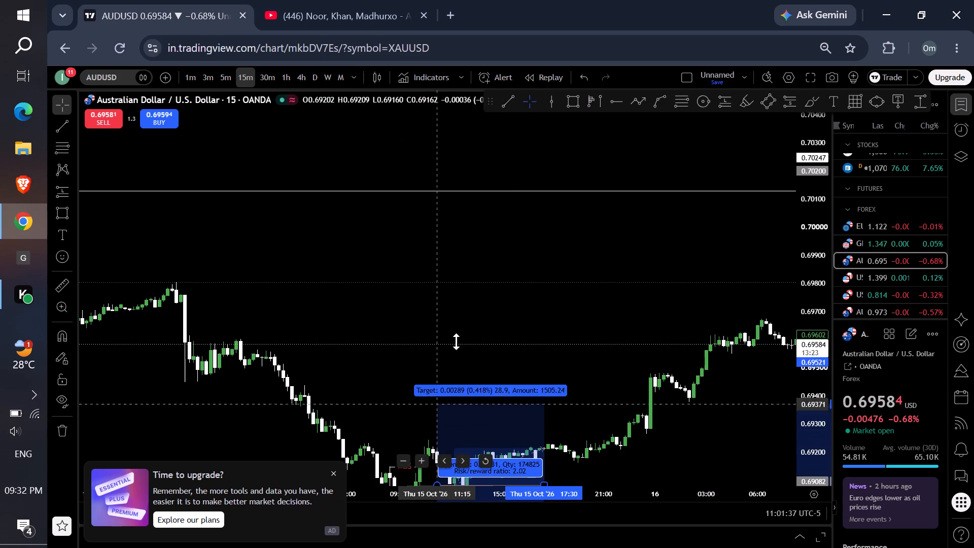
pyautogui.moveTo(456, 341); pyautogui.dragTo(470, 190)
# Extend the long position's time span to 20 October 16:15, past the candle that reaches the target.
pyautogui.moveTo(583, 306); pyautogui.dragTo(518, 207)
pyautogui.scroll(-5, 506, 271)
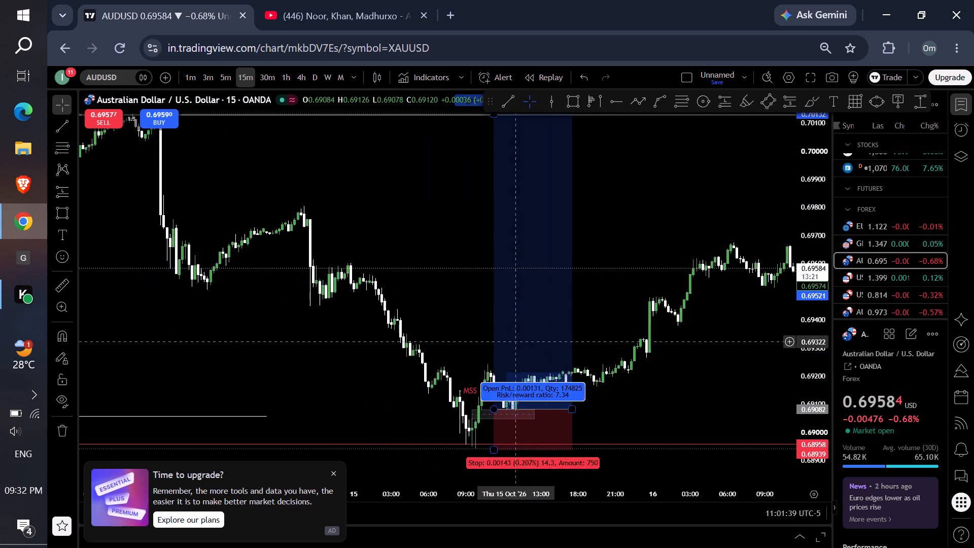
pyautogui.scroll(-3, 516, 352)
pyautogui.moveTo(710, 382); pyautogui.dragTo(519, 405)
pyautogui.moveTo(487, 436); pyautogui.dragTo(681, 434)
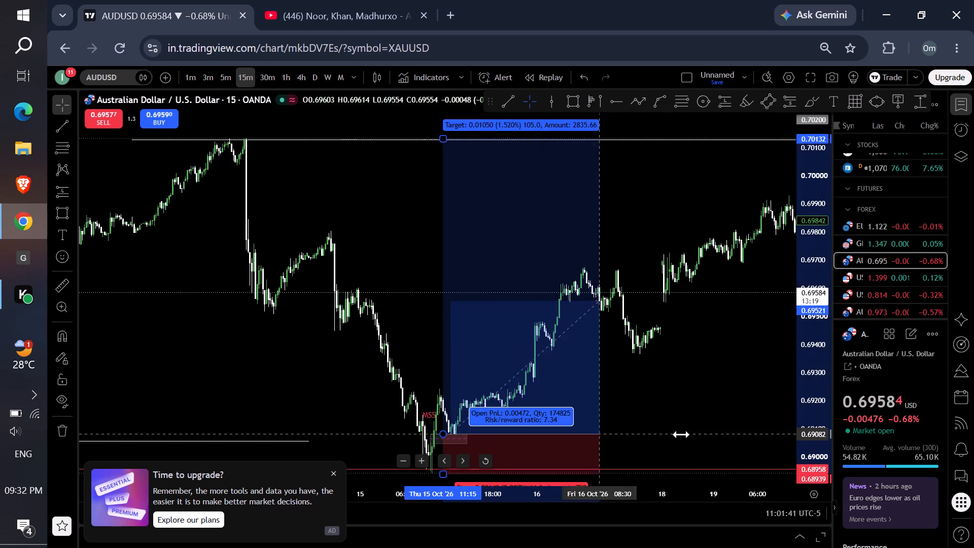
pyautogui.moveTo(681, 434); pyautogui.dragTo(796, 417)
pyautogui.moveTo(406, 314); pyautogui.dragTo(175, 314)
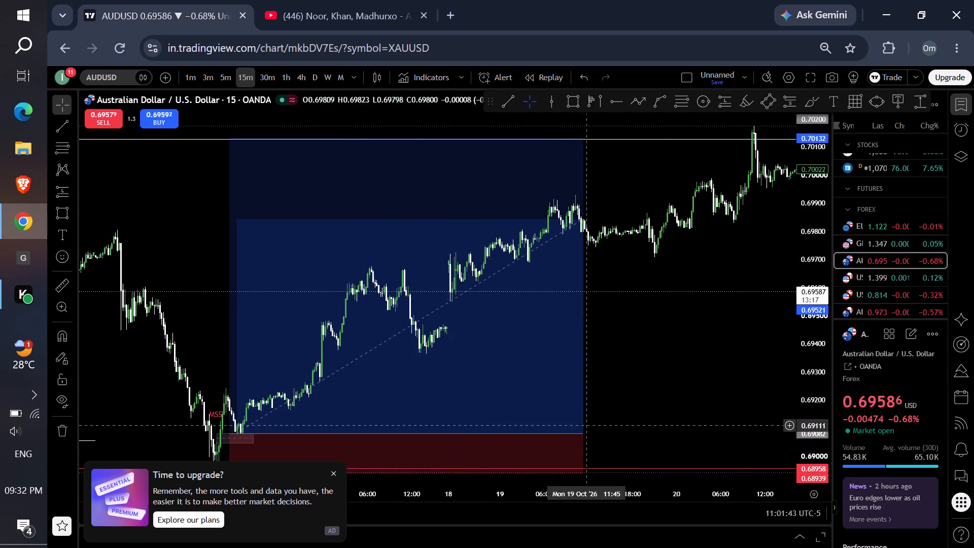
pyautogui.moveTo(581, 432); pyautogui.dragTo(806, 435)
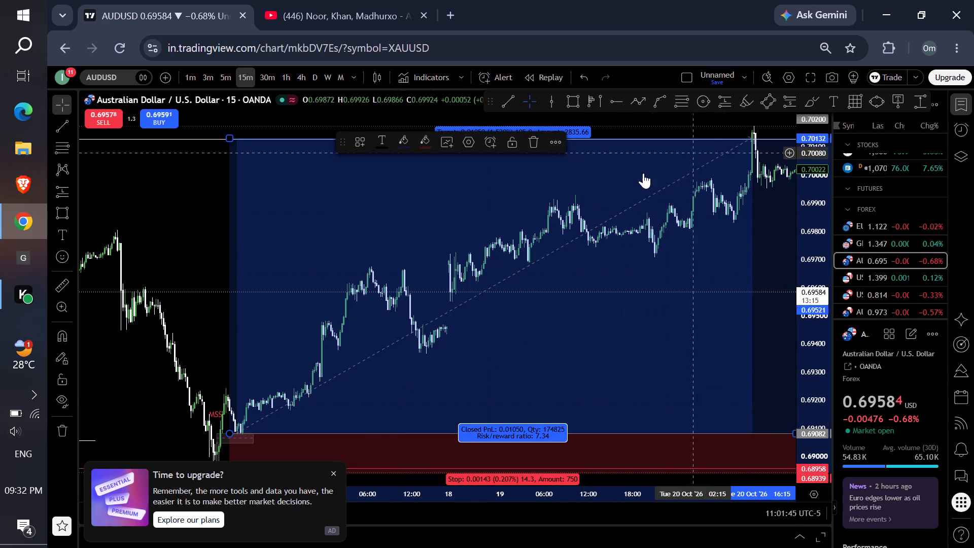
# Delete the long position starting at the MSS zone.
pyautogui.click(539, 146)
# Examine the 15-minute AUDUSD price action around the MSS zone and the rally following it.
pyautogui.moveTo(486, 308); pyautogui.dragTo(780, 222)
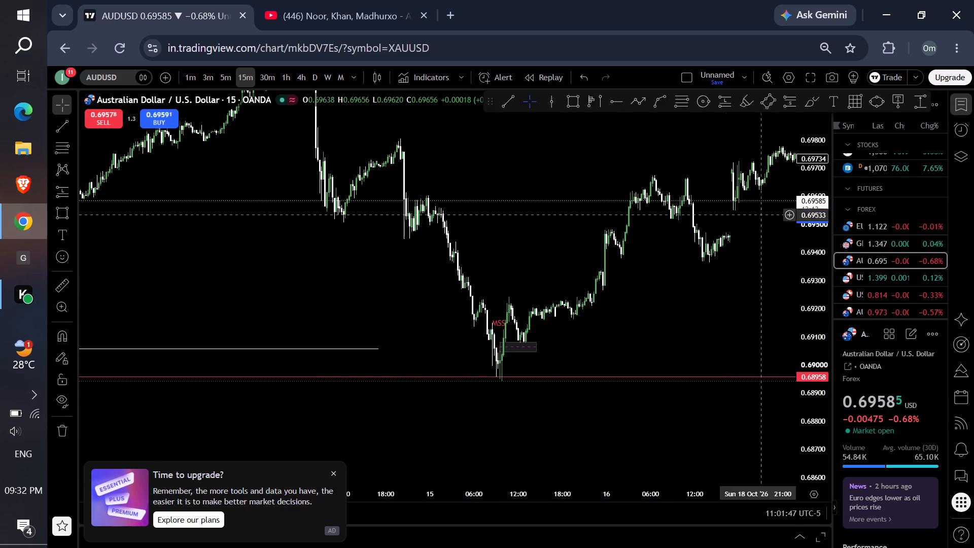
pyautogui.scroll(1, 650, 313)
pyautogui.scroll(-1, 650, 313)
pyautogui.scroll(5, 650, 313)
pyautogui.moveTo(803, 429); pyautogui.dragTo(729, 228)
pyautogui.moveTo(545, 320); pyautogui.dragTo(610, 341)
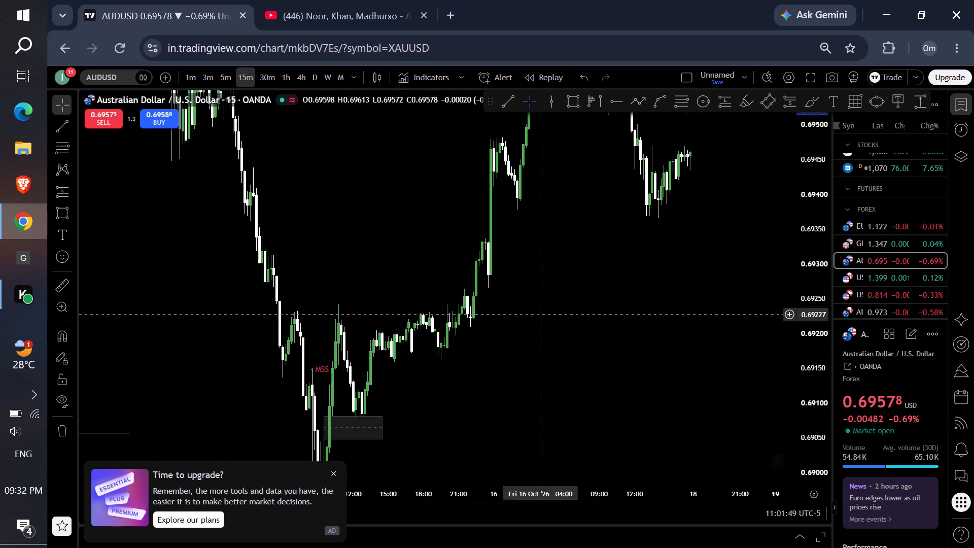
pyautogui.moveTo(610, 341); pyautogui.dragTo(795, 273)
pyautogui.scroll(7, 577, 311)
pyautogui.moveTo(813, 410); pyautogui.dragTo(754, 299)
pyautogui.moveTo(600, 291); pyautogui.dragTo(639, 319)
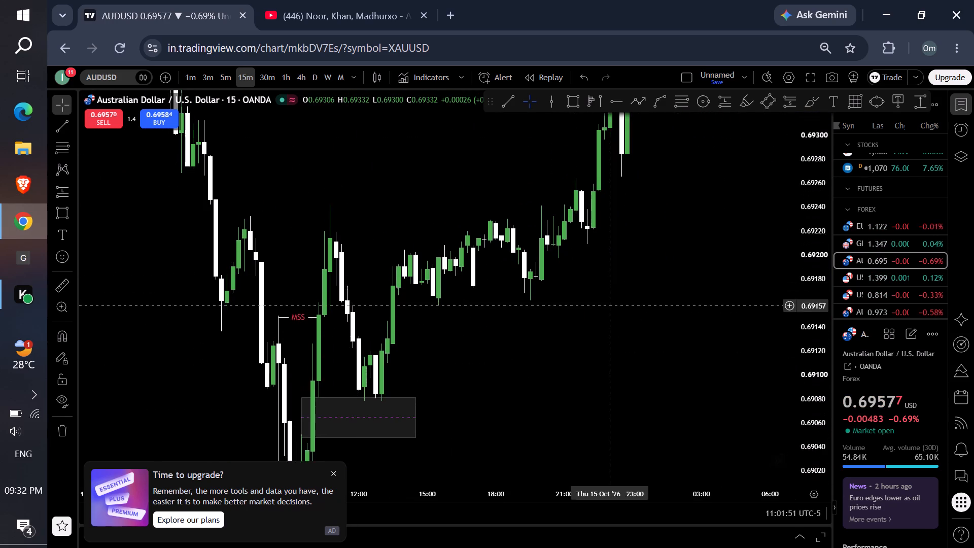
pyautogui.moveTo(639, 319); pyautogui.dragTo(712, 331)
pyautogui.moveTo(714, 319); pyautogui.dragTo(597, 350)
pyautogui.scroll(-2, 609, 342)
pyautogui.moveTo(660, 296); pyautogui.dragTo(576, 306)
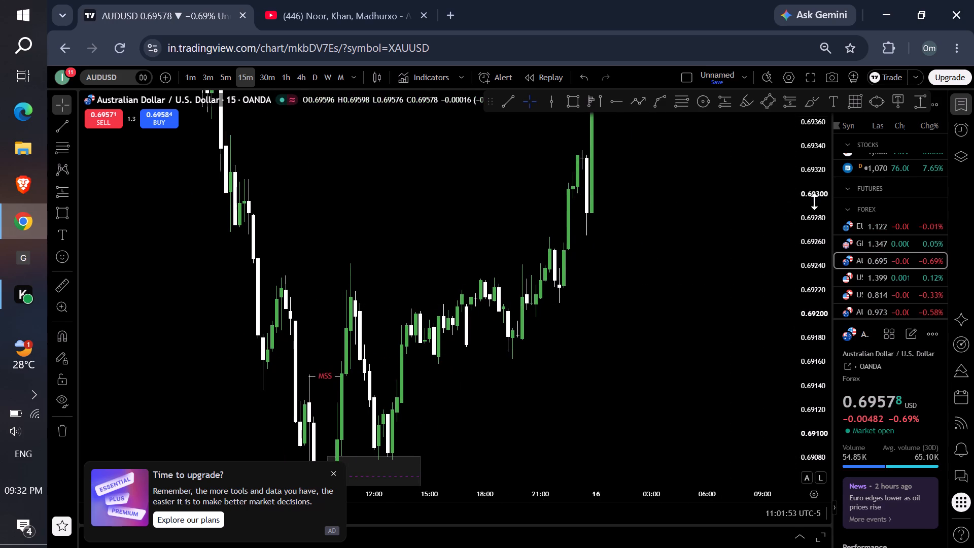
pyautogui.moveTo(812, 203); pyautogui.dragTo(752, 284)
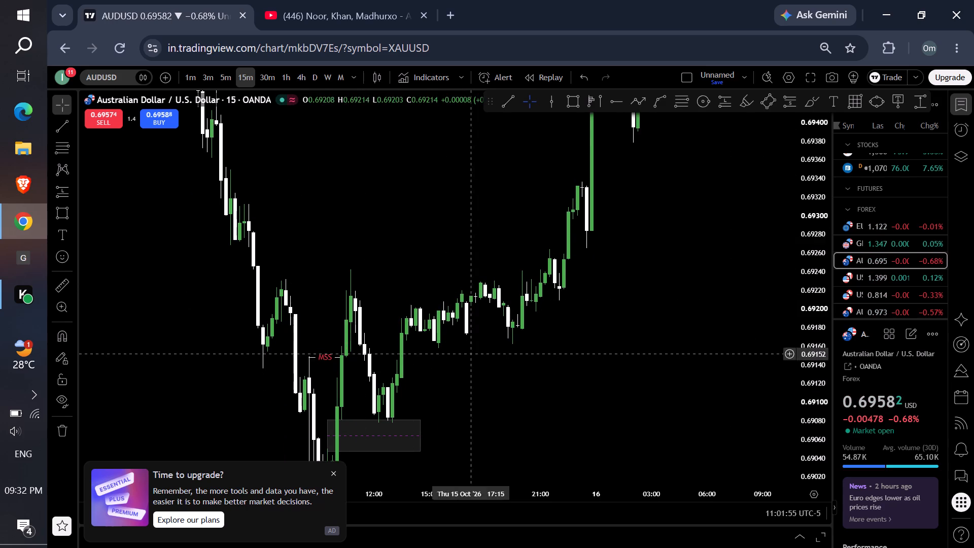
pyautogui.moveTo(548, 292); pyautogui.dragTo(449, 411)
pyautogui.scroll(-1, 599, 297)
pyautogui.scroll(1, 605, 296)
pyautogui.scroll(-1, 613, 294)
pyautogui.moveTo(803, 283); pyautogui.dragTo(749, 367)
pyautogui.moveTo(613, 354); pyautogui.dragTo(691, 317)
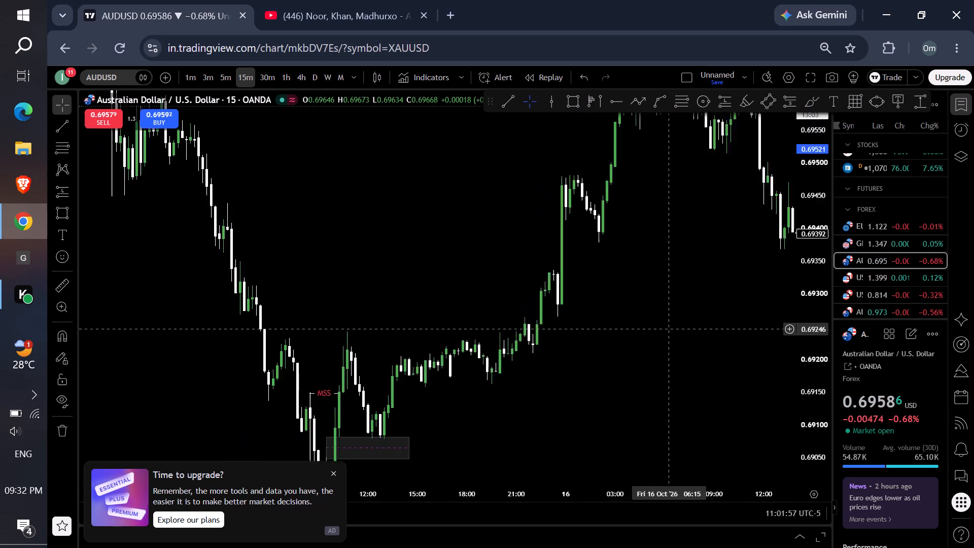
# Draw a trend line from the 16 October 04:30 swing low at about 0.69553 across to about 09:15.
pyautogui.moveTo(691, 317); pyautogui.dragTo(551, 391)
pyautogui.moveTo(563, 357); pyautogui.dragTo(545, 387)
pyautogui.moveTo(547, 268); pyautogui.dragTo(538, 287)
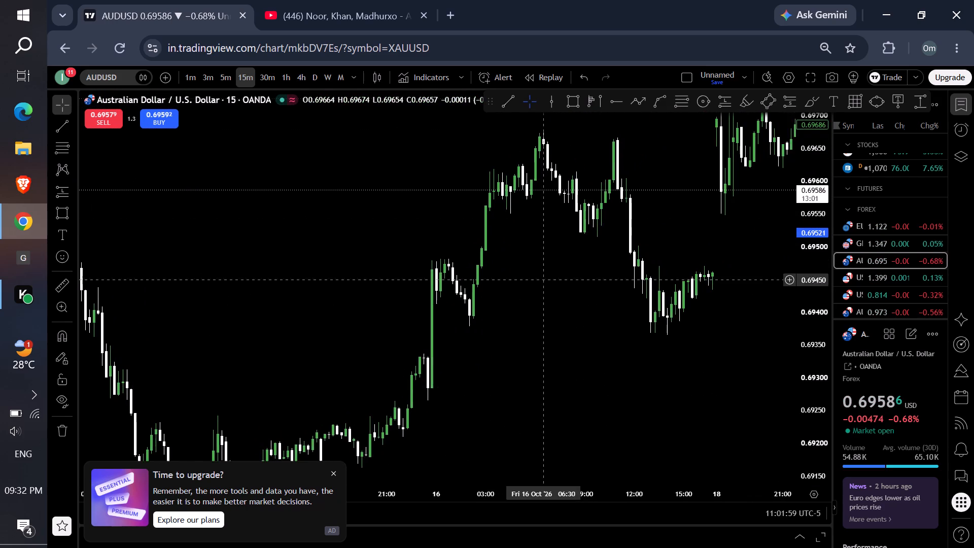
pyautogui.moveTo(538, 287); pyautogui.dragTo(510, 307)
pyautogui.click(504, 108)
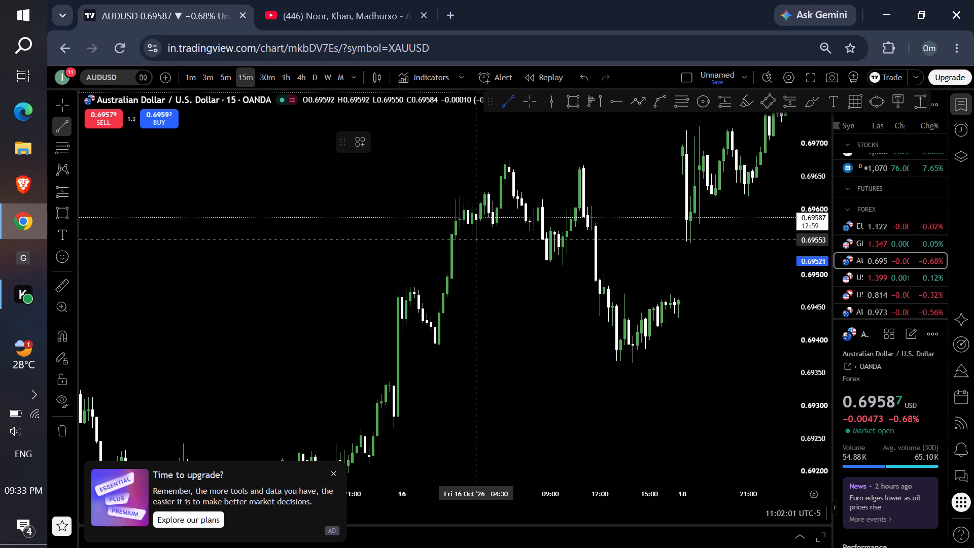
pyautogui.click(477, 239)
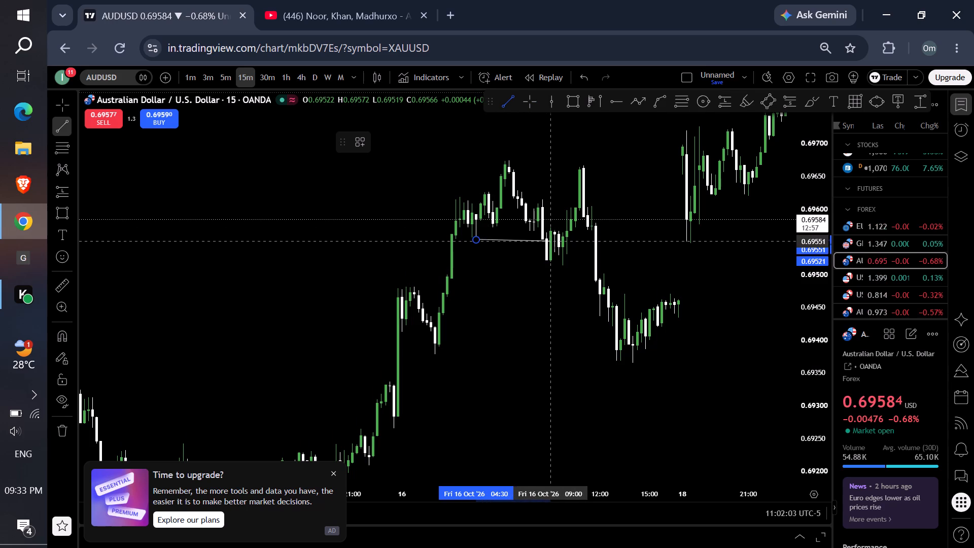
pyautogui.click(555, 239)
# Draw a trend line from the 16 October 06:30 swing high at about 0.69672 across to 18 October 17:00.
pyautogui.moveTo(620, 229); pyautogui.dragTo(594, 293)
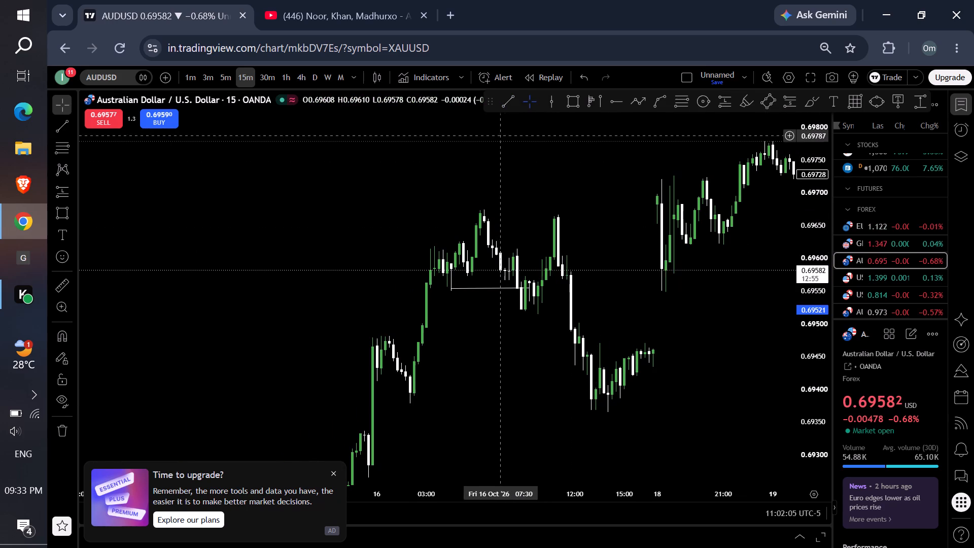
pyautogui.click(514, 104)
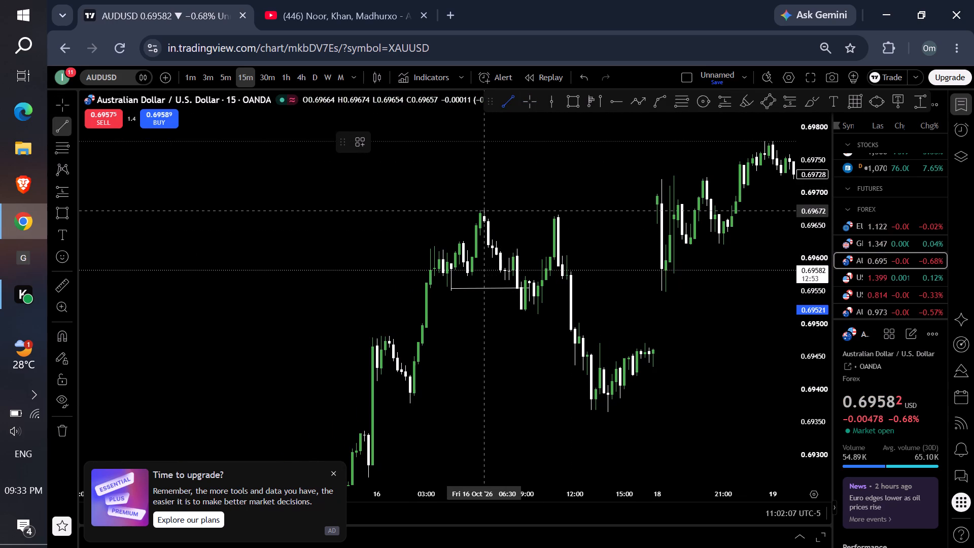
pyautogui.click(485, 211)
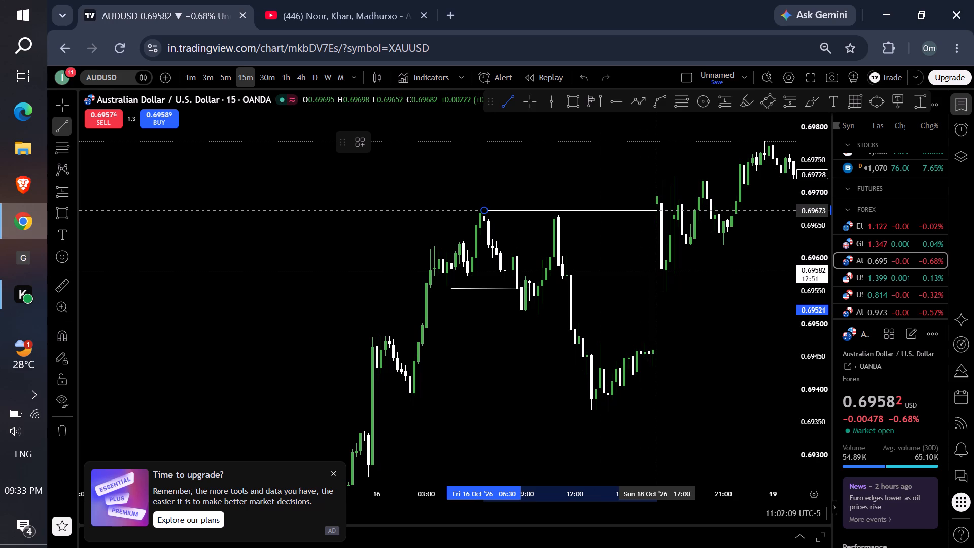
pyautogui.keyDown('shift'); pyautogui.click(660, 223); pyautogui.keyUp('shift')
# Draw a rectangle zone from 16 October 02:00 to about 15:15, spanning 0.69418 down to about 0.6938.
pyautogui.moveTo(692, 302); pyautogui.dragTo(737, 239)
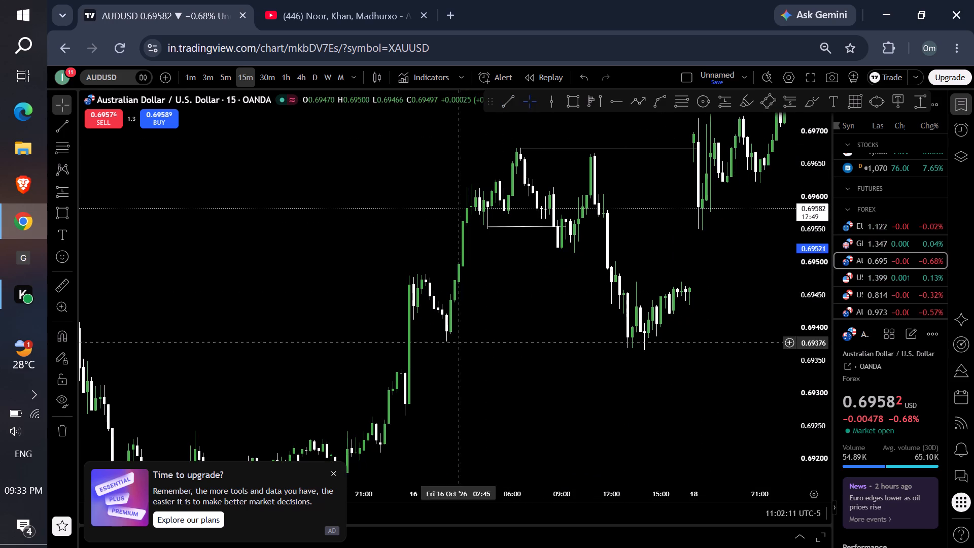
pyautogui.click(573, 104)
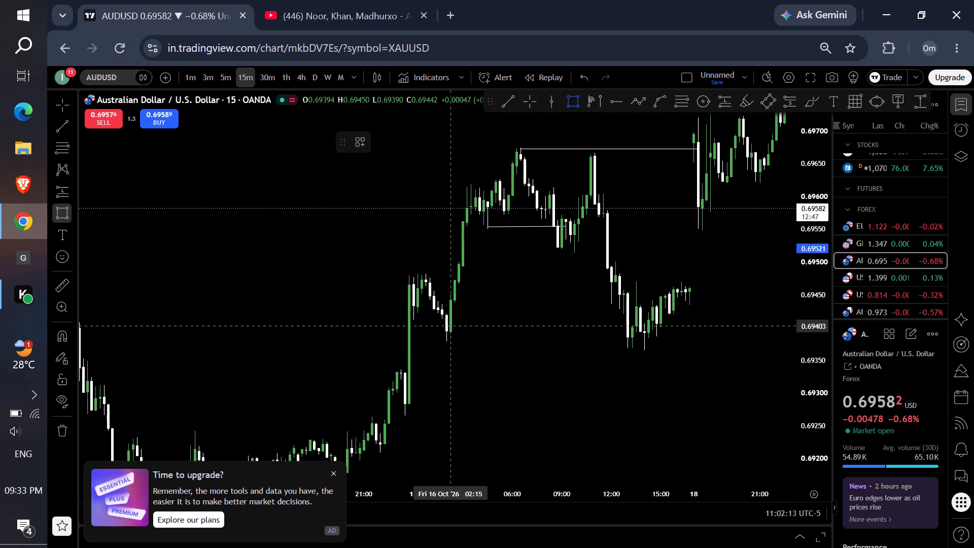
pyautogui.click(444, 315)
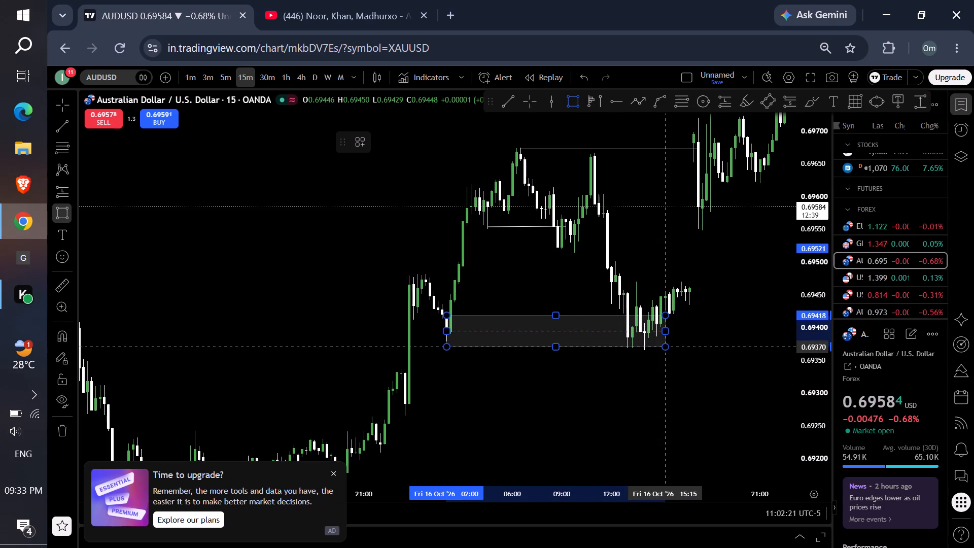
pyautogui.click(664, 340)
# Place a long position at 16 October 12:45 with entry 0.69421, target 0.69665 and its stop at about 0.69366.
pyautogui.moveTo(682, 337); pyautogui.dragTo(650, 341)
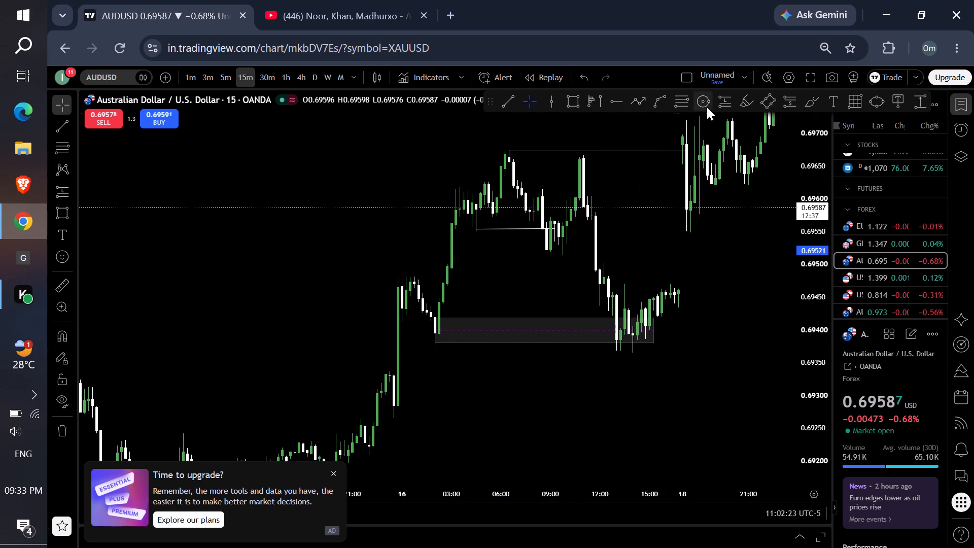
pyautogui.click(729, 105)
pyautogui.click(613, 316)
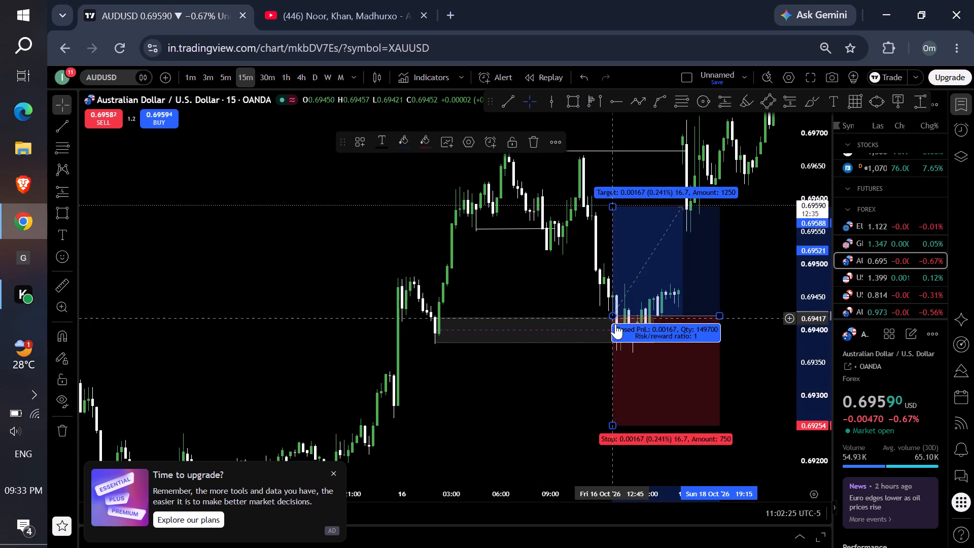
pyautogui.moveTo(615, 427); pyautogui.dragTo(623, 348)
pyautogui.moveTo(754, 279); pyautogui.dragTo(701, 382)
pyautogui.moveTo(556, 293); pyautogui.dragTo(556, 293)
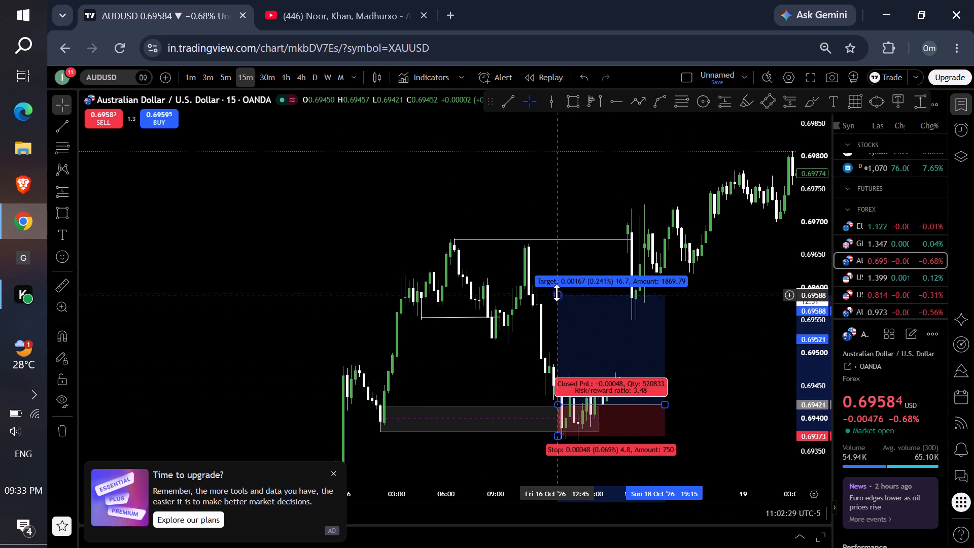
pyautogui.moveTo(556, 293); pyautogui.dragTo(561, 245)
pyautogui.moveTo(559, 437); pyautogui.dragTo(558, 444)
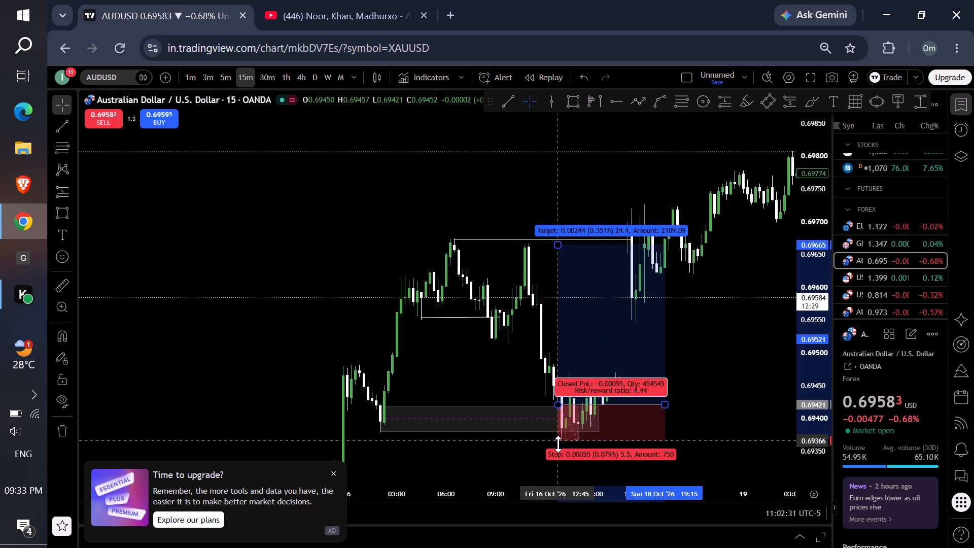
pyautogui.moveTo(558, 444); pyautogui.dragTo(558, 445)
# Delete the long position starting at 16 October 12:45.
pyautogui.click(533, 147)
# Draw a trend line from the 19 October 02:00 swing low at about 0.69703 across to about 04:00.
pyautogui.moveTo(705, 284); pyautogui.dragTo(704, 283)
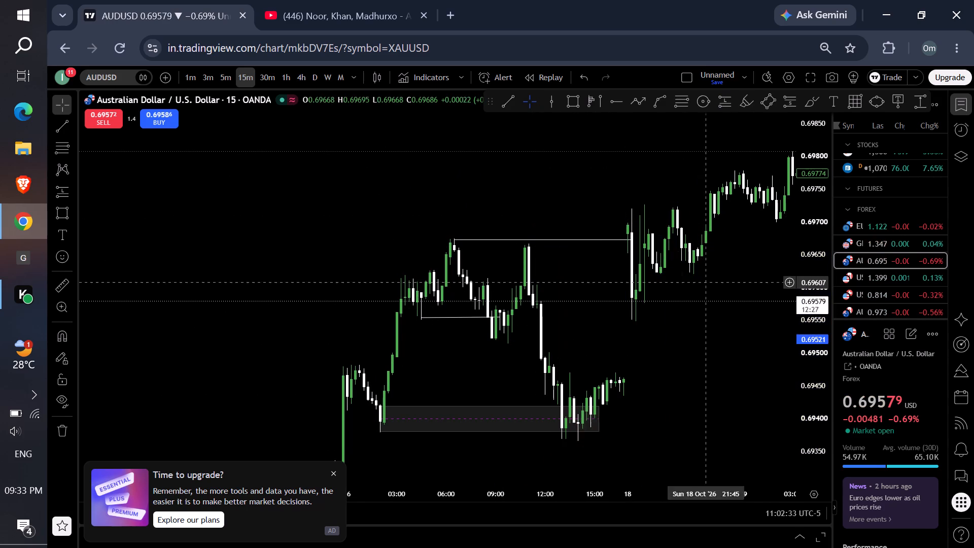
pyautogui.moveTo(704, 283); pyautogui.dragTo(553, 325)
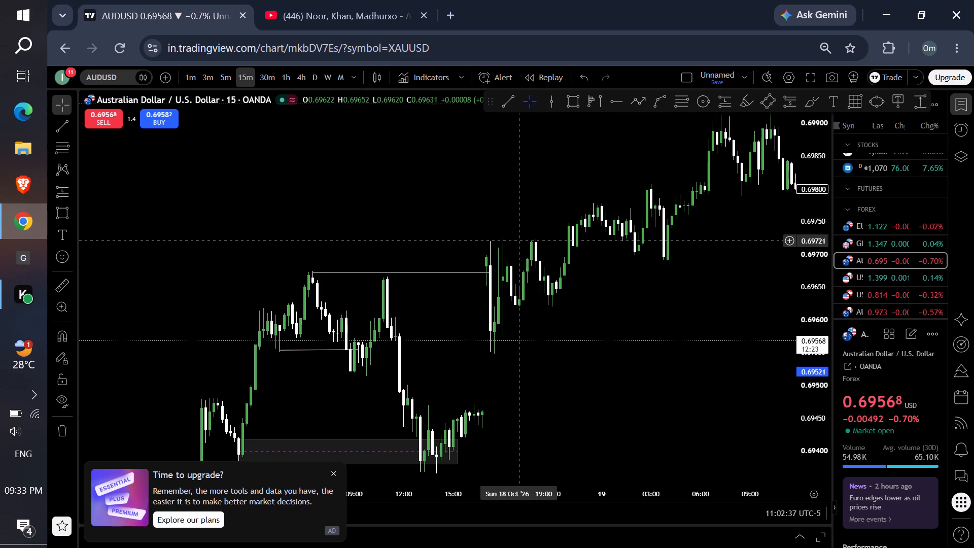
pyautogui.moveTo(564, 311); pyautogui.dragTo(496, 359)
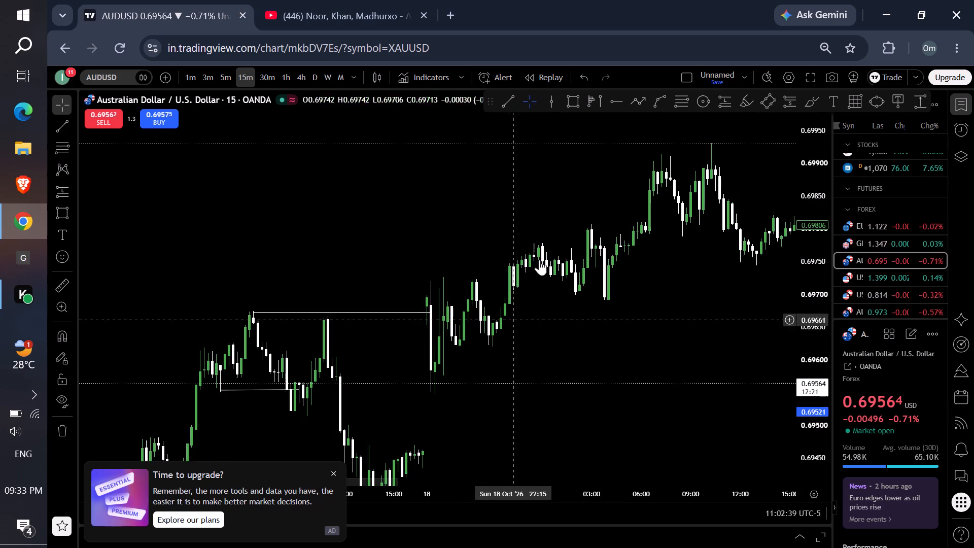
pyautogui.click(499, 98)
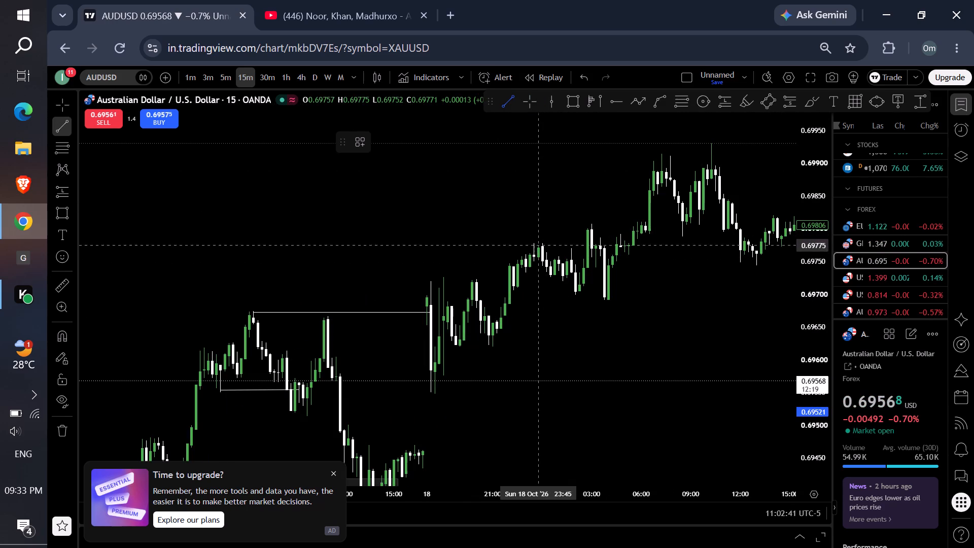
pyautogui.click(575, 291)
pyautogui.click(609, 292)
# Draw a rectangle zone from 18 October 21:45 to about 19 October 05:15, spanning 0.69696 to about 0.69705.
pyautogui.moveTo(664, 298); pyautogui.dragTo(665, 299)
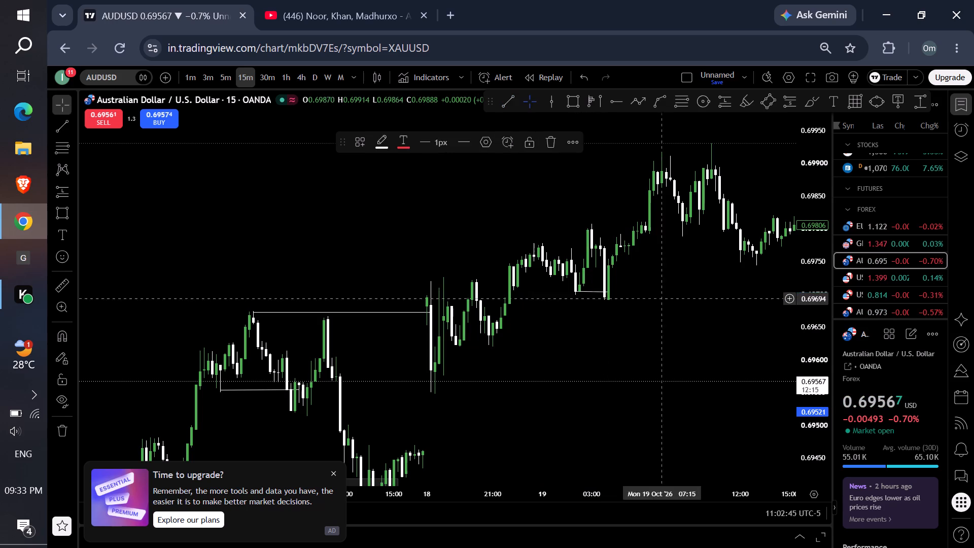
pyautogui.moveTo(665, 299); pyautogui.dragTo(672, 300)
pyautogui.moveTo(813, 416); pyautogui.dragTo(712, 196)
pyautogui.click(572, 107)
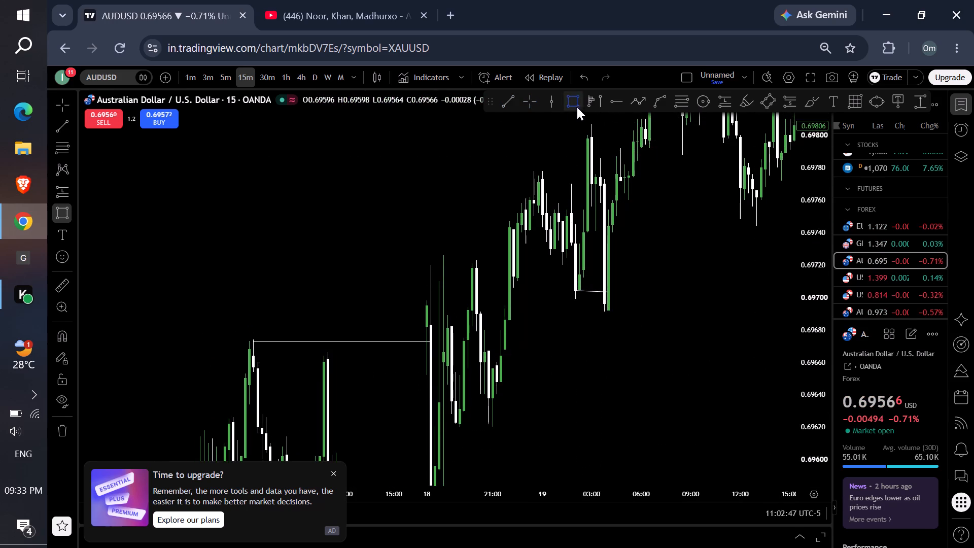
pyautogui.click(507, 304)
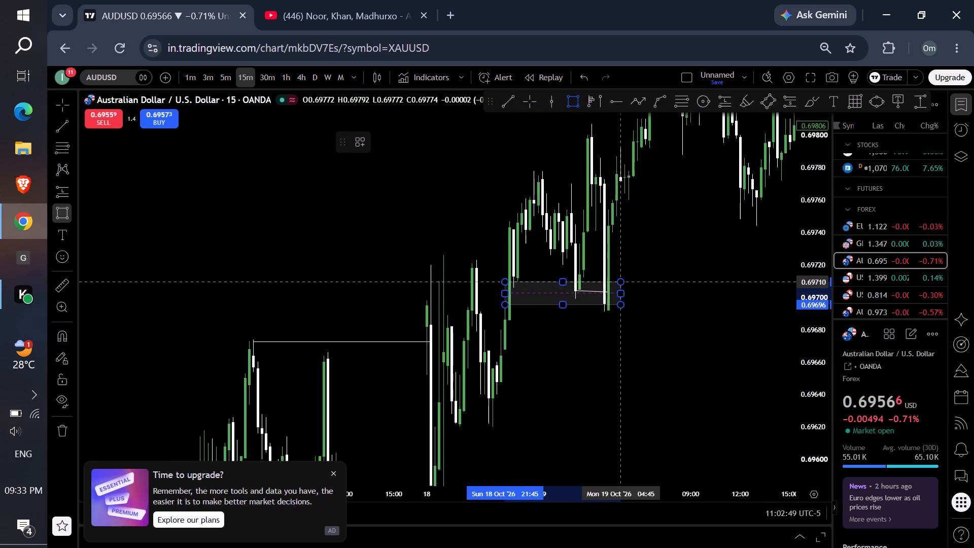
pyautogui.click(628, 290)
# Examine AUDUSD's move from the 19 October zone past the white swing-high line on the 15-minute and 1-hour timeframes.
pyautogui.moveTo(682, 214); pyautogui.dragTo(608, 329)
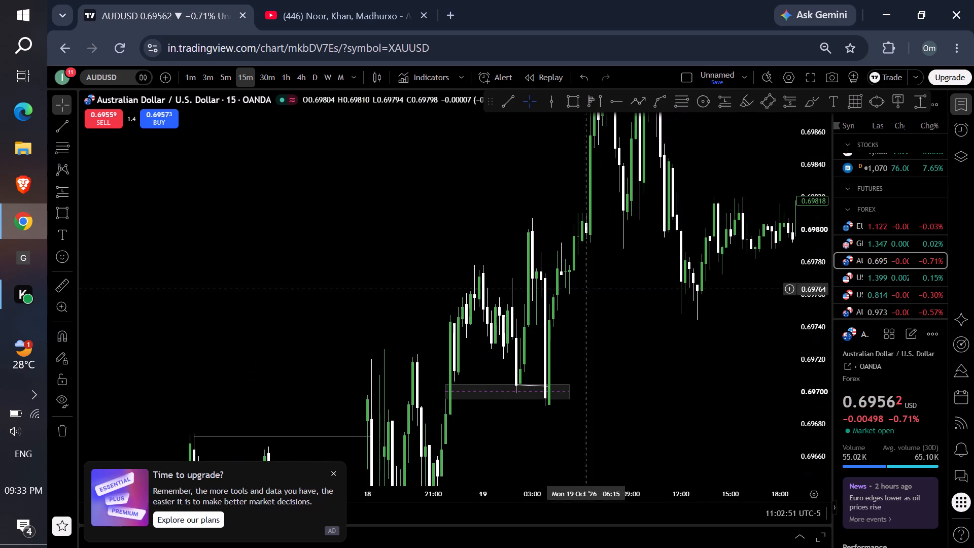
pyautogui.moveTo(575, 231); pyautogui.dragTo(518, 311)
pyautogui.moveTo(819, 214); pyautogui.dragTo(708, 341)
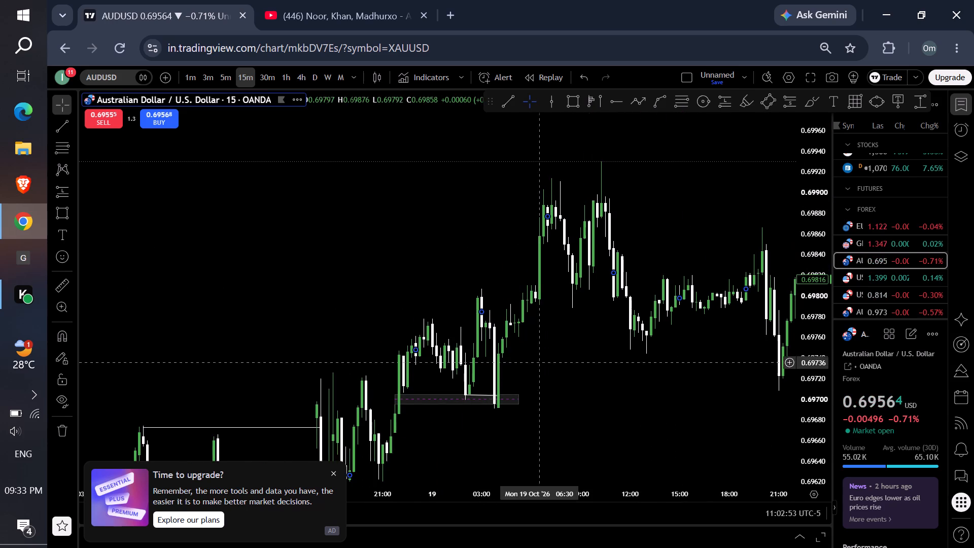
pyautogui.moveTo(613, 314); pyautogui.dragTo(449, 377)
pyautogui.scroll(-4, 493, 326)
pyautogui.scroll(1, 586, 236)
pyautogui.moveTo(645, 204); pyautogui.dragTo(495, 374)
pyautogui.moveTo(665, 163); pyautogui.dragTo(338, 256)
pyautogui.moveTo(480, 279); pyautogui.dragTo(670, 229)
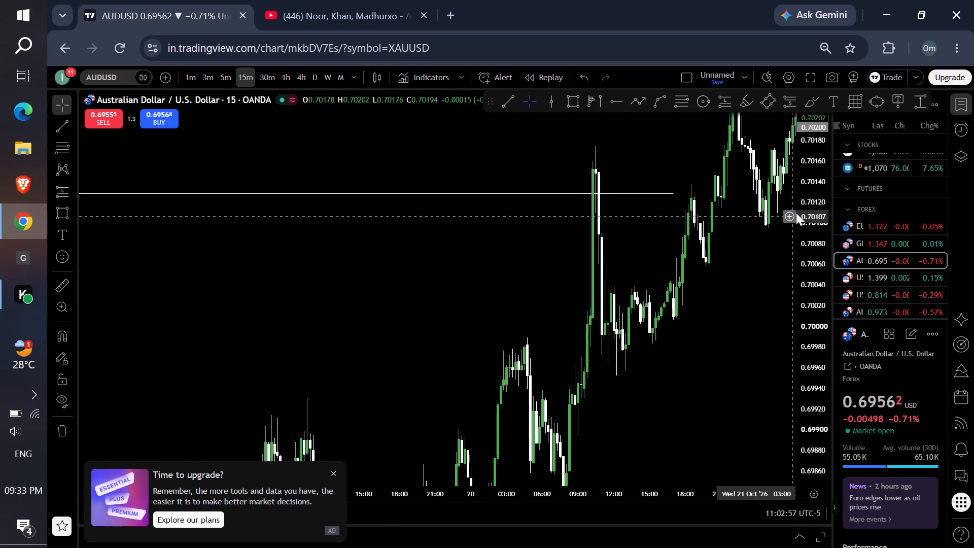
pyautogui.moveTo(797, 210); pyautogui.dragTo(657, 412)
pyautogui.click(291, 78)
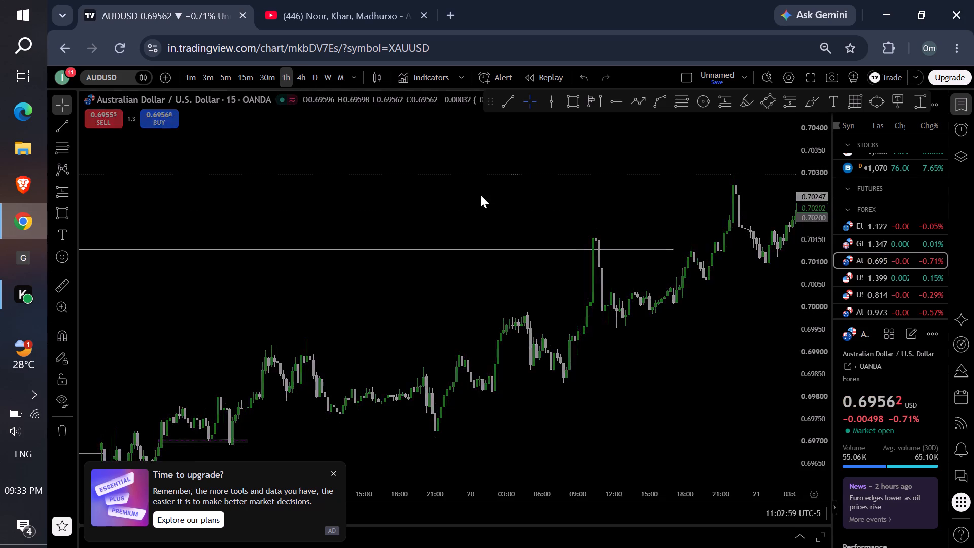
pyautogui.moveTo(652, 294); pyautogui.dragTo(210, 290)
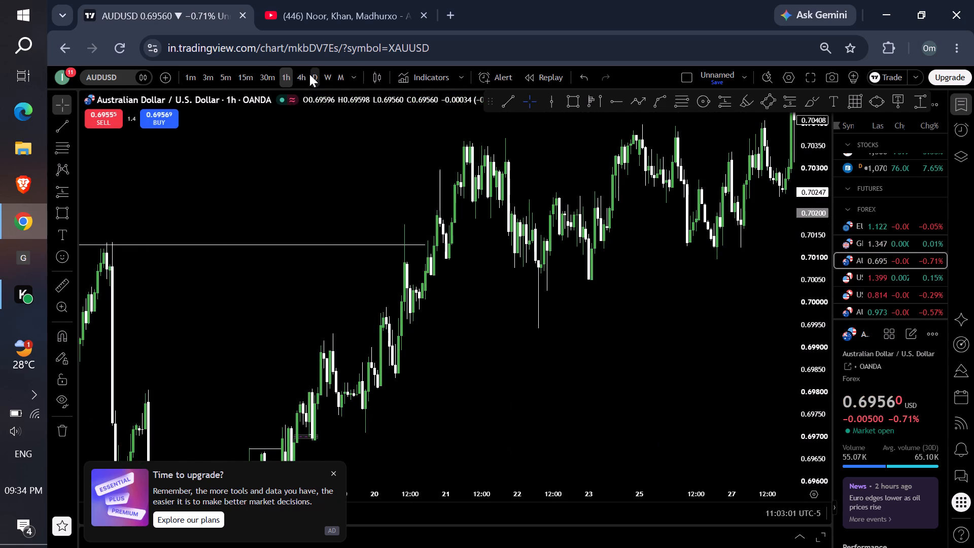
# Switch AUDUSD to the daily timeframe and examine its swings and marked zones through to the latest November candles.
pyautogui.click(308, 73)
pyautogui.click(312, 74)
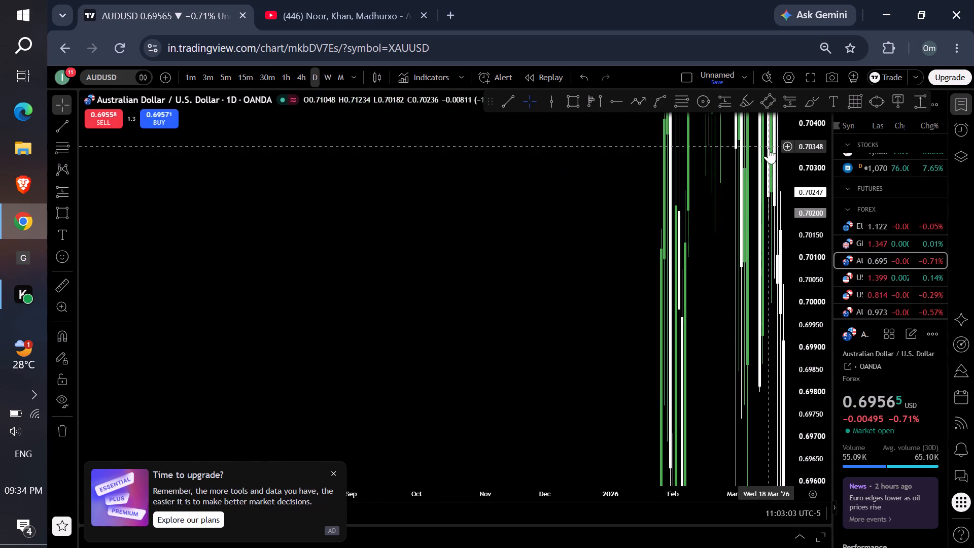
pyautogui.moveTo(801, 163); pyautogui.dragTo(605, 462)
pyautogui.scroll(-1, 599, 337)
pyautogui.scroll(1, 600, 337)
pyautogui.scroll(-1, 600, 337)
pyautogui.scroll(3, 600, 337)
pyautogui.scroll(4, 680, 335)
pyautogui.scroll(-1, 679, 334)
pyautogui.scroll(2, 679, 334)
pyautogui.moveTo(687, 363); pyautogui.dragTo(346, 326)
pyautogui.scroll(-1, 528, 306)
pyautogui.scroll(1, 528, 306)
pyautogui.scroll(-1, 528, 306)
pyautogui.scroll(3, 528, 306)
pyautogui.moveTo(629, 338); pyautogui.dragTo(342, 344)
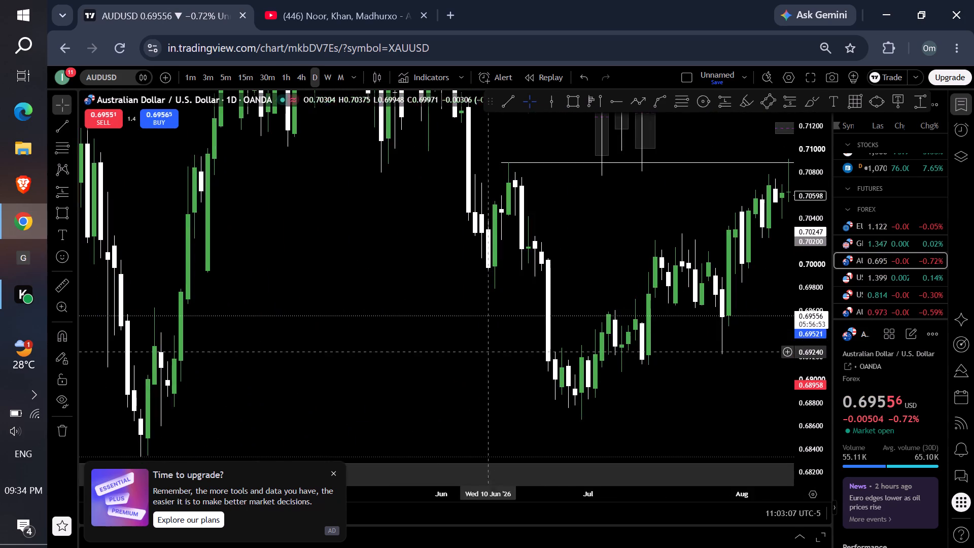
pyautogui.moveTo(537, 334); pyautogui.dragTo(134, 374)
pyautogui.moveTo(528, 352); pyautogui.dragTo(259, 338)
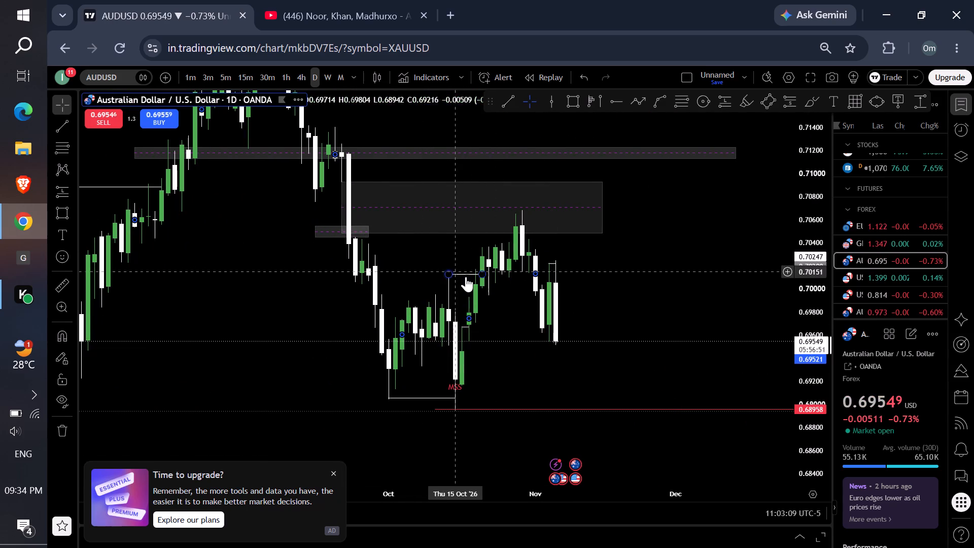
pyautogui.moveTo(591, 305); pyautogui.dragTo(654, 322)
pyautogui.moveTo(813, 380); pyautogui.dragTo(715, 180)
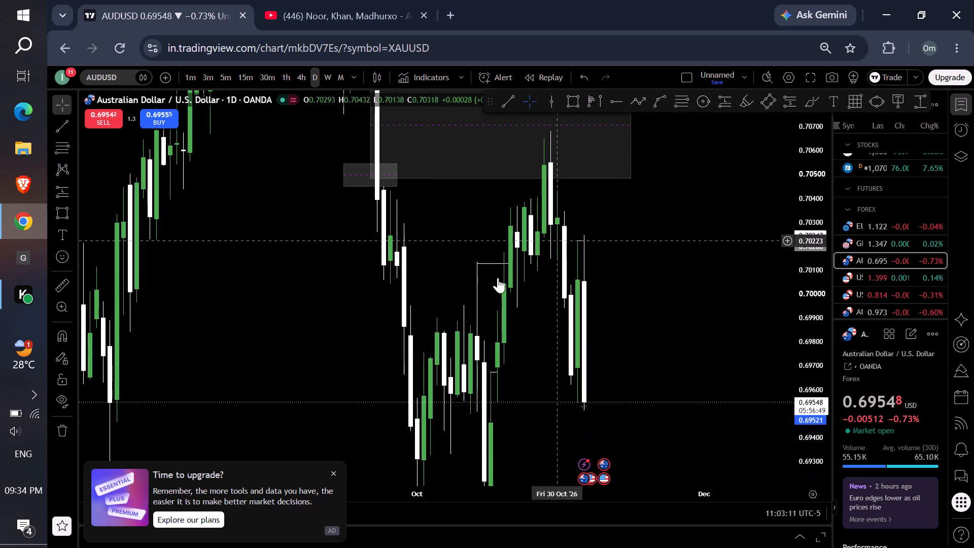
# Delete the small grey rectangle between 0.70450 and 0.70546 beside AUDUSD's late-September drop.
pyautogui.moveTo(532, 302); pyautogui.dragTo(561, 361)
pyautogui.scroll(2, 555, 340)
pyautogui.moveTo(656, 271); pyautogui.dragTo(649, 328)
pyautogui.click(335, 293)
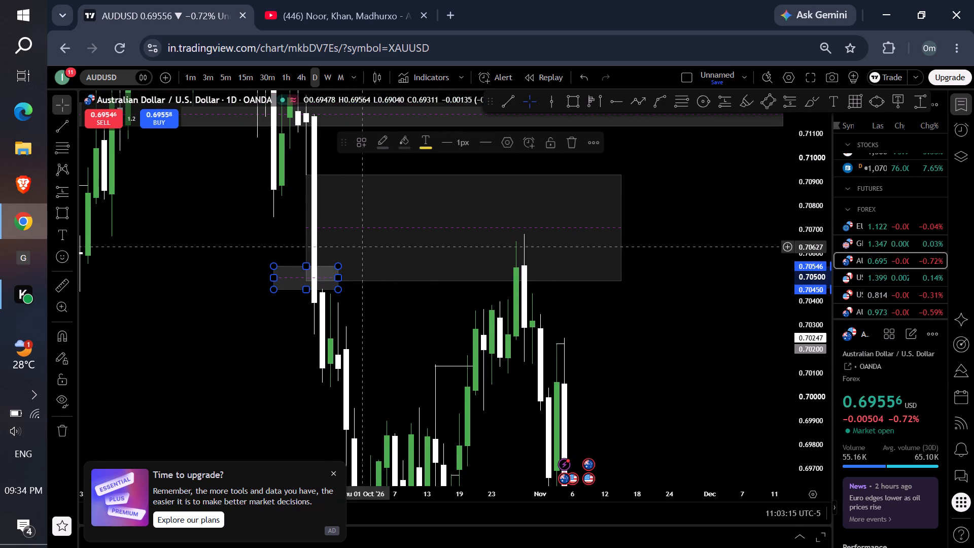
pyautogui.click(567, 147)
# Examine AUDUSD's late-October reaction inside the 0.70484 to 0.70930 zone on the daily and 1-hour timeframes.
pyautogui.moveTo(647, 328); pyautogui.dragTo(647, 284)
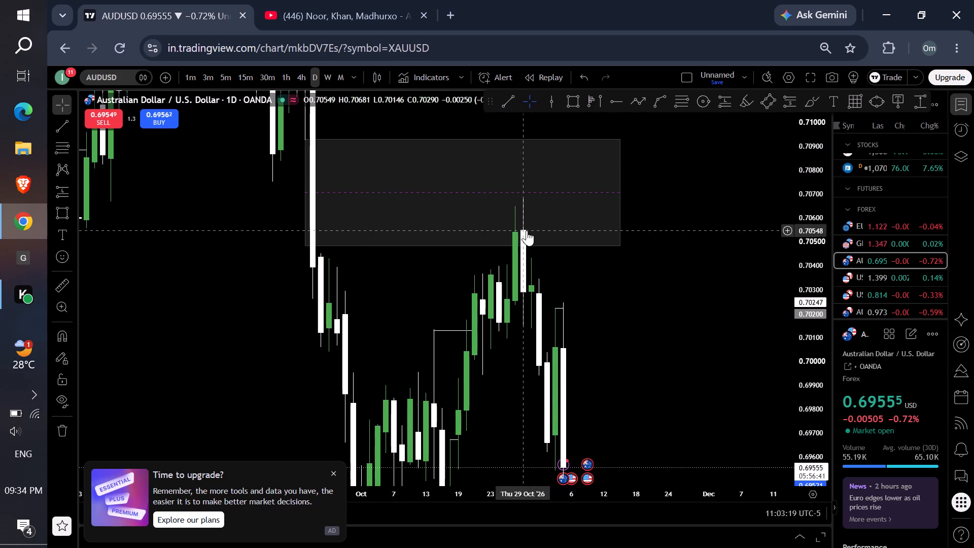
pyautogui.click(289, 75)
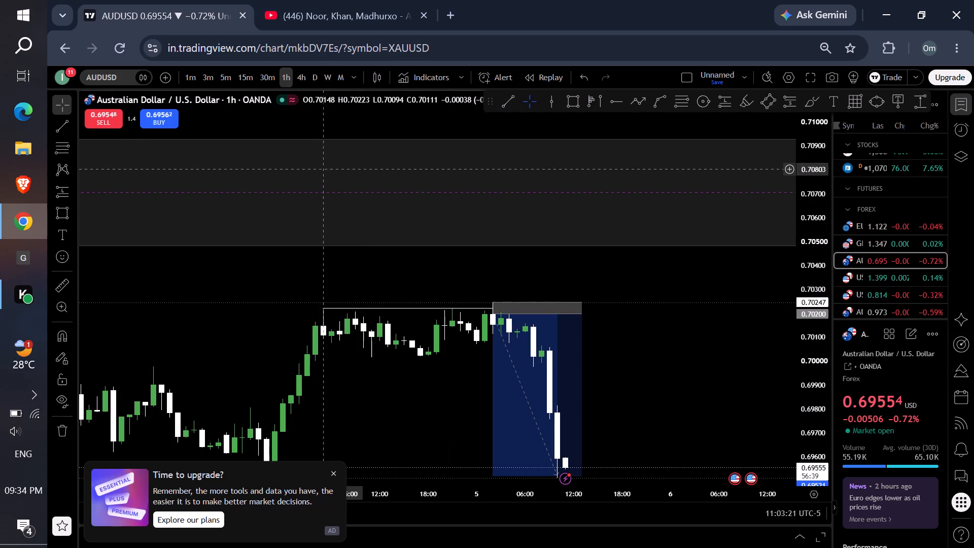
pyautogui.click(314, 76)
pyautogui.scroll(-1, 582, 210)
pyautogui.scroll(1, 605, 215)
pyautogui.scroll(-3, 618, 217)
pyautogui.scroll(1, 643, 214)
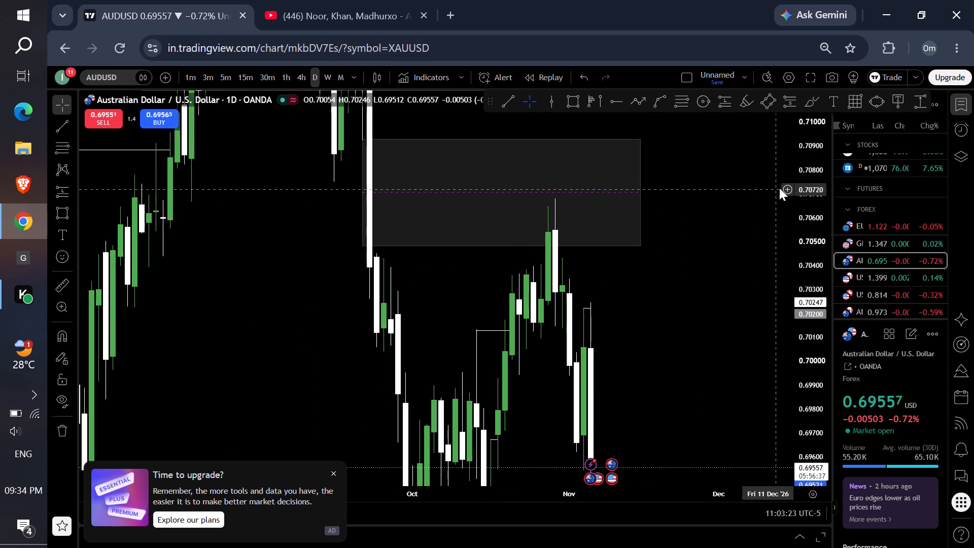
pyautogui.moveTo(806, 190); pyautogui.dragTo(758, 325)
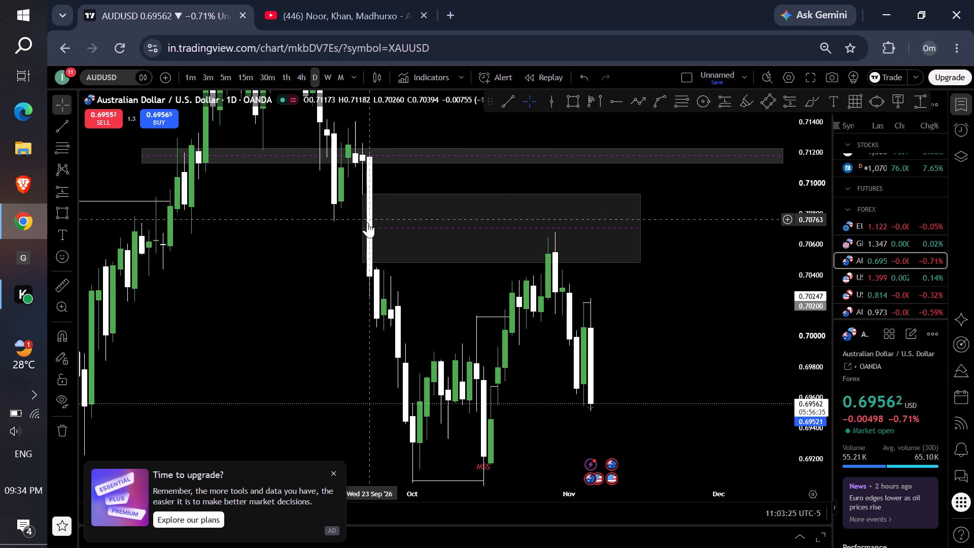
pyautogui.click(362, 223)
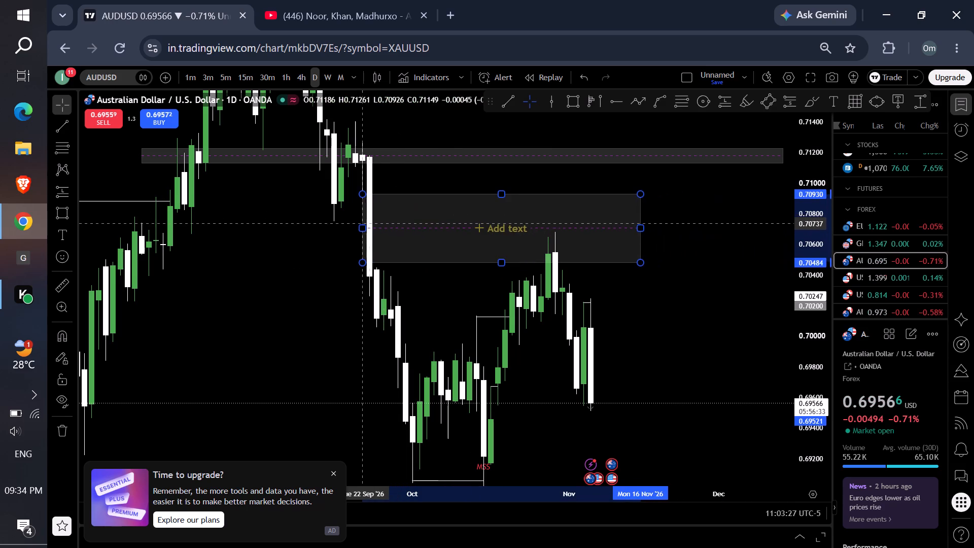
pyautogui.click(313, 219)
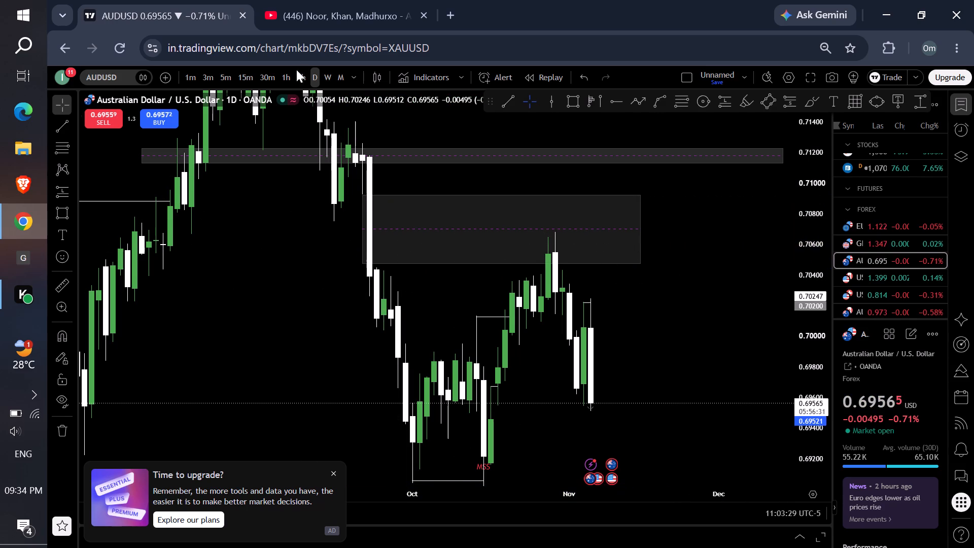
pyautogui.click(282, 73)
pyautogui.scroll(-3, 347, 108)
pyautogui.scroll(1, 464, 227)
pyautogui.scroll(-3, 463, 245)
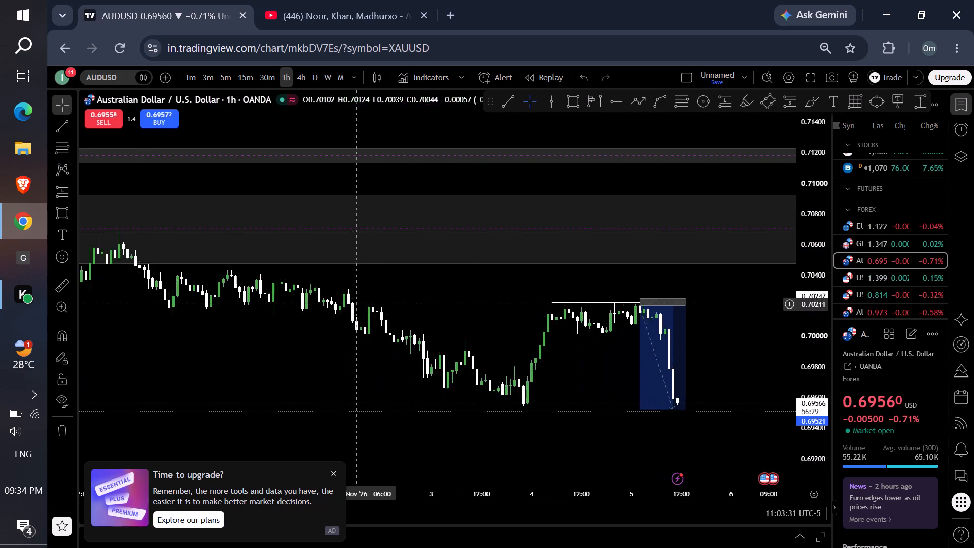
pyautogui.moveTo(361, 304); pyautogui.dragTo(735, 361)
pyautogui.scroll(1, 643, 359)
pyautogui.scroll(-3, 646, 372)
pyautogui.scroll(1, 646, 379)
pyautogui.scroll(-1, 647, 380)
pyautogui.moveTo(802, 449); pyautogui.dragTo(707, 219)
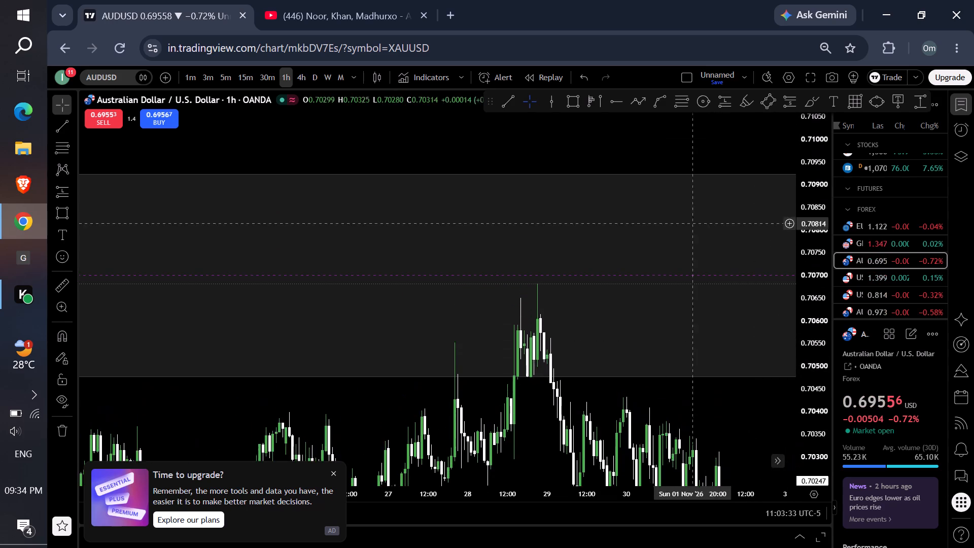
pyautogui.moveTo(664, 451); pyautogui.dragTo(649, 260)
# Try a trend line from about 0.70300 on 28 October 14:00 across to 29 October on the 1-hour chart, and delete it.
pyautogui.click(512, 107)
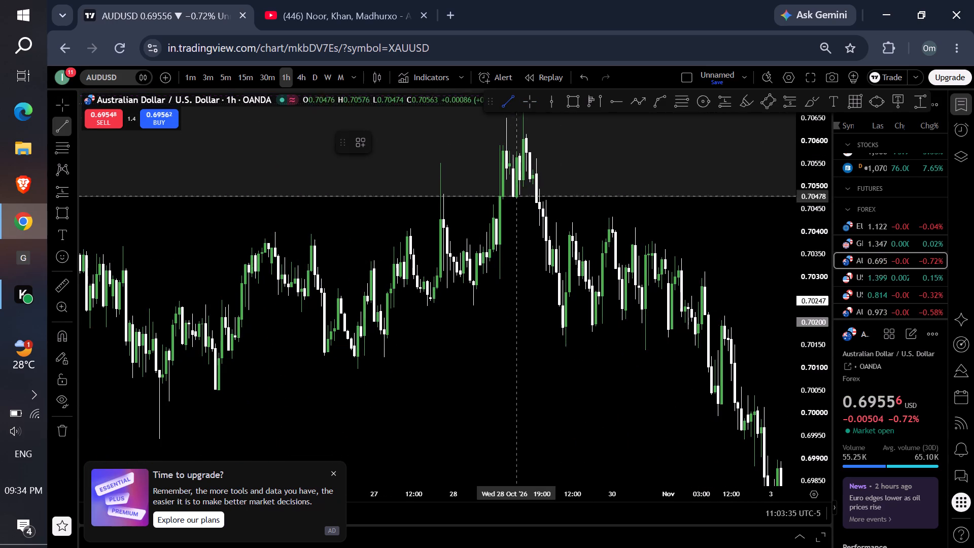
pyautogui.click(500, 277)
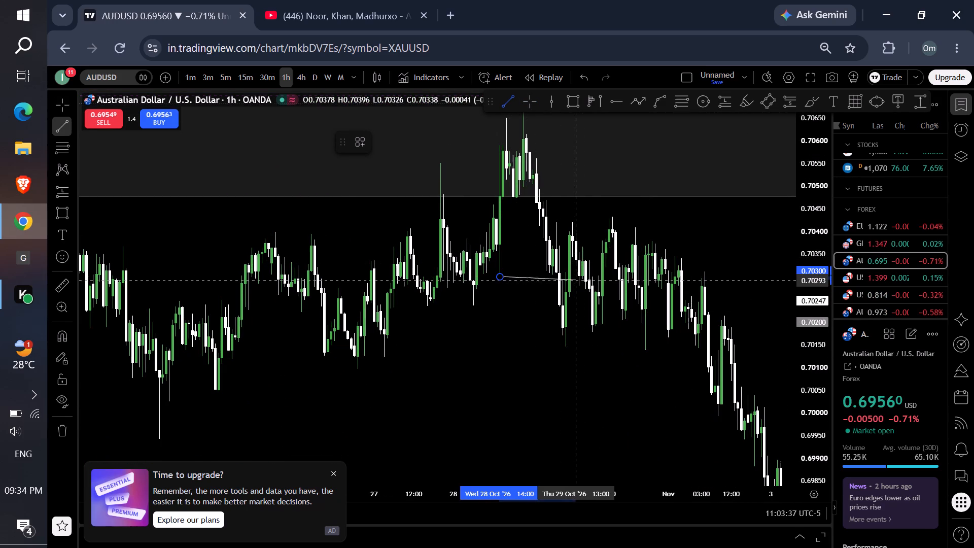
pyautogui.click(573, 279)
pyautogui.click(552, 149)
# Examine AUDUSD's decline from the late-October high to the 5 November candles on the 1-hour, daily and 4-hour timeframes.
pyautogui.scroll(-3, 642, 233)
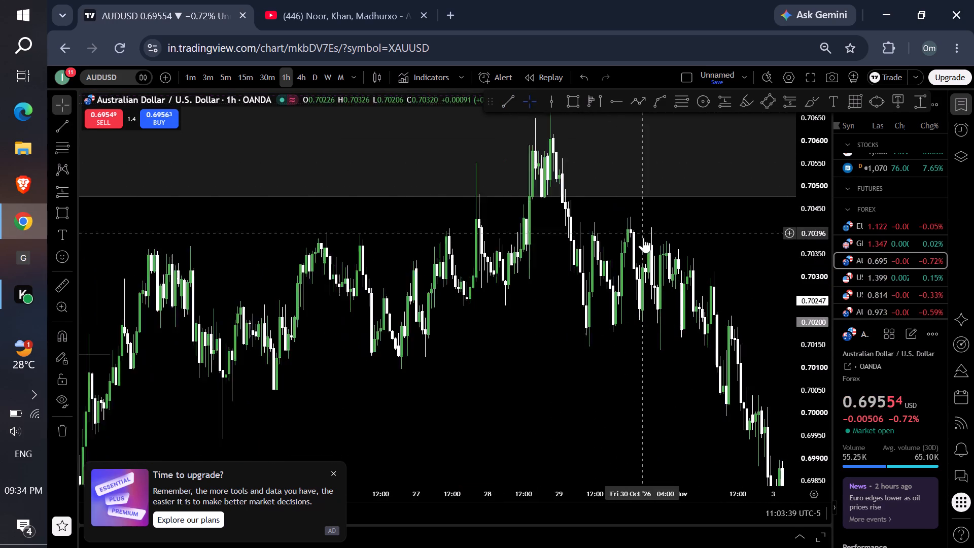
pyautogui.scroll(-1, 643, 237)
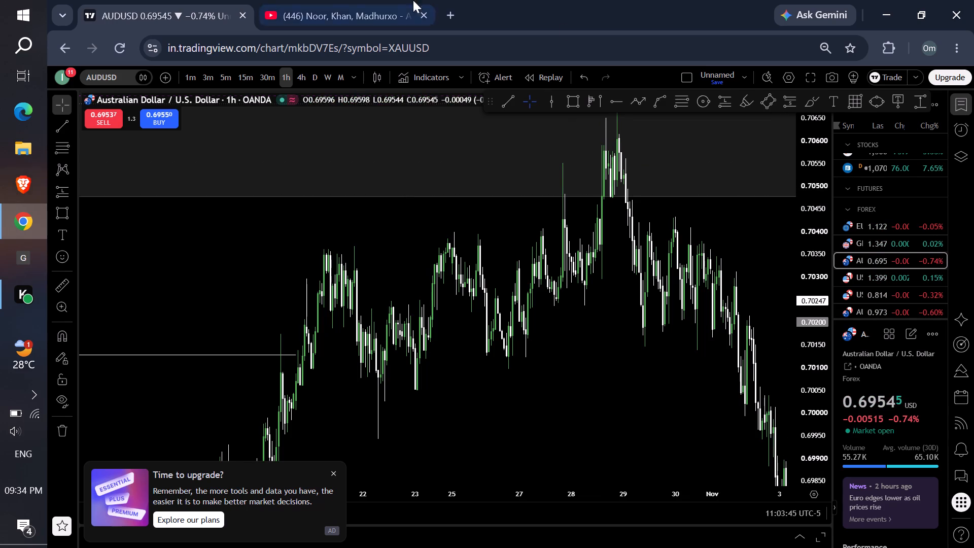
pyautogui.scroll(7, 651, 262)
pyautogui.moveTo(819, 233); pyautogui.dragTo(752, 371)
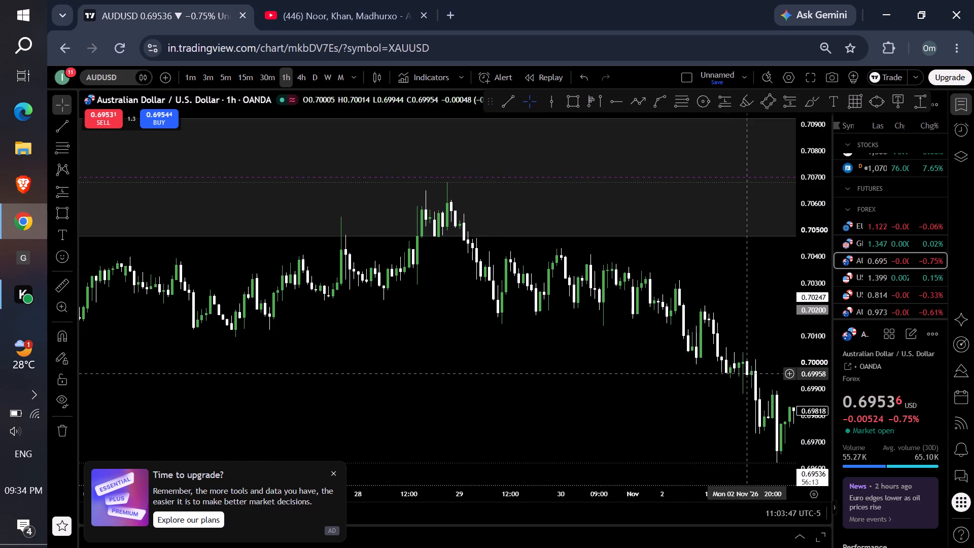
pyautogui.moveTo(736, 371); pyautogui.dragTo(344, 301)
pyautogui.scroll(-3, 537, 296)
pyautogui.moveTo(575, 312); pyautogui.dragTo(418, 274)
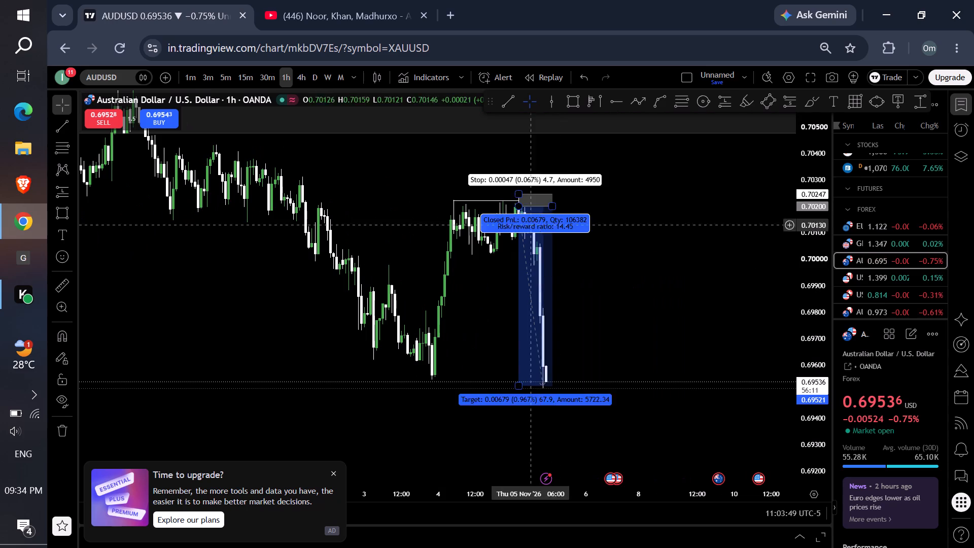
pyautogui.click(312, 79)
pyautogui.scroll(3, 570, 234)
pyautogui.scroll(-1, 570, 234)
pyautogui.scroll(2, 570, 234)
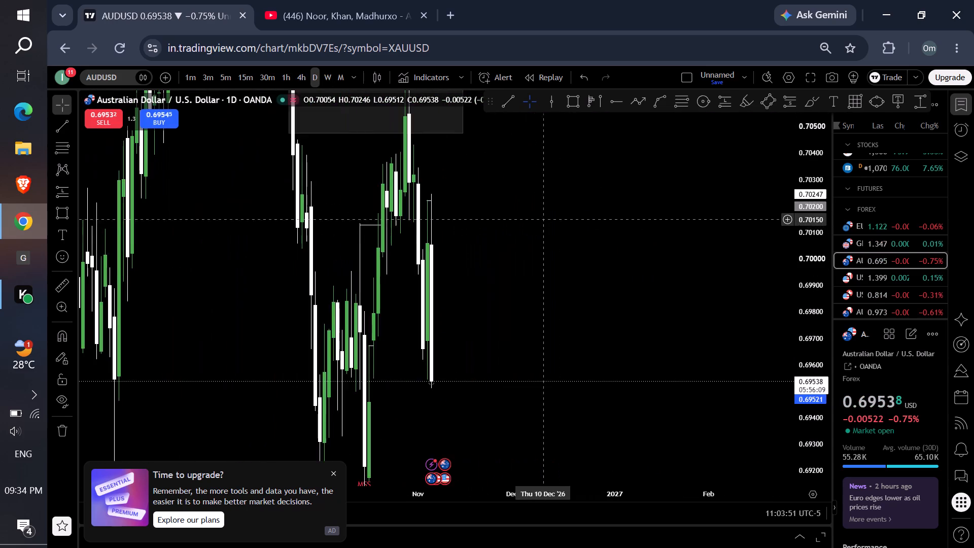
pyautogui.moveTo(540, 223); pyautogui.dragTo(619, 227)
pyautogui.click(308, 85)
pyautogui.scroll(3, 576, 188)
pyautogui.scroll(-1, 577, 188)
pyautogui.scroll(1, 577, 188)
pyautogui.moveTo(838, 225); pyautogui.dragTo(812, 303)
pyautogui.moveTo(637, 300); pyautogui.dragTo(683, 297)
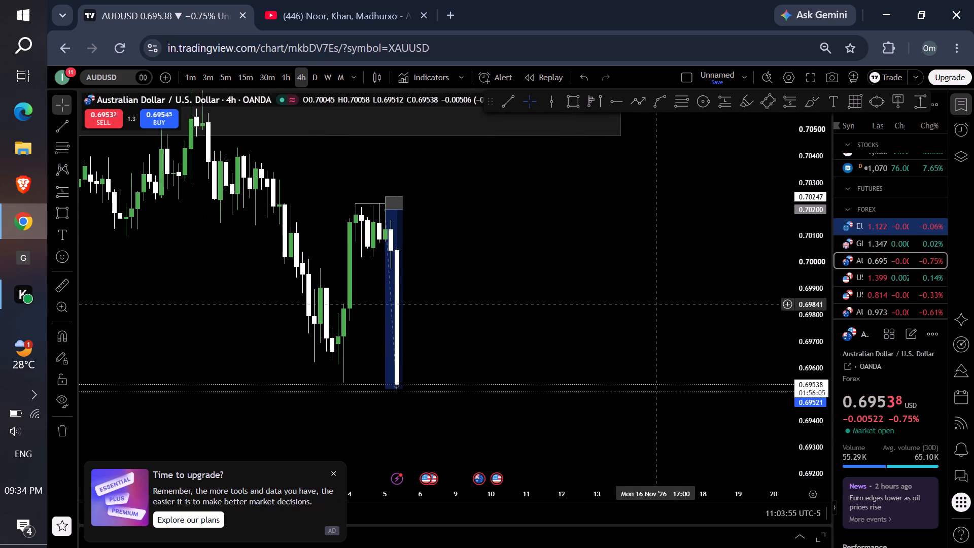
# Delete the short position drawn from the 0.70200 entry over AUDUSD's 5 November drop.
pyautogui.moveTo(683, 297); pyautogui.dragTo(714, 283)
pyautogui.scroll(-1, 627, 286)
pyautogui.scroll(1, 627, 286)
pyautogui.moveTo(564, 260); pyautogui.dragTo(619, 261)
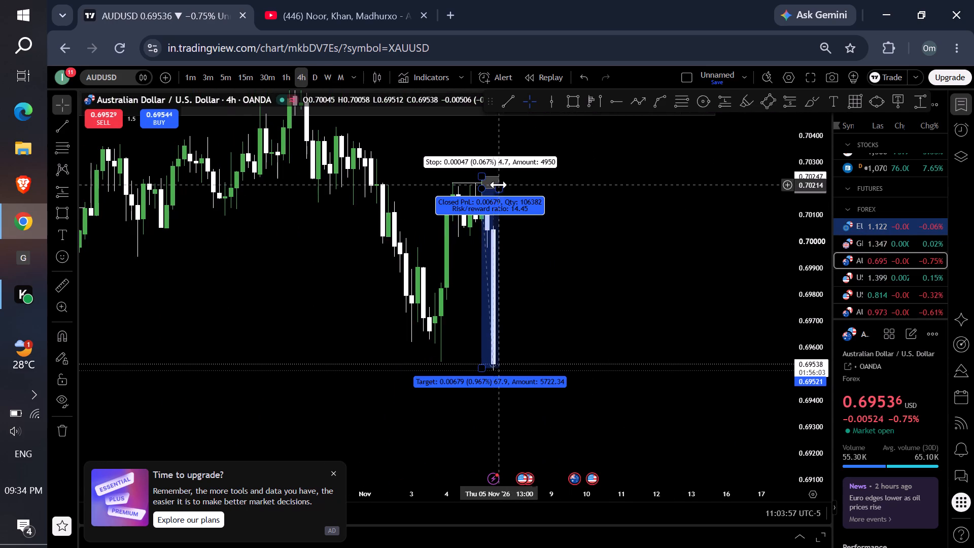
pyautogui.moveTo(499, 185); pyautogui.dragTo(529, 185)
pyautogui.click(535, 138)
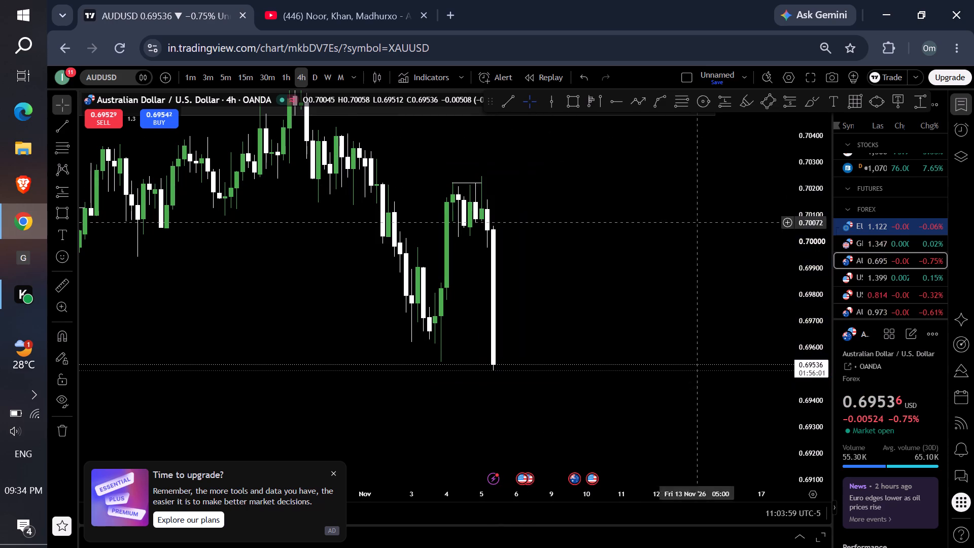
# Open GBPUSD and examine its rally into the marked grey zone on the 4-hour and daily timeframes.
pyautogui.click(895, 239)
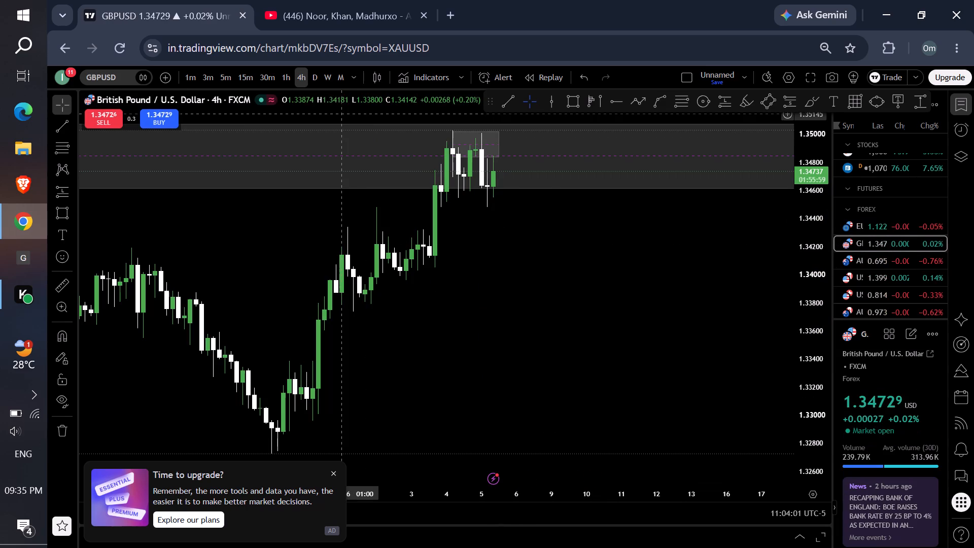
pyautogui.moveTo(504, 246); pyautogui.dragTo(459, 278)
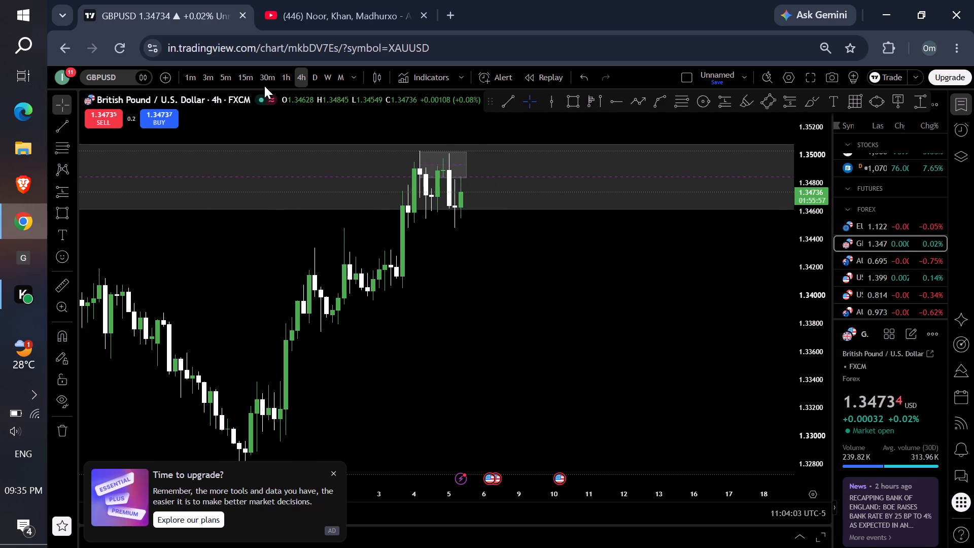
pyautogui.click(312, 82)
pyautogui.moveTo(811, 207); pyautogui.dragTo(742, 366)
pyautogui.moveTo(652, 334); pyautogui.dragTo(653, 338)
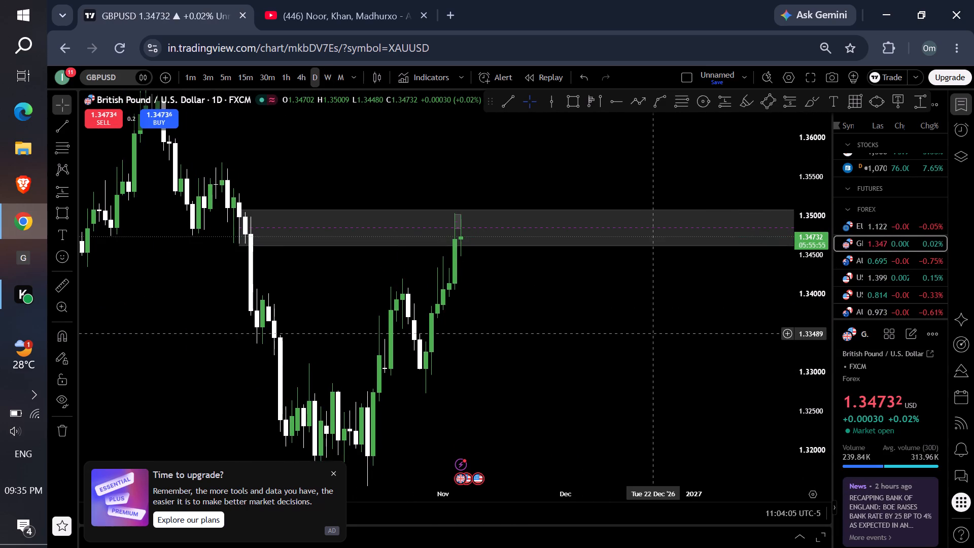
pyautogui.moveTo(653, 338); pyautogui.dragTo(657, 347)
pyautogui.scroll(-3, 627, 273)
pyautogui.scroll(1, 665, 308)
pyautogui.scroll(-1, 669, 313)
pyautogui.scroll(1, 676, 317)
pyautogui.moveTo(718, 323); pyautogui.dragTo(648, 340)
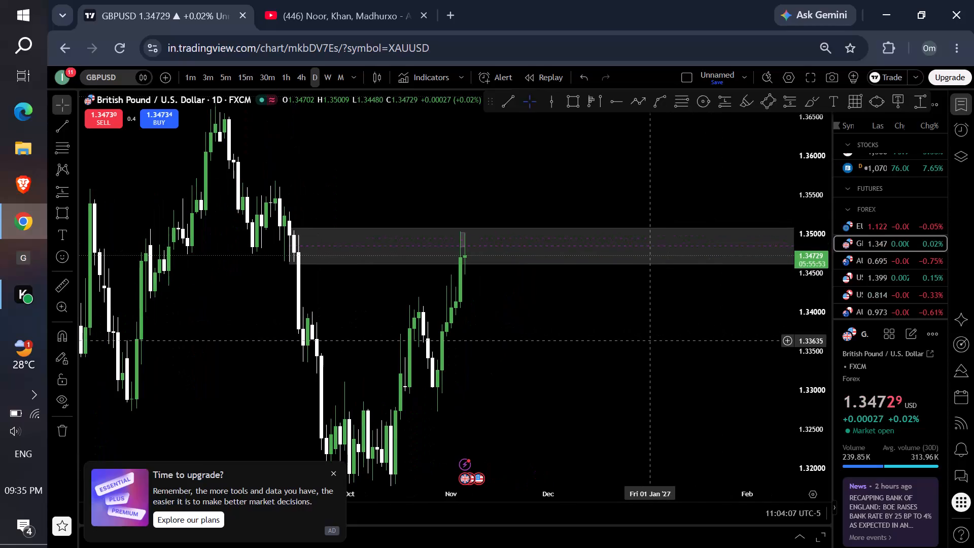
pyautogui.moveTo(648, 340); pyautogui.dragTo(537, 349)
# Shorten GBPUSD's 1.34614 to 1.35075 zone so its end sits just past the latest candle, at about 11 November.
pyautogui.scroll(-1, 637, 336)
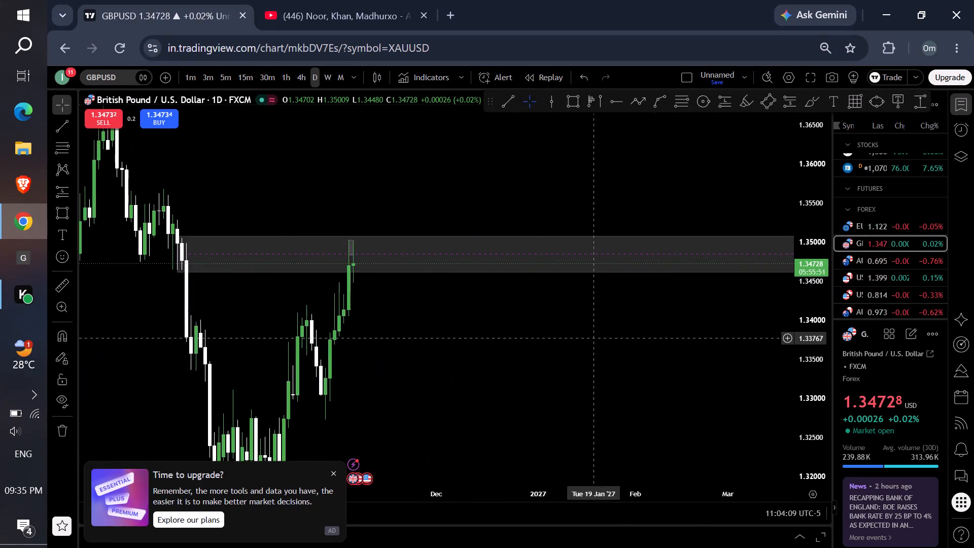
pyautogui.scroll(1, 663, 338)
pyautogui.scroll(-1, 671, 340)
pyautogui.scroll(1, 679, 343)
pyautogui.scroll(-1, 681, 344)
pyautogui.scroll(1, 686, 345)
pyautogui.scroll(-5, 687, 345)
pyautogui.scroll(1, 683, 339)
pyautogui.scroll(-3, 683, 339)
pyautogui.moveTo(699, 337); pyautogui.dragTo(241, 345)
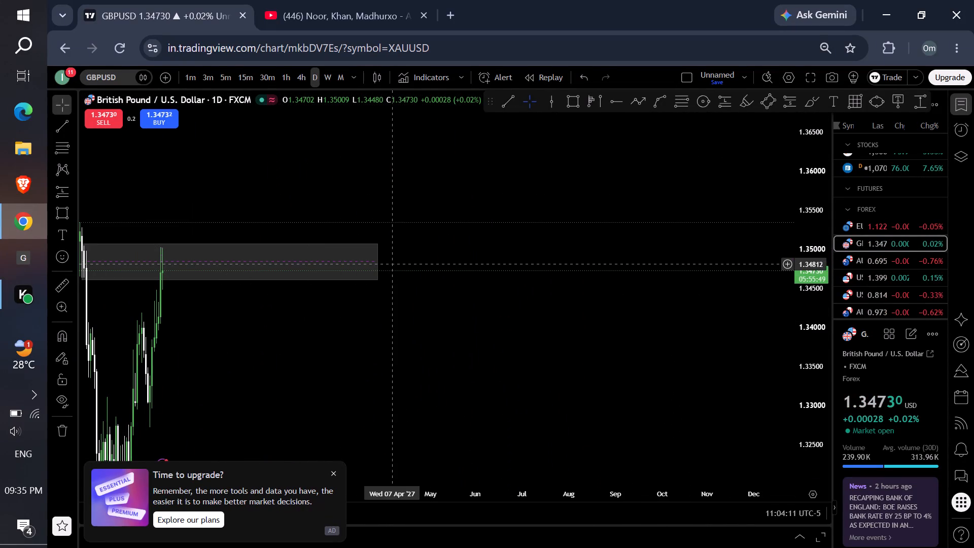
pyautogui.moveTo(381, 260); pyautogui.dragTo(172, 273)
# Examine GBPUSD's price action around the shortened zone on the daily and 4-hour timeframes.
pyautogui.moveTo(195, 275); pyautogui.dragTo(203, 276)
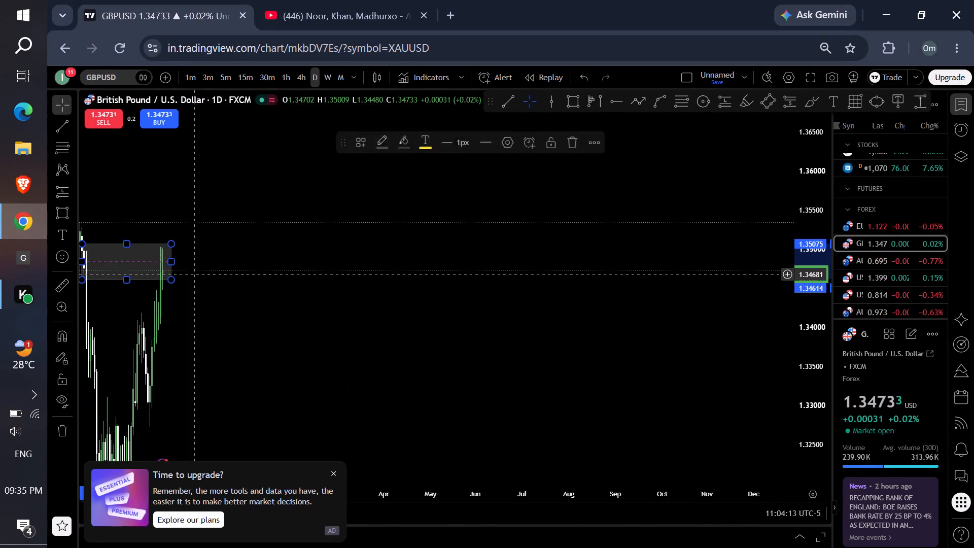
pyautogui.moveTo(203, 276); pyautogui.dragTo(669, 294)
pyautogui.scroll(3, 546, 347)
pyautogui.scroll(-1, 546, 347)
pyautogui.scroll(2, 546, 347)
pyautogui.moveTo(637, 361); pyautogui.dragTo(698, 341)
pyautogui.scroll(4, 579, 327)
pyautogui.scroll(-1, 579, 327)
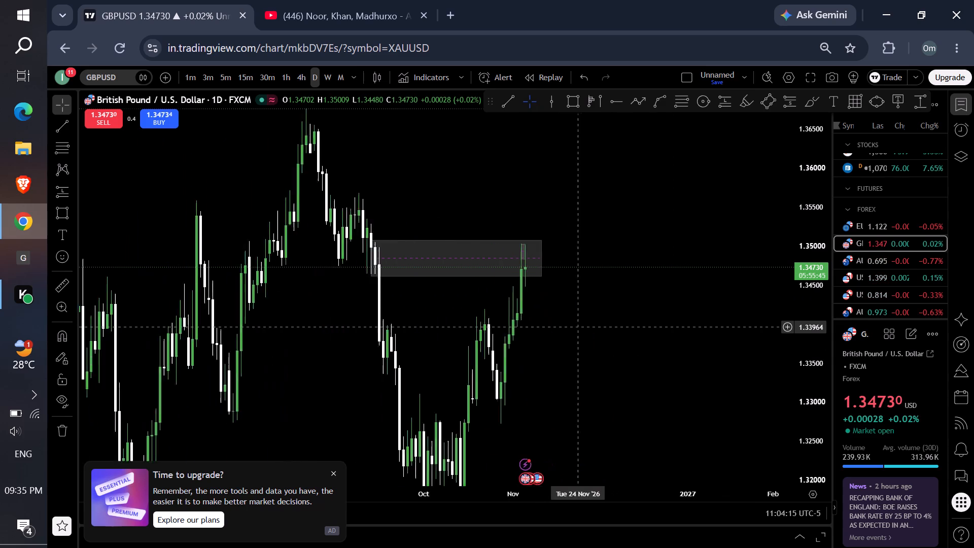
pyautogui.scroll(3, 579, 327)
pyautogui.moveTo(813, 399); pyautogui.dragTo(791, 318)
pyautogui.moveTo(641, 311); pyautogui.dragTo(723, 321)
pyautogui.scroll(2, 550, 277)
pyautogui.scroll(-1, 548, 276)
pyautogui.scroll(1, 548, 276)
pyautogui.scroll(-1, 547, 272)
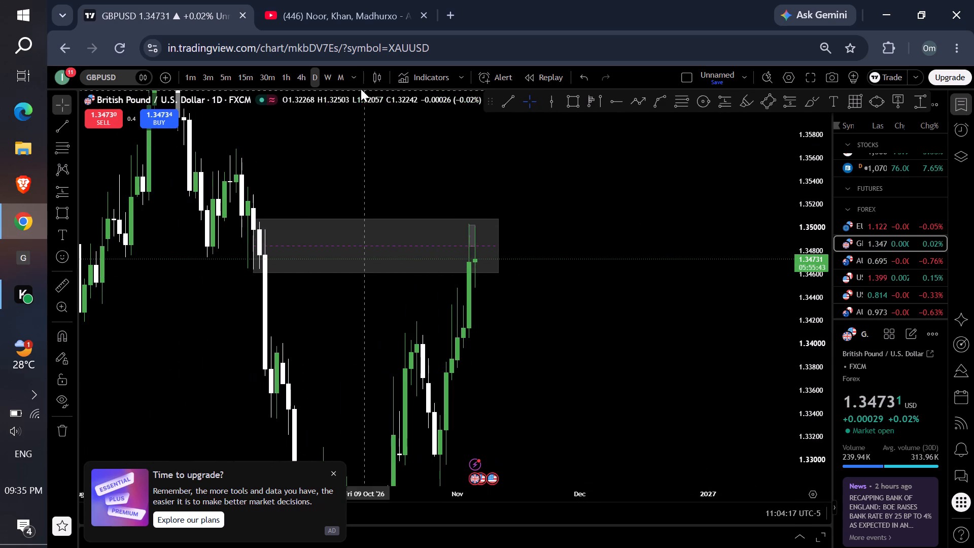
pyautogui.click(303, 83)
pyautogui.moveTo(673, 316); pyautogui.dragTo(652, 336)
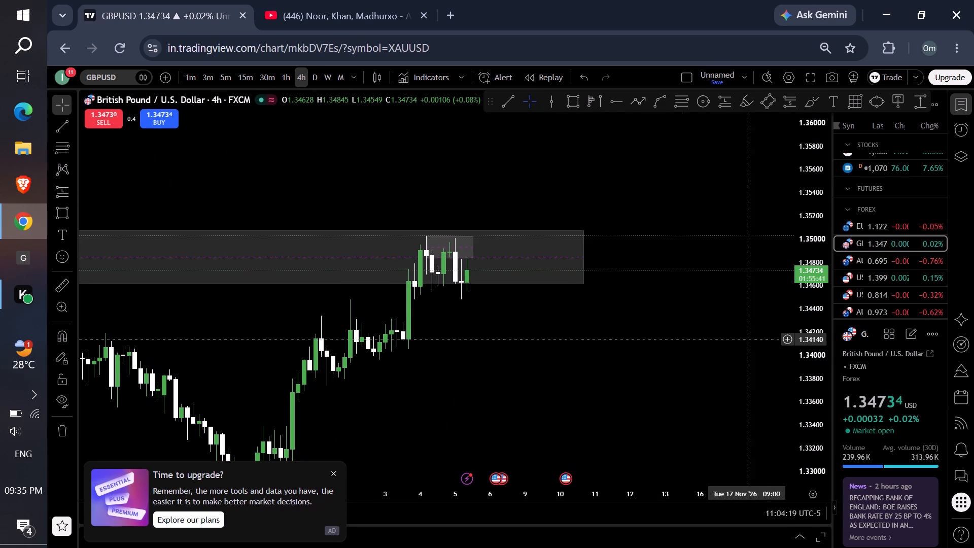
# Open USDCAD and examine its rise through the marked zones on the 4-hour, 1-hour and 15-minute timeframes.
pyautogui.click(883, 277)
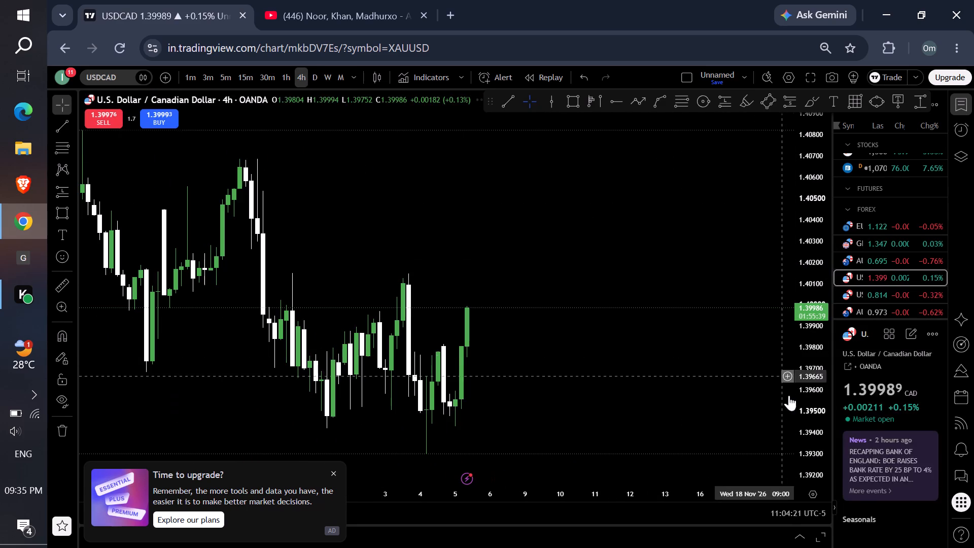
pyautogui.moveTo(820, 419); pyautogui.dragTo(766, 374)
pyautogui.moveTo(701, 388); pyautogui.dragTo(756, 356)
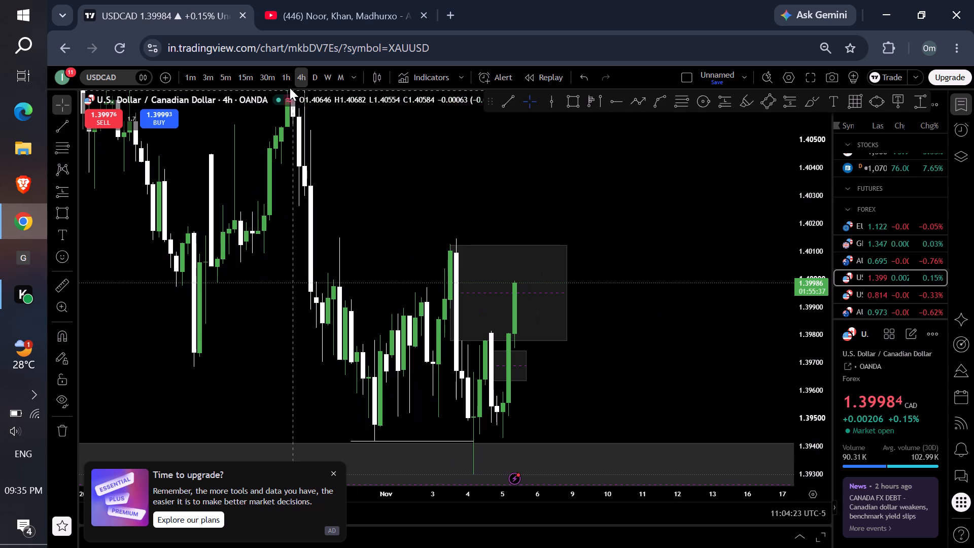
pyautogui.click(288, 77)
pyautogui.moveTo(642, 389); pyautogui.dragTo(673, 305)
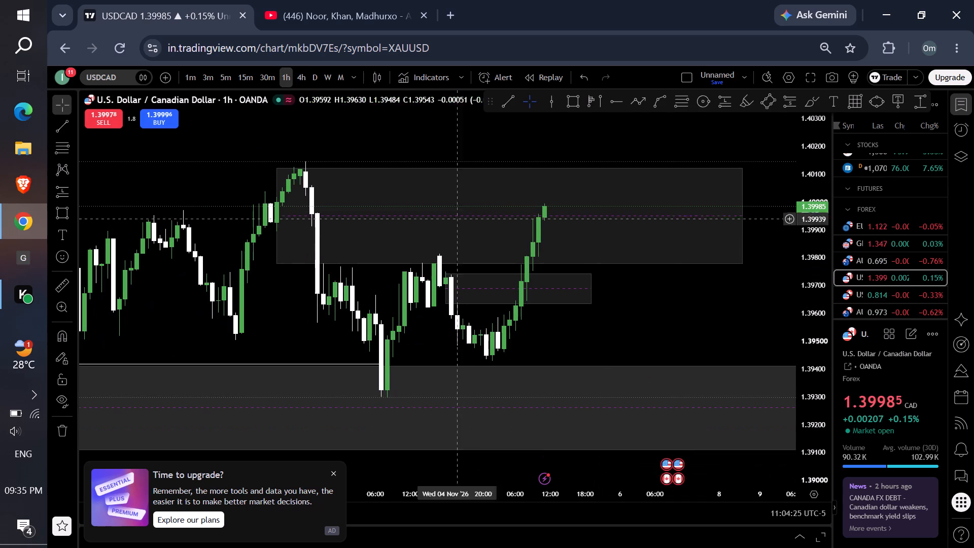
pyautogui.click(247, 82)
pyautogui.scroll(-2, 500, 326)
pyautogui.scroll(1, 568, 363)
pyautogui.scroll(-3, 579, 366)
pyautogui.scroll(1, 675, 369)
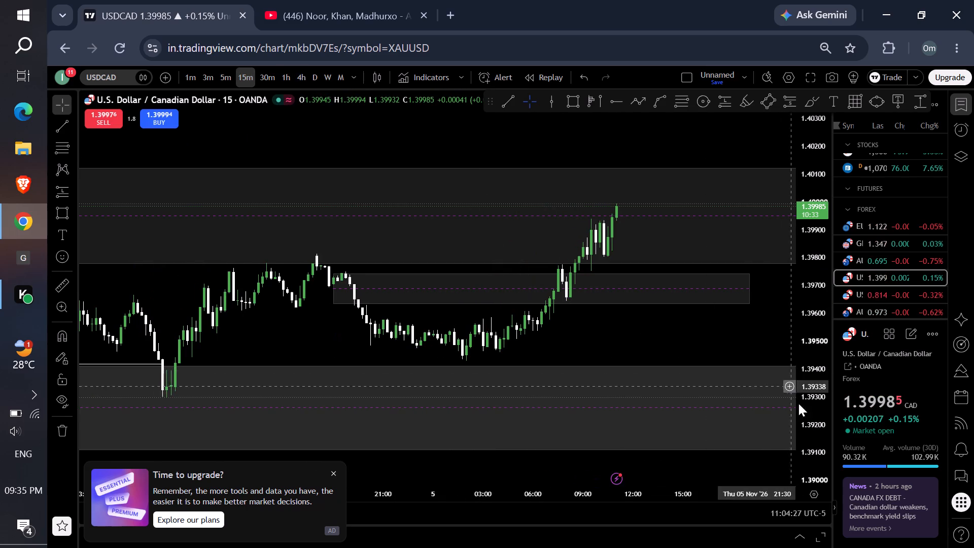
pyautogui.moveTo(822, 424); pyautogui.dragTo(760, 318)
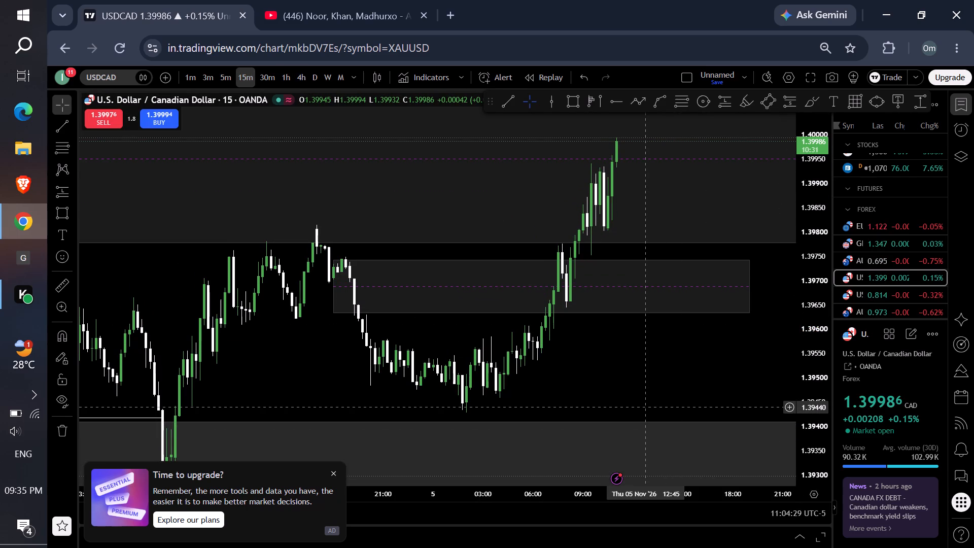
pyautogui.moveTo(645, 407); pyautogui.dragTo(626, 393)
pyautogui.moveTo(656, 341); pyautogui.dragTo(568, 364)
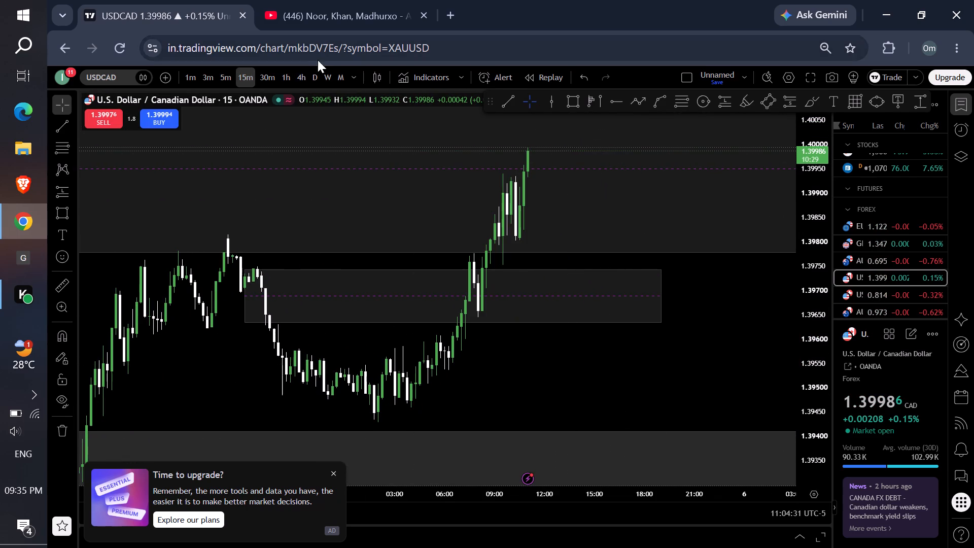
# Delete USDCAD's two small zones beside the latest daily candles, at about 1.3963 to 1.3974 and 1.3978 to 1.4012.
pyautogui.click(287, 75)
pyautogui.scroll(4, 673, 309)
pyautogui.scroll(-1, 673, 309)
pyautogui.scroll(2, 673, 309)
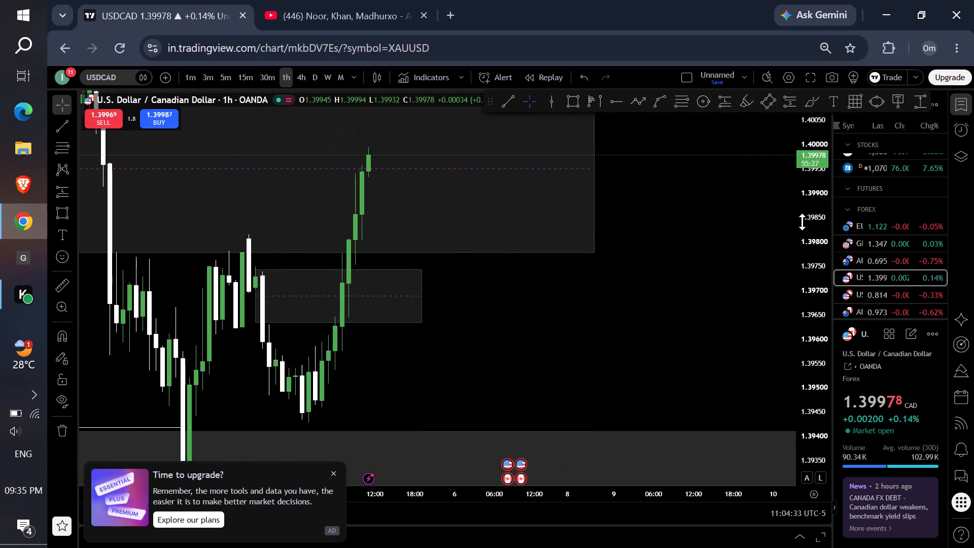
pyautogui.moveTo(802, 222); pyautogui.dragTo(736, 333)
pyautogui.click(644, 322)
pyautogui.click(309, 76)
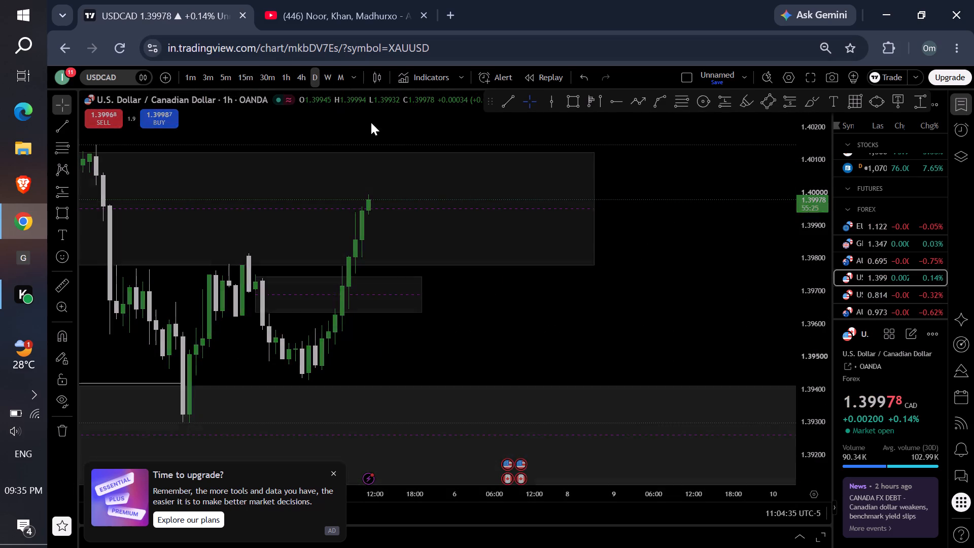
pyautogui.moveTo(810, 236); pyautogui.dragTo(646, 400)
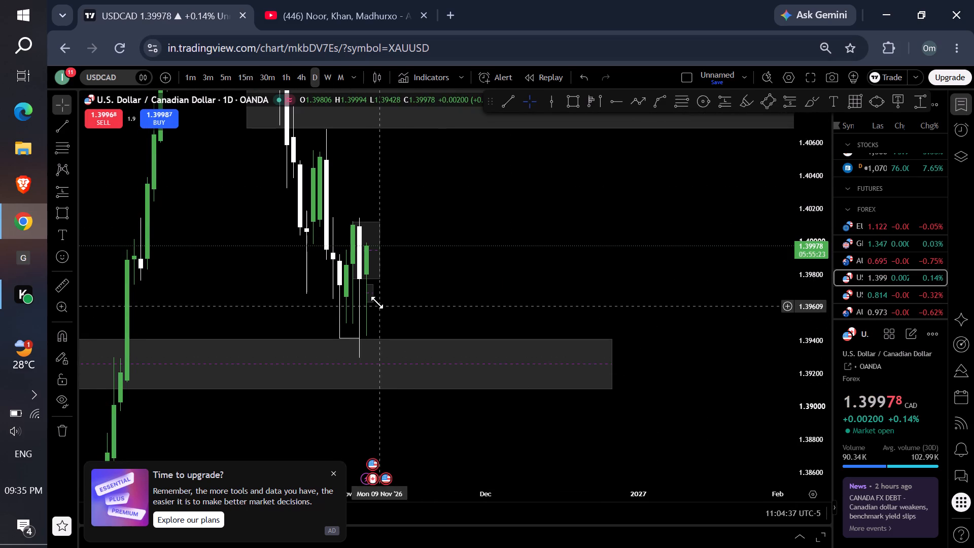
pyautogui.click(373, 299)
pyautogui.click(572, 139)
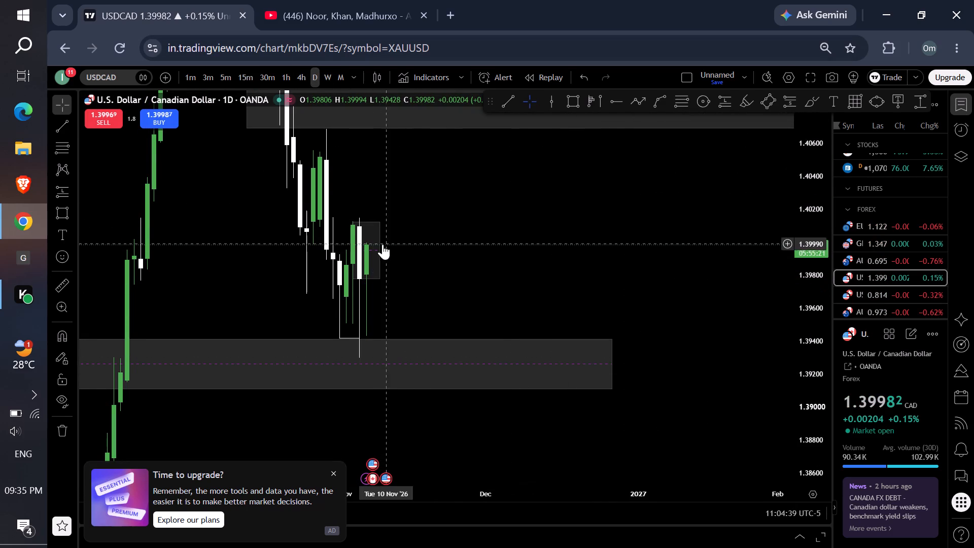
pyautogui.click(376, 220)
pyautogui.click(565, 137)
# On the weekly USDCAD chart, lower the border opacity of the 1.40691 to 1.41434 zone.
pyautogui.moveTo(817, 196); pyautogui.dragTo(746, 353)
pyautogui.click(328, 72)
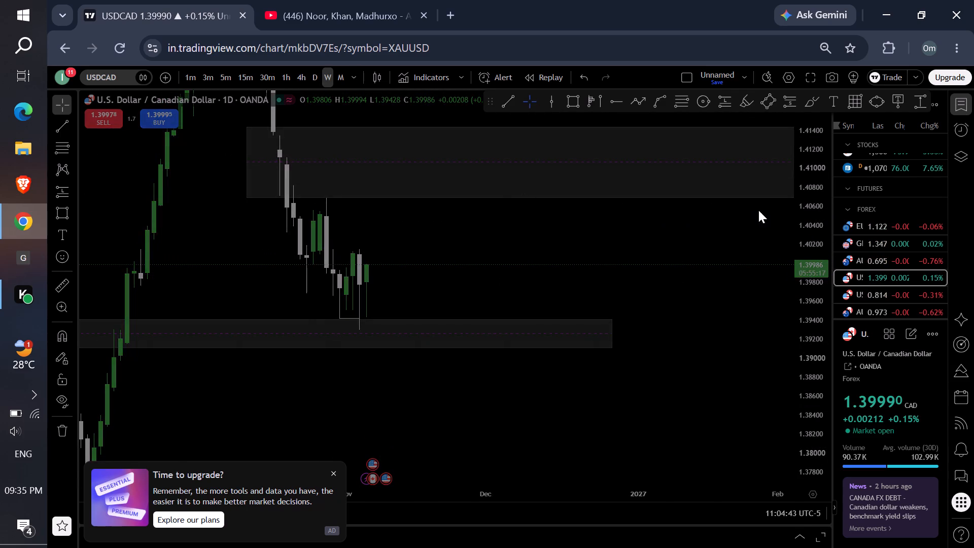
pyautogui.moveTo(805, 215); pyautogui.dragTo(716, 341)
pyautogui.moveTo(599, 290); pyautogui.dragTo(688, 293)
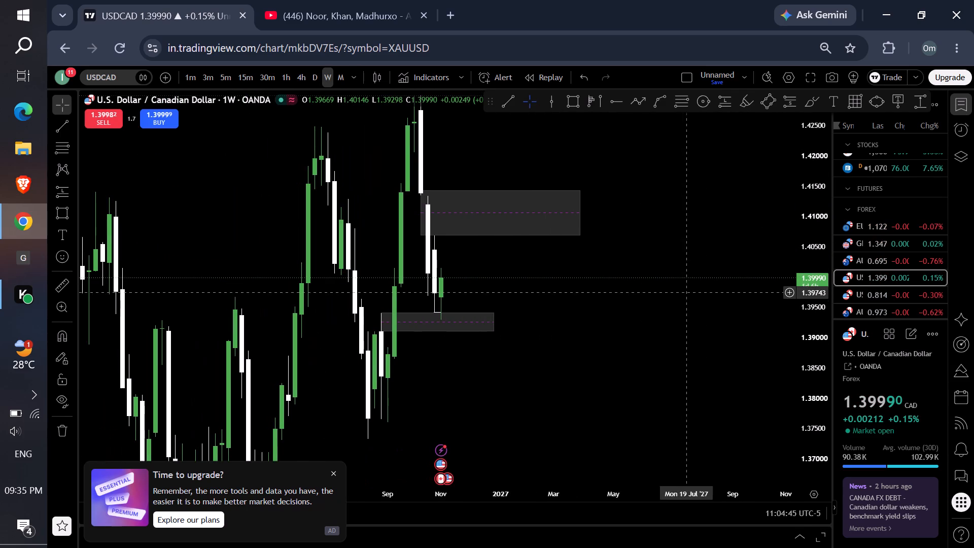
pyautogui.click(581, 189)
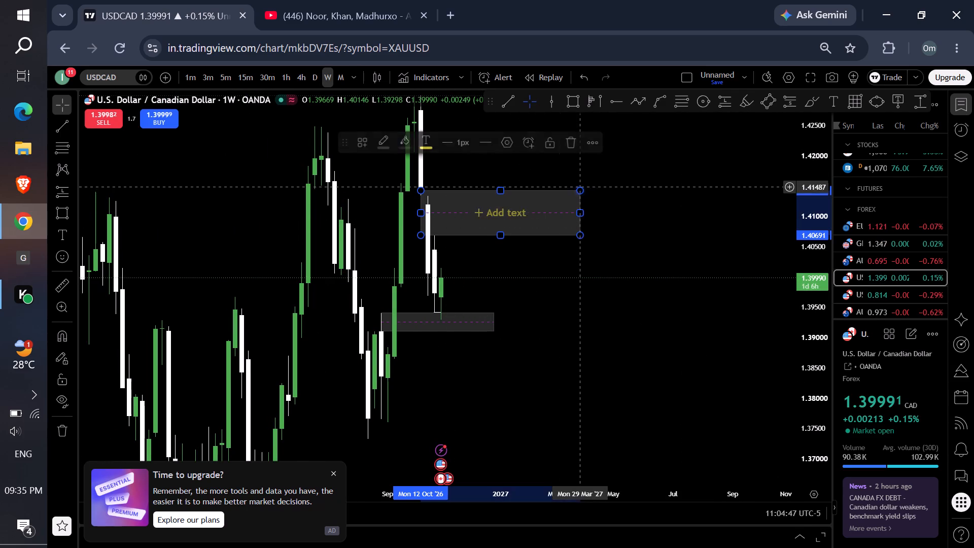
pyautogui.click(387, 142)
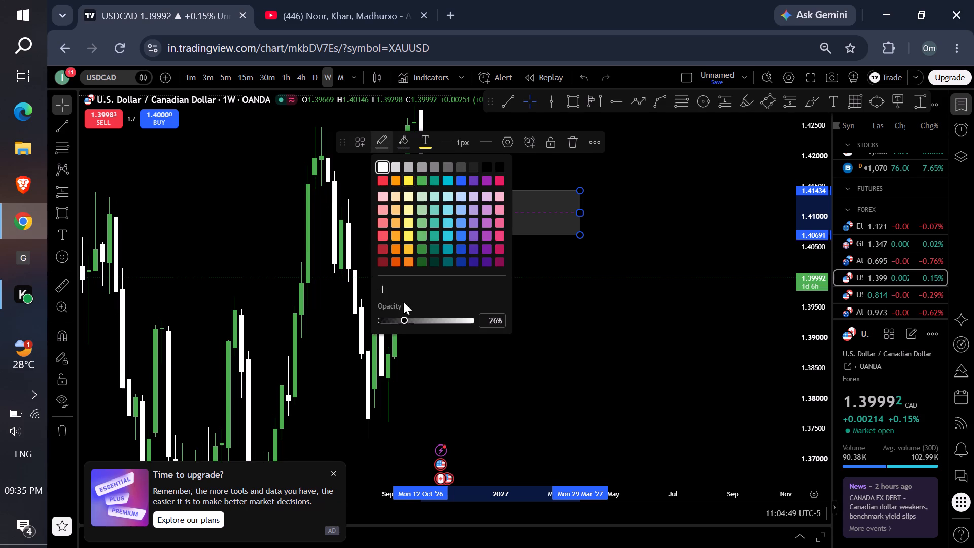
pyautogui.click(396, 319)
pyautogui.click(584, 316)
pyautogui.moveTo(601, 291); pyautogui.dragTo(579, 318)
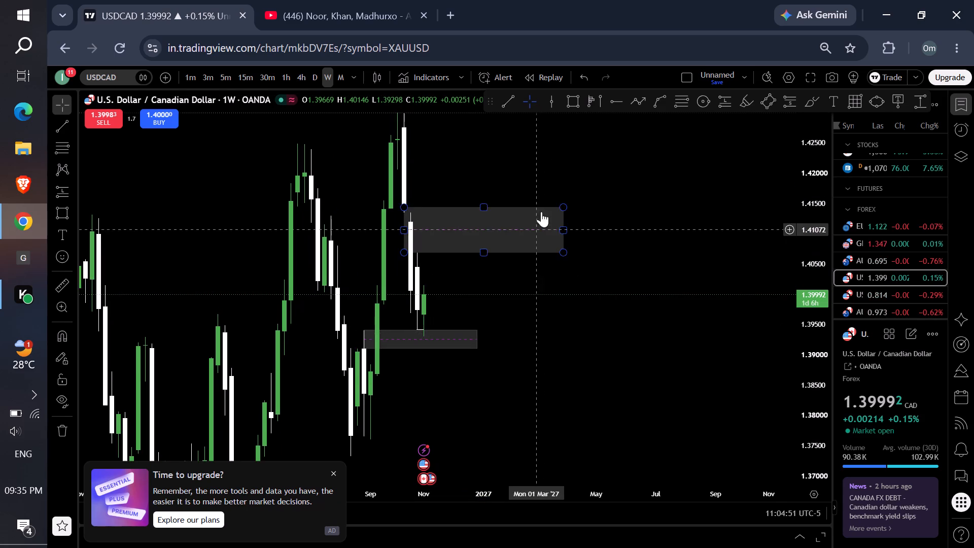
# Lower the fill opacity of the same 1.40691 to 1.41434 zone.
pyautogui.click(559, 209)
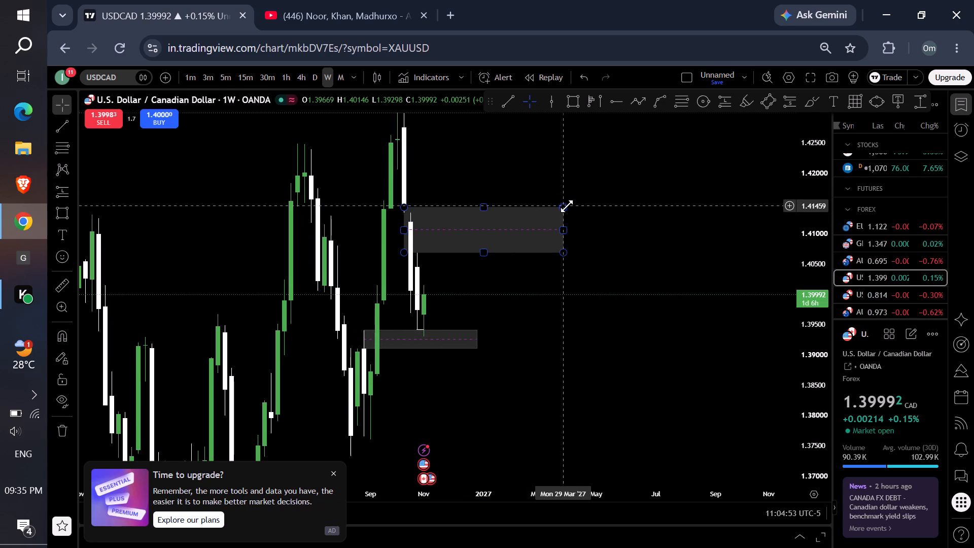
pyautogui.click(567, 206)
pyautogui.click(404, 140)
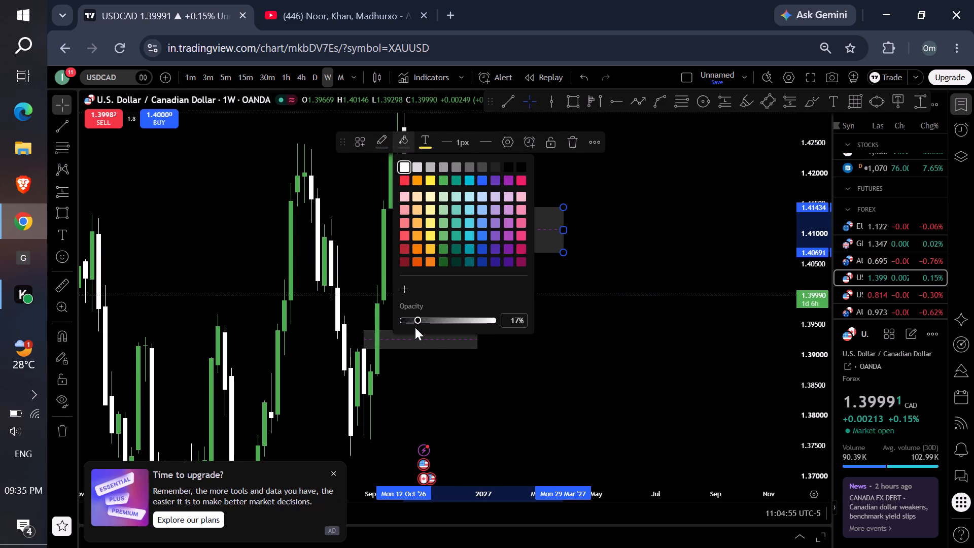
pyautogui.click(411, 320)
pyautogui.click(619, 313)
# Play the Aarzu music video in the open YouTube tab, then return to the USDCAD weekly chart.
pyautogui.click(318, 14)
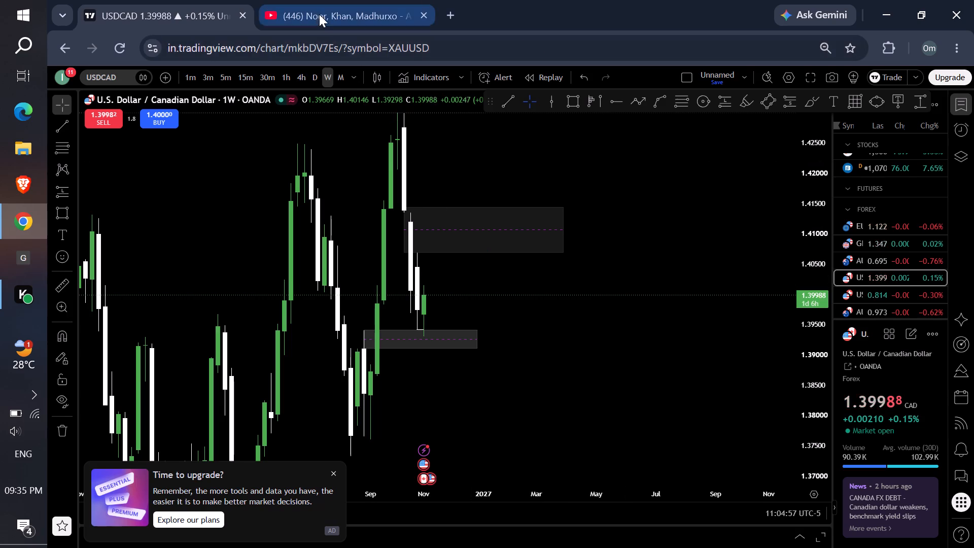
pyautogui.click(423, 330)
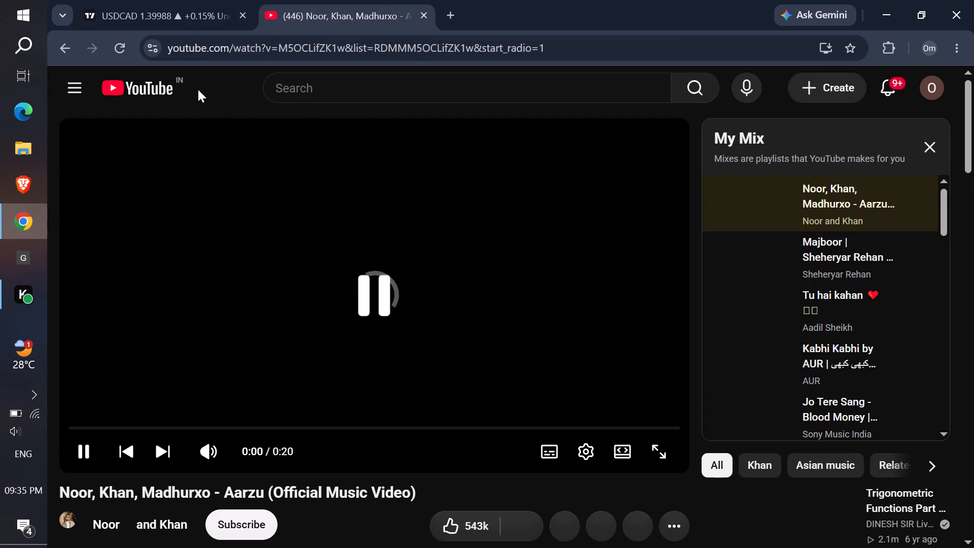
pyautogui.click(296, 242)
pyautogui.click(184, 2)
pyautogui.scroll(2, 487, 226)
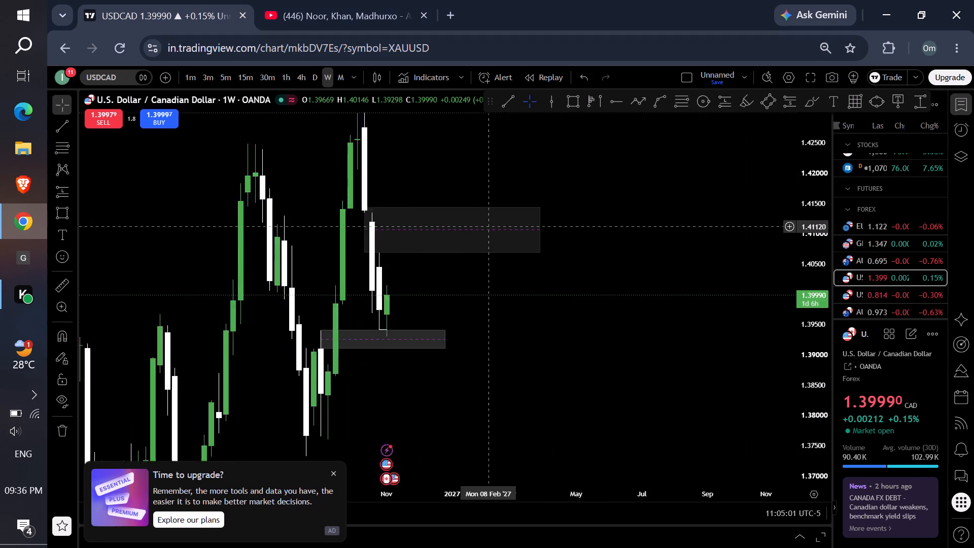
pyautogui.scroll(2, 487, 226)
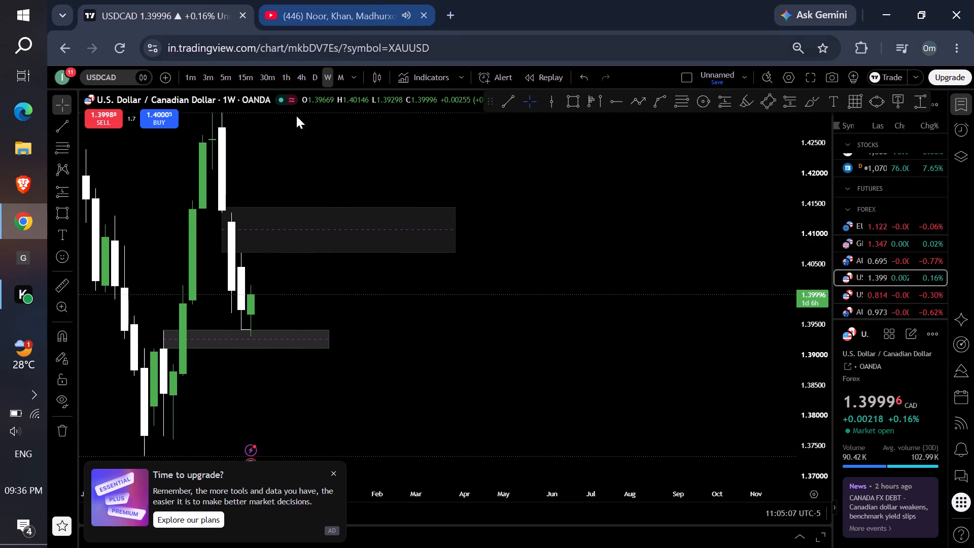
# Raise the computer's speaker volume.
pyautogui.click(19, 429)
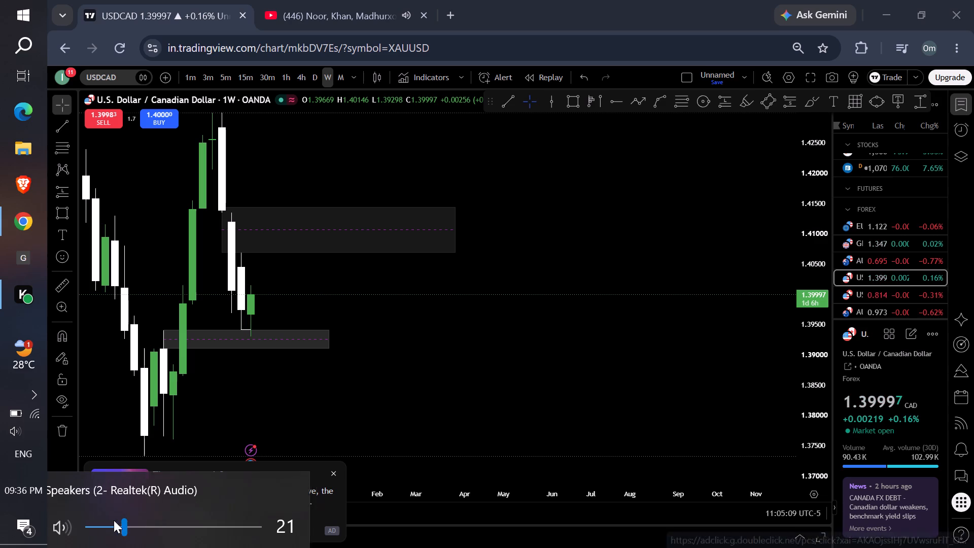
pyautogui.click(148, 525)
pyautogui.click(508, 307)
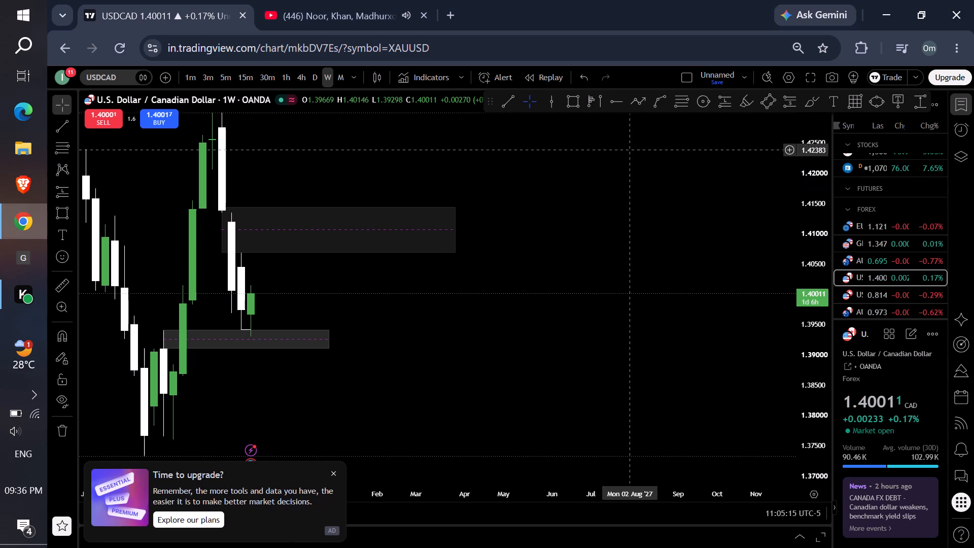
# Open the Traders Casa site in a new browser tab and return to the USDCAD chart.
pyautogui.click(456, 15)
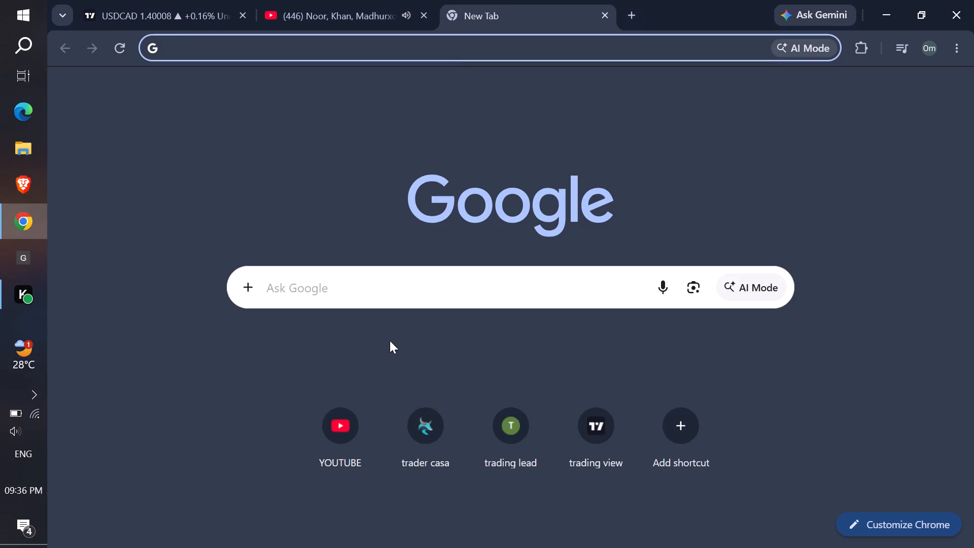
pyautogui.click(442, 427)
pyautogui.click(177, 0)
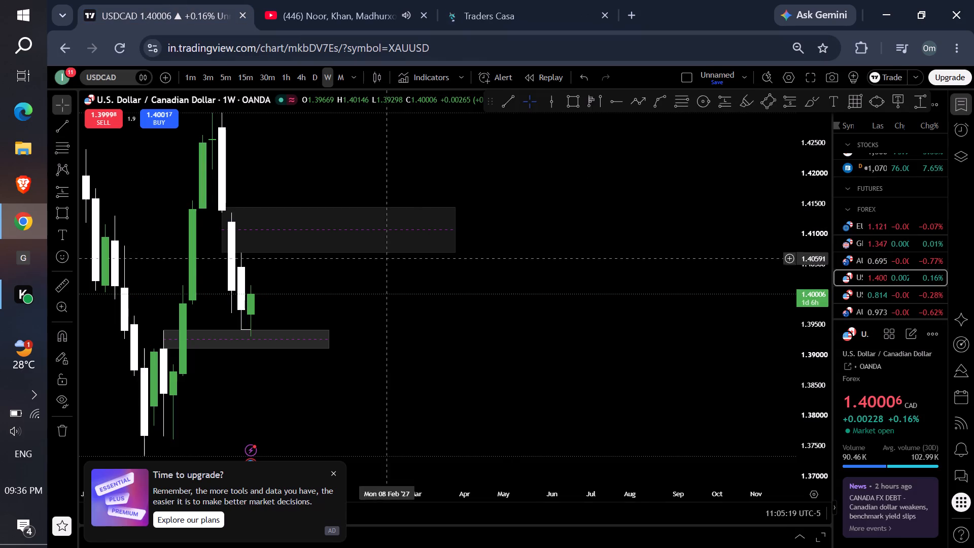
# Examine USDCAD's weekly swings and wider price history back through 2024 and earlier.
pyautogui.moveTo(447, 360); pyautogui.dragTo(771, 393)
pyautogui.scroll(-2, 701, 341)
pyautogui.scroll(1, 702, 340)
pyautogui.scroll(-1, 708, 340)
pyautogui.scroll(1, 722, 341)
pyautogui.moveTo(818, 322); pyautogui.dragTo(780, 423)
pyautogui.moveTo(742, 408); pyautogui.dragTo(639, 385)
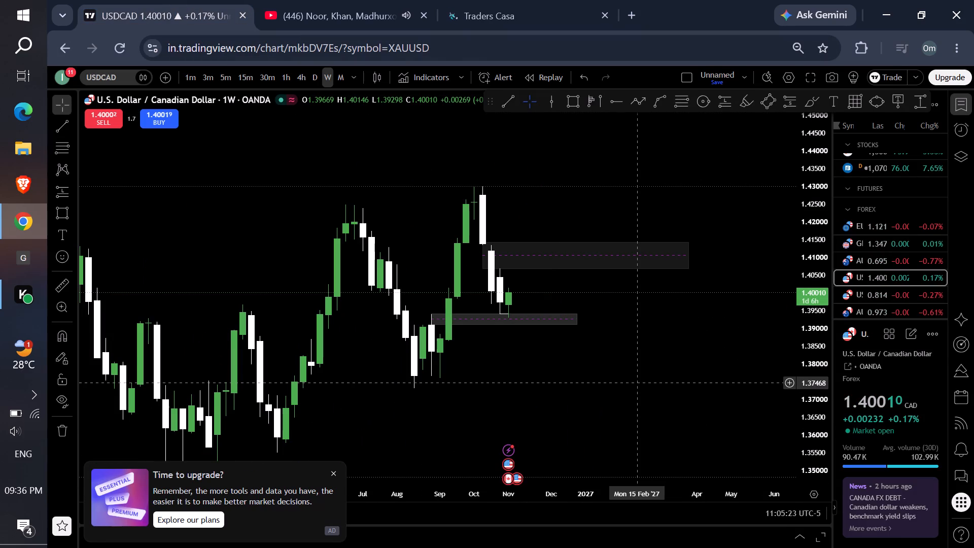
pyautogui.moveTo(651, 410); pyautogui.dragTo(570, 384)
pyautogui.scroll(-1, 637, 392)
pyautogui.scroll(1, 642, 390)
pyautogui.scroll(-1, 643, 390)
pyautogui.scroll(1, 645, 390)
pyautogui.scroll(-1, 645, 390)
pyautogui.scroll(1, 655, 388)
pyautogui.moveTo(798, 401); pyautogui.dragTo(720, 306)
pyautogui.scroll(-1, 600, 312)
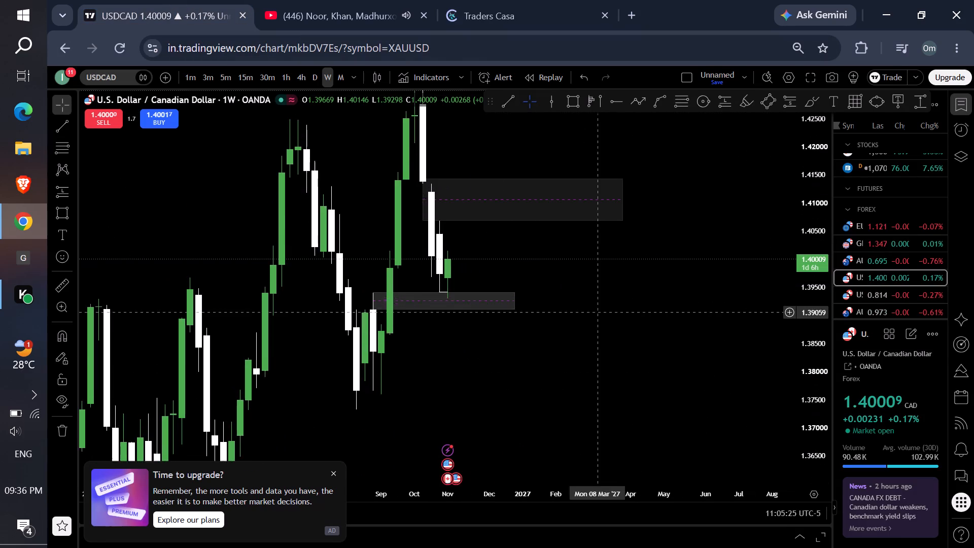
pyautogui.scroll(-2, 599, 312)
pyautogui.scroll(1, 599, 313)
pyautogui.scroll(-1, 599, 313)
pyautogui.scroll(1, 599, 313)
pyautogui.scroll(-1, 599, 314)
pyautogui.moveTo(634, 398); pyautogui.dragTo(718, 358)
pyautogui.moveTo(798, 298); pyautogui.dragTo(758, 419)
pyautogui.moveTo(728, 365); pyautogui.dragTo(622, 398)
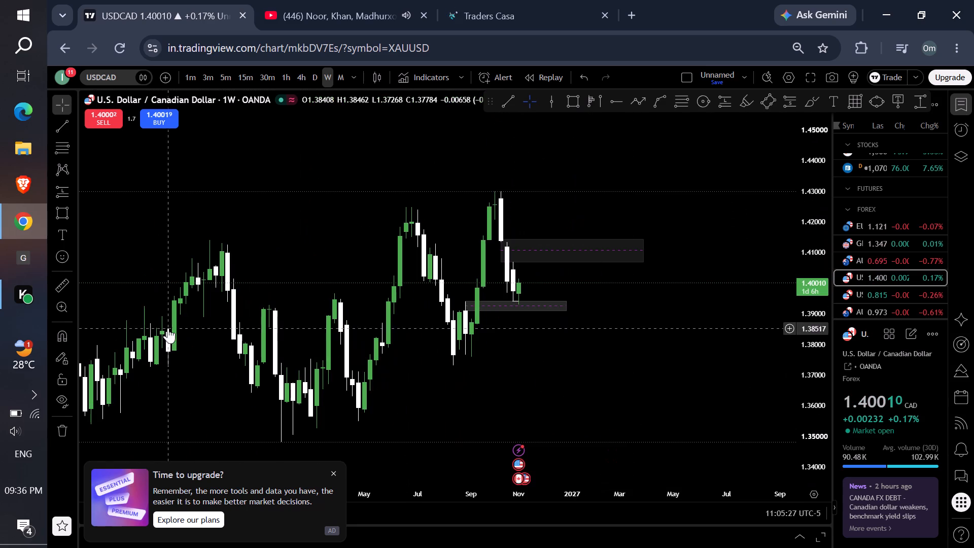
pyautogui.moveTo(650, 300); pyautogui.dragTo(651, 307)
pyautogui.scroll(-2, 564, 286)
pyautogui.scroll(1, 483, 281)
pyautogui.scroll(-1, 462, 281)
pyautogui.scroll(1, 451, 279)
pyautogui.scroll(-1, 448, 279)
pyautogui.scroll(1, 446, 278)
pyautogui.moveTo(829, 196); pyautogui.dragTo(778, 358)
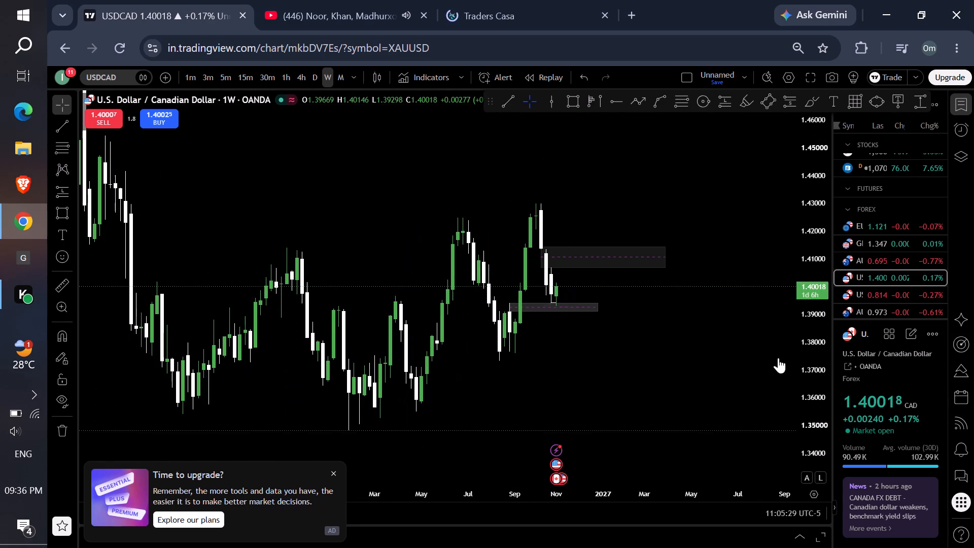
pyautogui.moveTo(778, 358); pyautogui.dragTo(739, 405)
pyautogui.scroll(-1, 444, 313)
pyautogui.scroll(1, 435, 313)
pyautogui.scroll(-1, 425, 316)
pyautogui.scroll(1, 405, 323)
pyautogui.scroll(-1, 402, 326)
pyautogui.scroll(1, 399, 326)
pyautogui.scroll(-1, 398, 326)
pyautogui.scroll(1, 395, 326)
pyautogui.scroll(-1, 391, 325)
pyautogui.moveTo(370, 276); pyautogui.dragTo(548, 265)
pyautogui.scroll(1, 486, 267)
pyautogui.scroll(-7, 482, 270)
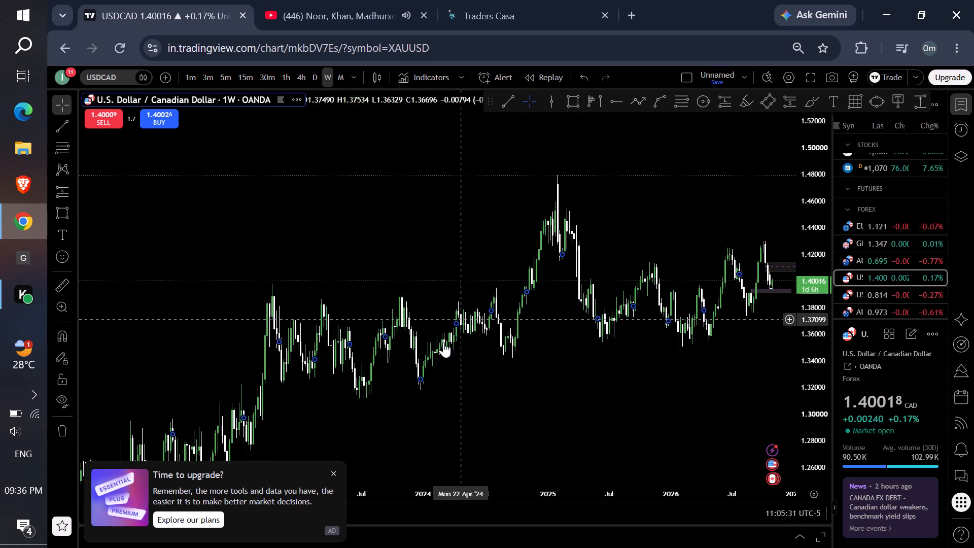
pyautogui.moveTo(628, 383); pyautogui.dragTo(465, 338)
pyautogui.moveTo(579, 313); pyautogui.dragTo(716, 310)
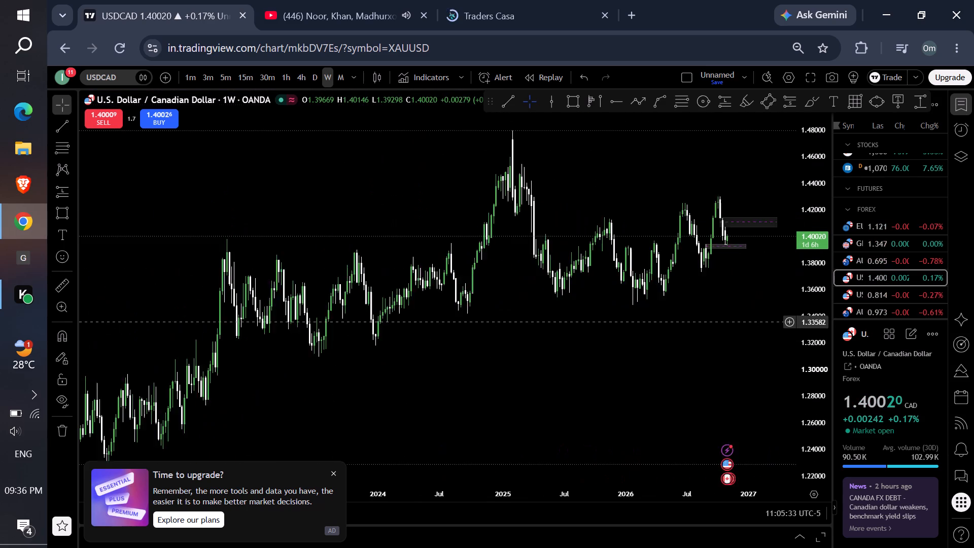
pyautogui.moveTo(716, 310); pyautogui.dragTo(565, 335)
# Examine USDCAD's recent weekly candles between the upper and lower marked zones.
pyautogui.scroll(5, 473, 299)
pyautogui.scroll(-1, 473, 299)
pyautogui.scroll(1, 473, 299)
pyautogui.scroll(4, 608, 310)
pyautogui.scroll(-1, 608, 310)
pyautogui.scroll(1, 608, 310)
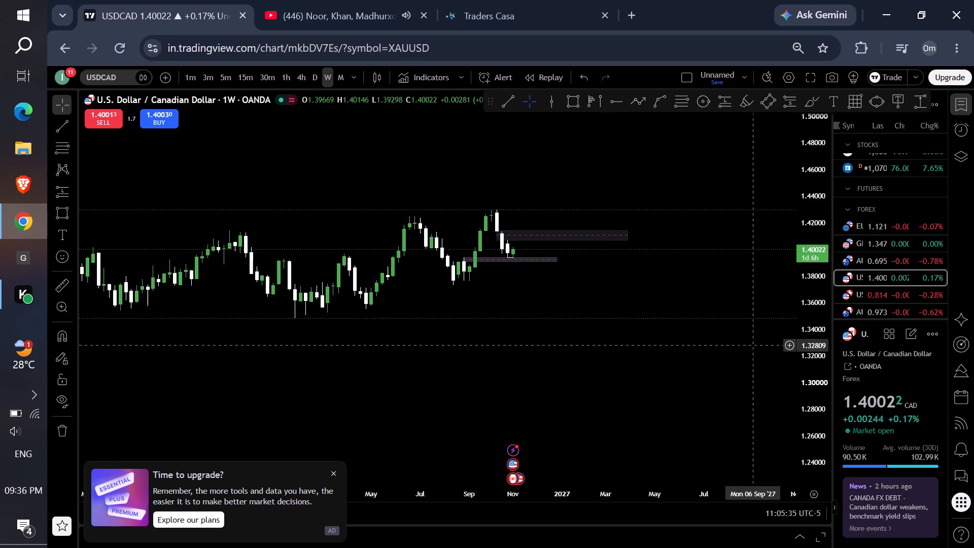
pyautogui.moveTo(815, 415); pyautogui.dragTo(711, 93)
pyautogui.moveTo(609, 175); pyautogui.dragTo(676, 393)
pyautogui.scroll(2, 642, 356)
pyautogui.scroll(-1, 642, 356)
pyautogui.scroll(2, 642, 356)
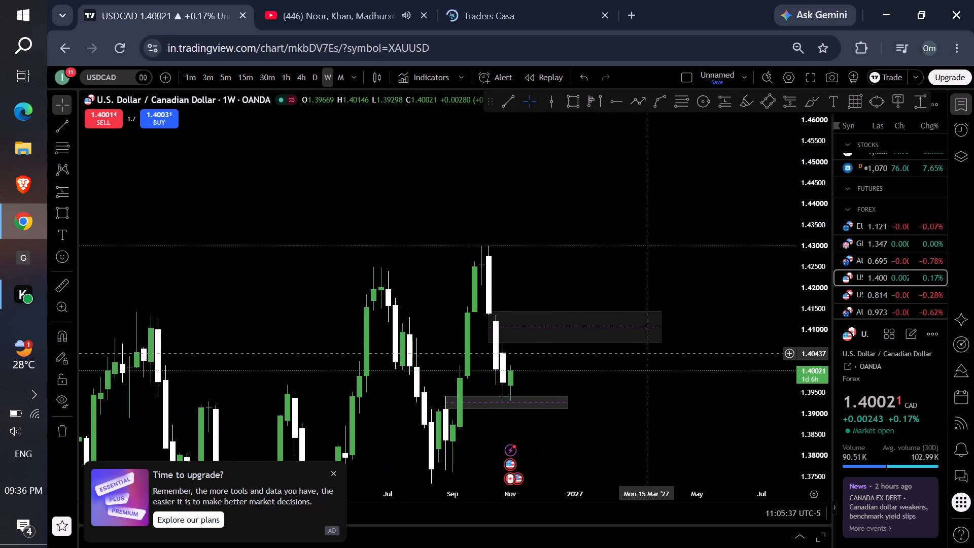
pyautogui.moveTo(682, 386); pyautogui.dragTo(645, 280)
pyautogui.moveTo(813, 375); pyautogui.dragTo(764, 253)
pyautogui.moveTo(585, 260); pyautogui.dragTo(618, 312)
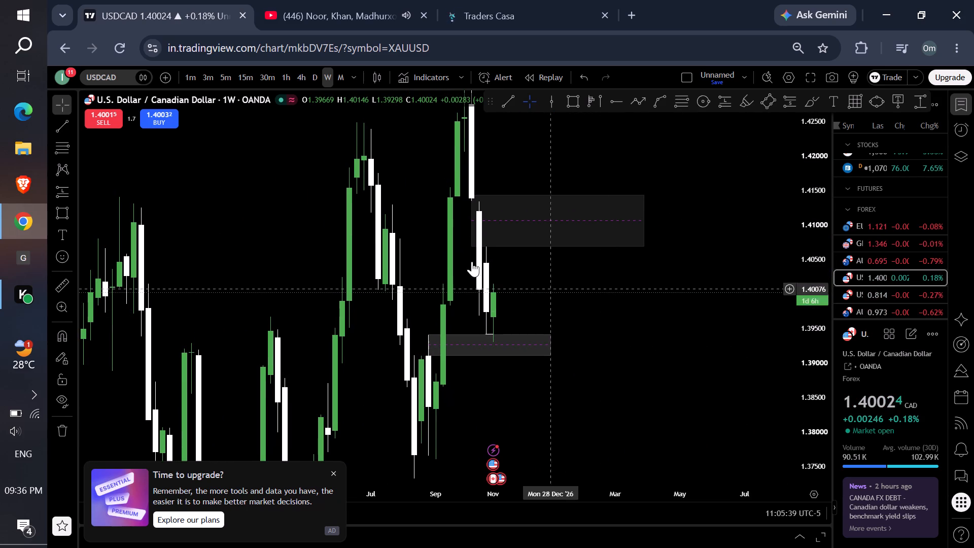
# On the daily USDCAD chart, draw a trend line from the 28 October swing high at 1.40684 across to about 25 November.
pyautogui.click(314, 82)
pyautogui.click(672, 304)
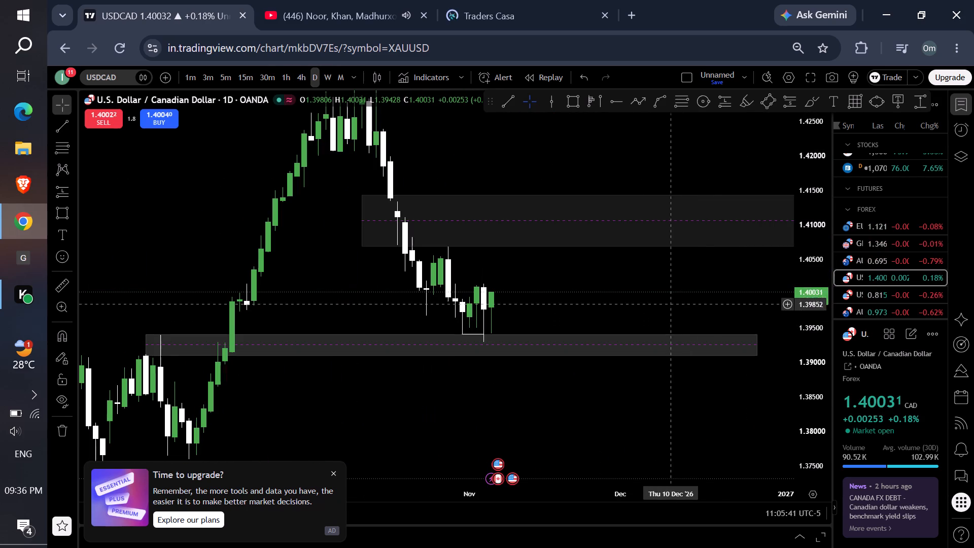
pyautogui.moveTo(823, 405); pyautogui.dragTo(767, 301)
pyautogui.moveTo(708, 278); pyautogui.dragTo(647, 303)
pyautogui.click(499, 104)
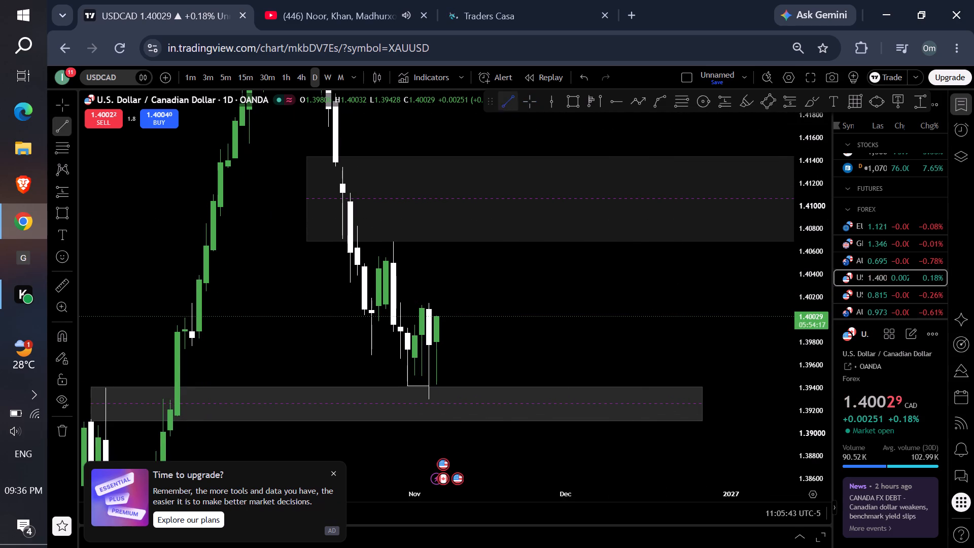
pyautogui.click(395, 242)
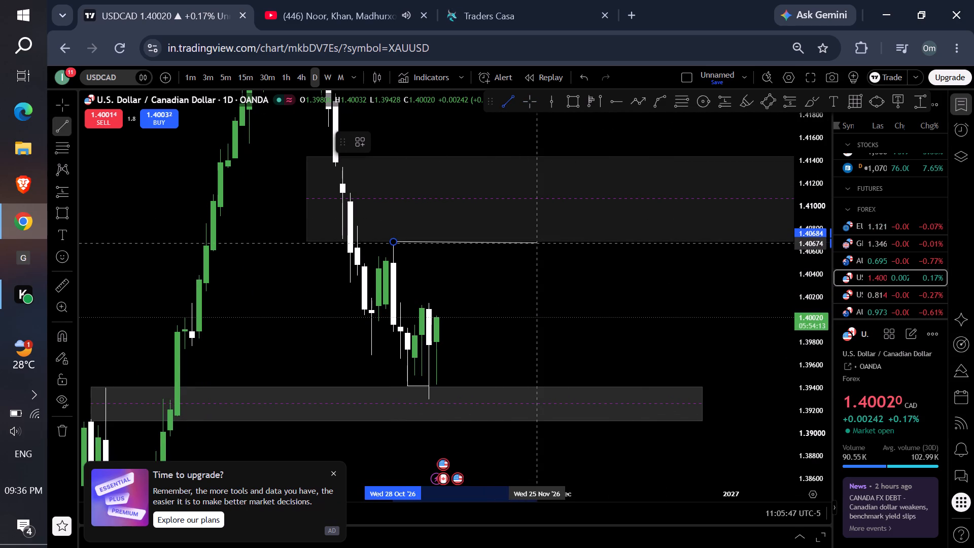
pyautogui.click(539, 242)
pyautogui.click(572, 287)
# Shorten the swing-high line to end at about 19 November, keeping it nearly level.
pyautogui.scroll(-2, 721, 258)
pyautogui.scroll(1, 726, 280)
pyautogui.scroll(-1, 727, 283)
pyautogui.scroll(1, 727, 285)
pyautogui.scroll(-1, 728, 285)
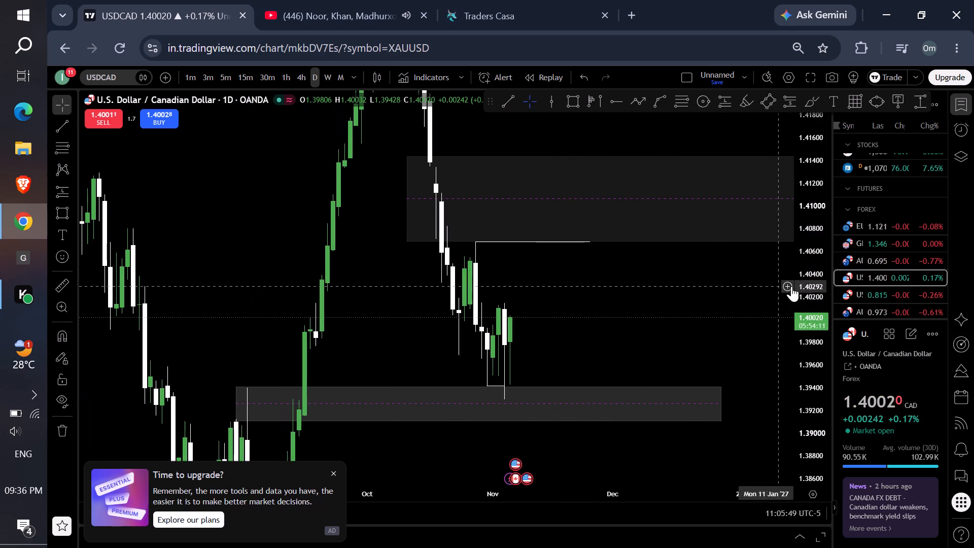
pyautogui.moveTo(813, 298); pyautogui.dragTo(734, 356)
pyautogui.moveTo(592, 253); pyautogui.dragTo(580, 255)
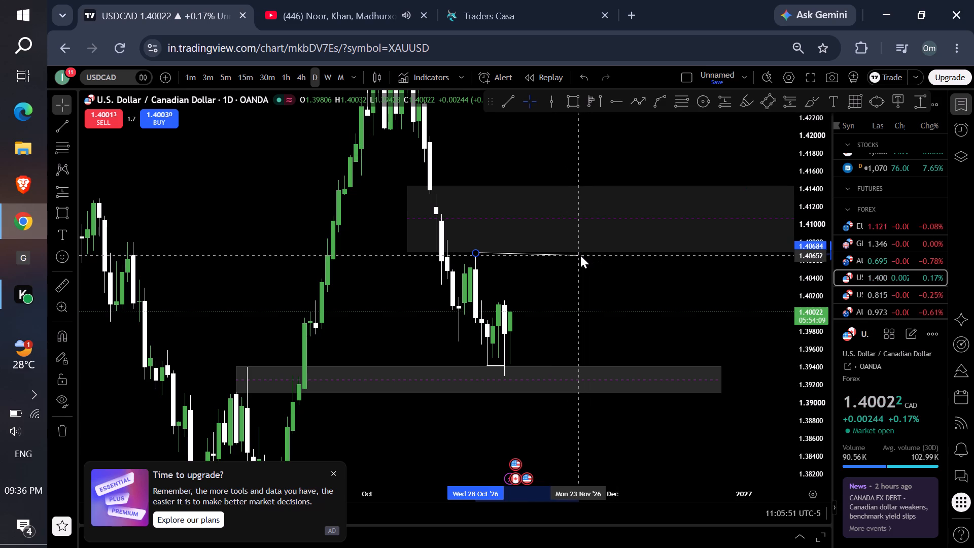
pyautogui.moveTo(580, 255); pyautogui.dragTo(570, 252)
pyautogui.click(648, 312)
# On the 4-hour USDCAD chart, draw a rectangle zone at about 1.4033–1.4040 from the late-October drop across to about 12 November.
pyautogui.scroll(-1, 674, 294)
pyautogui.moveTo(669, 306); pyautogui.dragTo(628, 263)
pyautogui.click(300, 79)
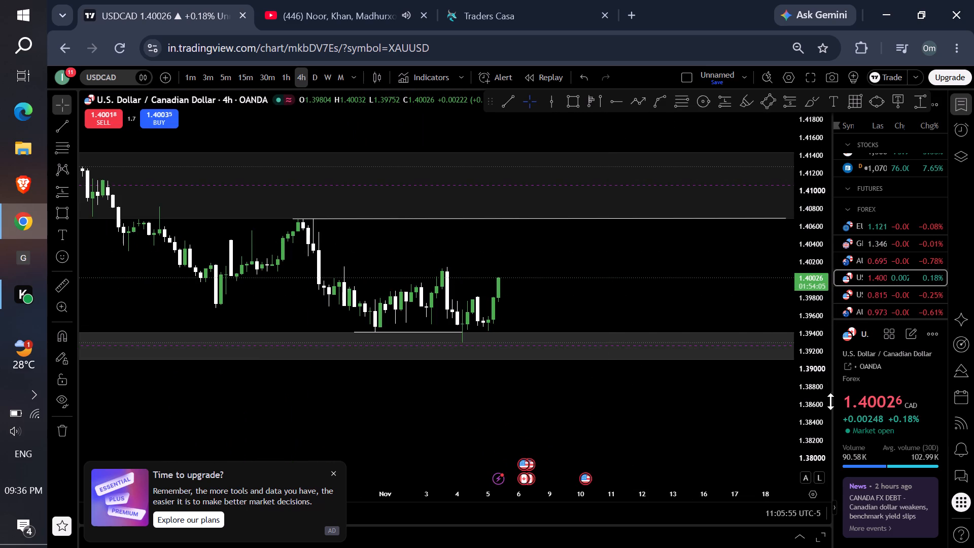
pyautogui.moveTo(814, 418); pyautogui.dragTo(728, 238)
pyautogui.moveTo(629, 234); pyautogui.dragTo(566, 282)
pyautogui.click(580, 106)
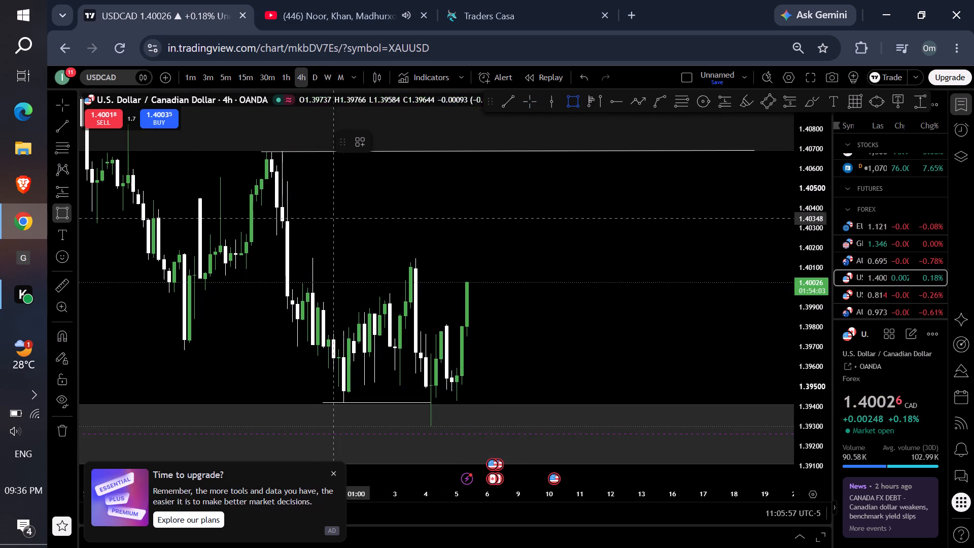
pyautogui.click(279, 208)
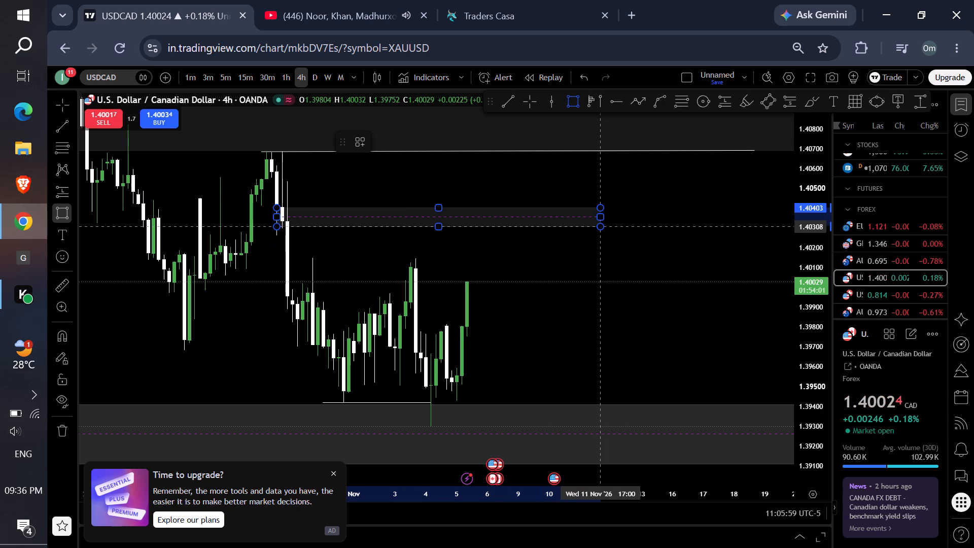
pyautogui.click(599, 223)
pyautogui.moveTo(601, 216); pyautogui.dragTo(623, 221)
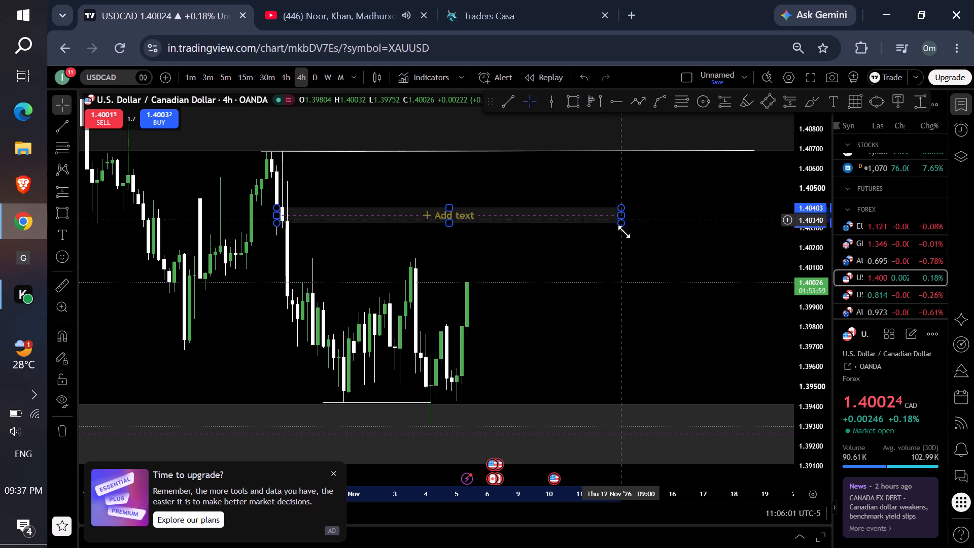
pyautogui.moveTo(615, 279); pyautogui.dragTo(634, 275)
pyautogui.moveTo(606, 302); pyautogui.dragTo(582, 251)
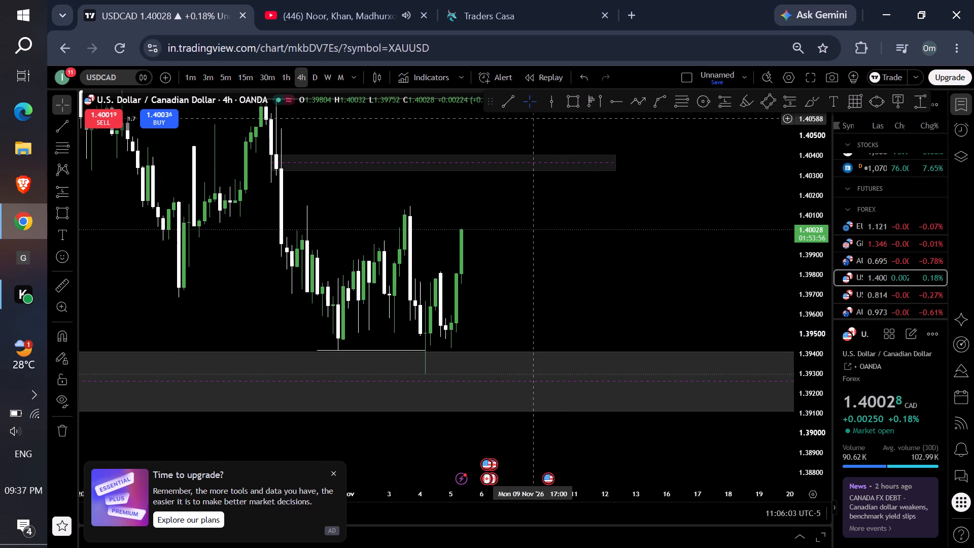
# Examine USDCHF's marked zones on the 4-hour chart and its long-term price history on the monthly chart.
pyautogui.click(874, 289)
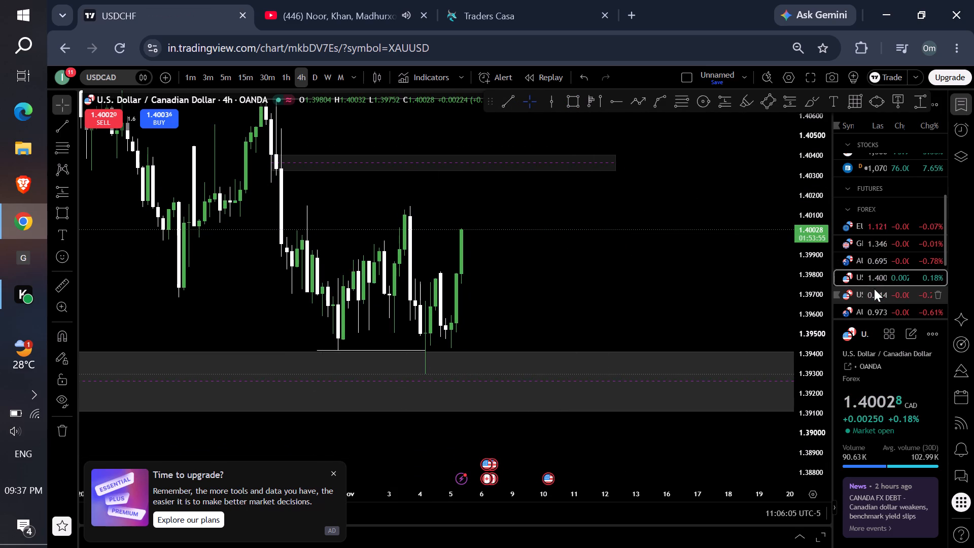
pyautogui.moveTo(536, 330); pyautogui.dragTo(637, 229)
pyautogui.scroll(-1, 602, 227)
pyautogui.scroll(1, 602, 227)
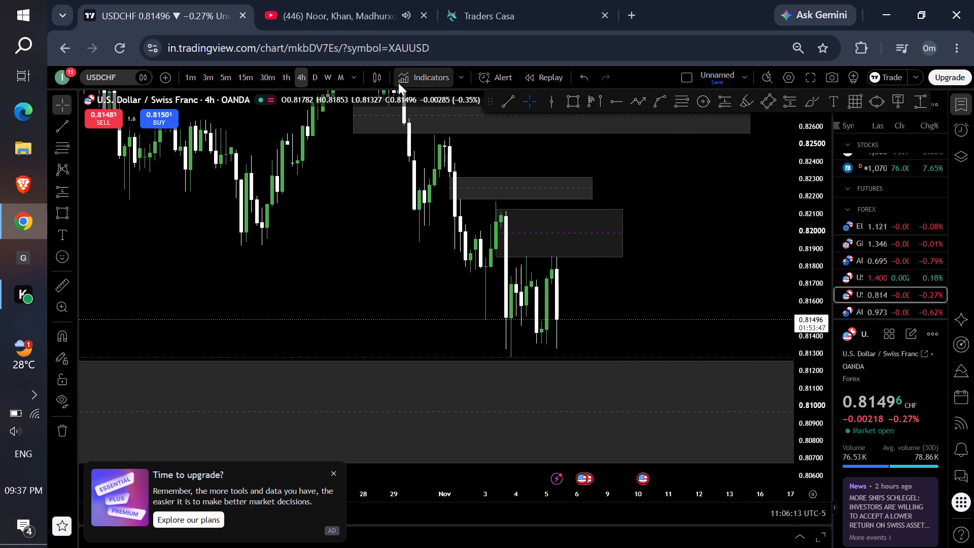
pyautogui.click(336, 78)
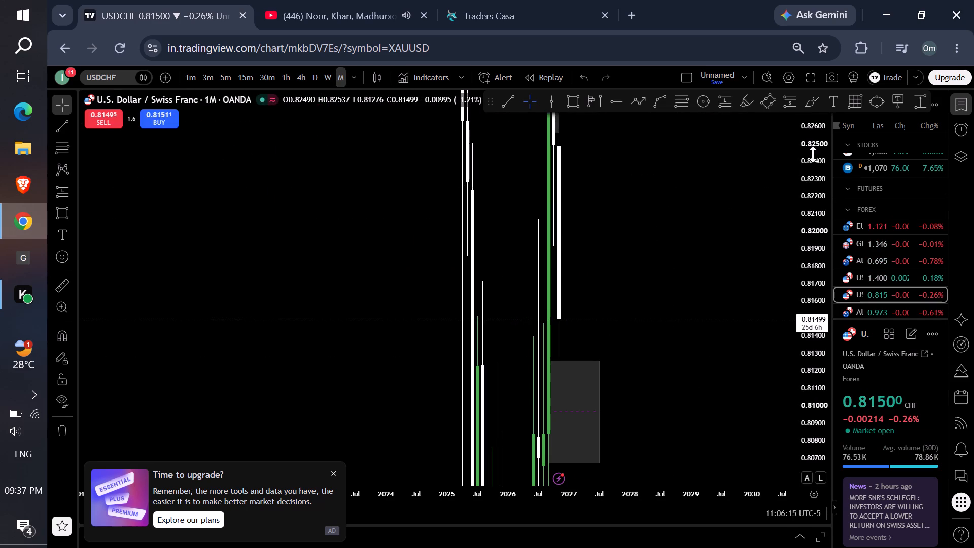
pyautogui.moveTo(813, 154); pyautogui.dragTo(656, 532)
pyautogui.moveTo(813, 237); pyautogui.dragTo(638, 513)
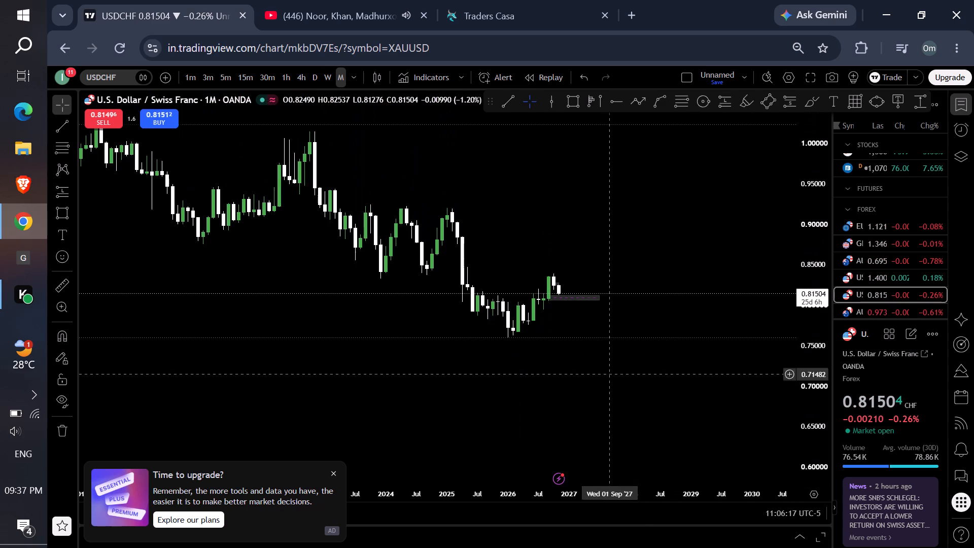
pyautogui.scroll(-1, 591, 299)
pyautogui.scroll(1, 583, 265)
pyautogui.scroll(-3, 583, 263)
pyautogui.scroll(1, 581, 257)
pyautogui.scroll(-1, 579, 255)
pyautogui.moveTo(594, 200); pyautogui.dragTo(790, 336)
pyautogui.moveTo(733, 334); pyautogui.dragTo(595, 244)
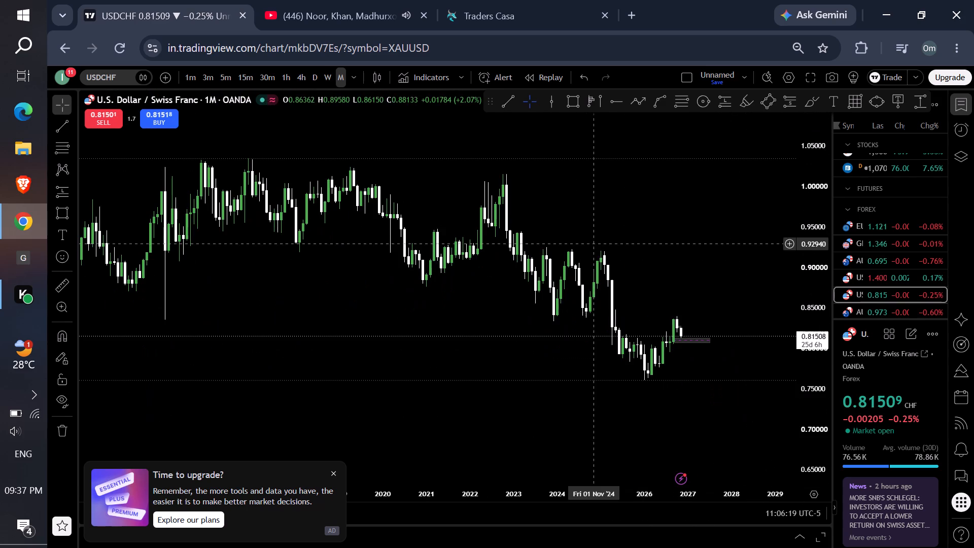
# Remove all four drawings from the USDCHF chart.
pyautogui.rightClick(628, 233)
pyautogui.moveTo(723, 476); pyautogui.dragTo(723, 468)
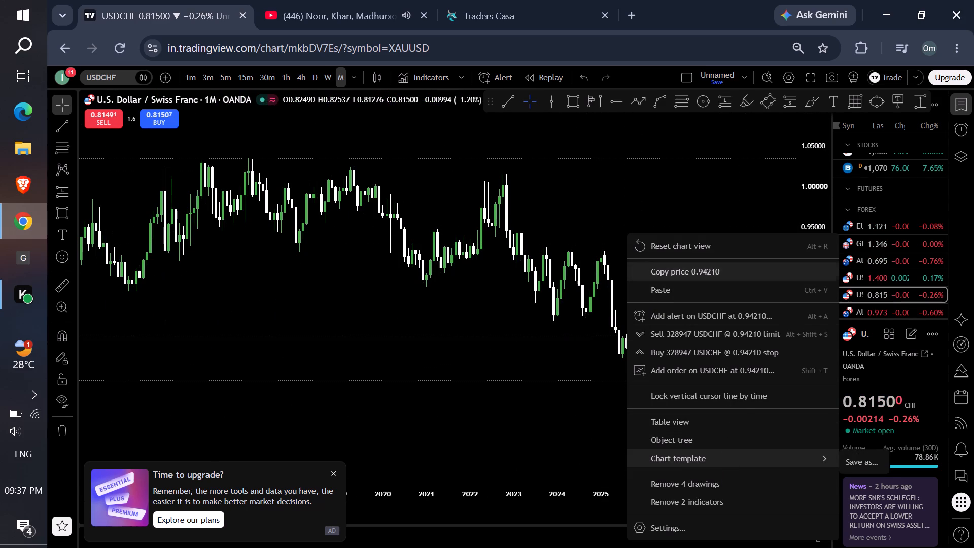
pyautogui.click(713, 475)
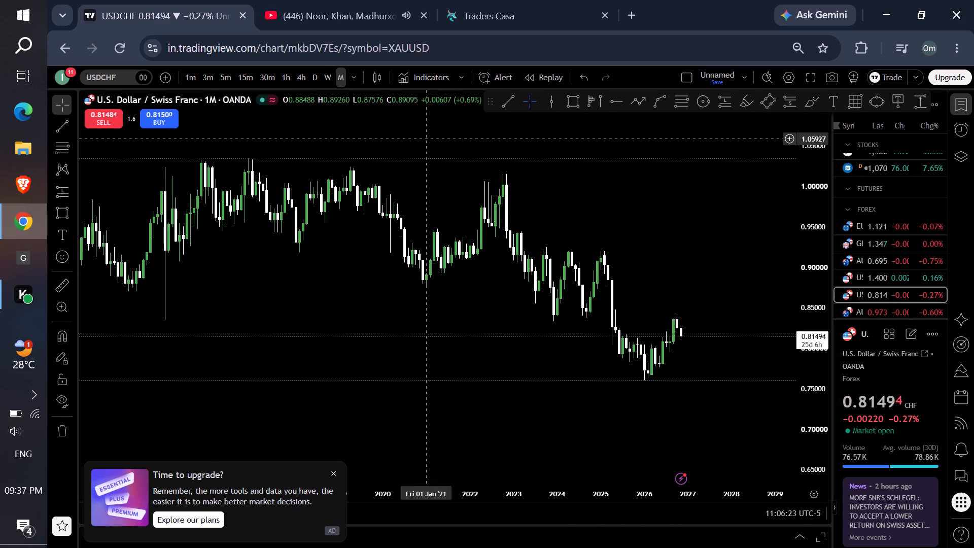
# Start a bar replay of the monthly USDCHF chart from October 2013.
pyautogui.click(539, 84)
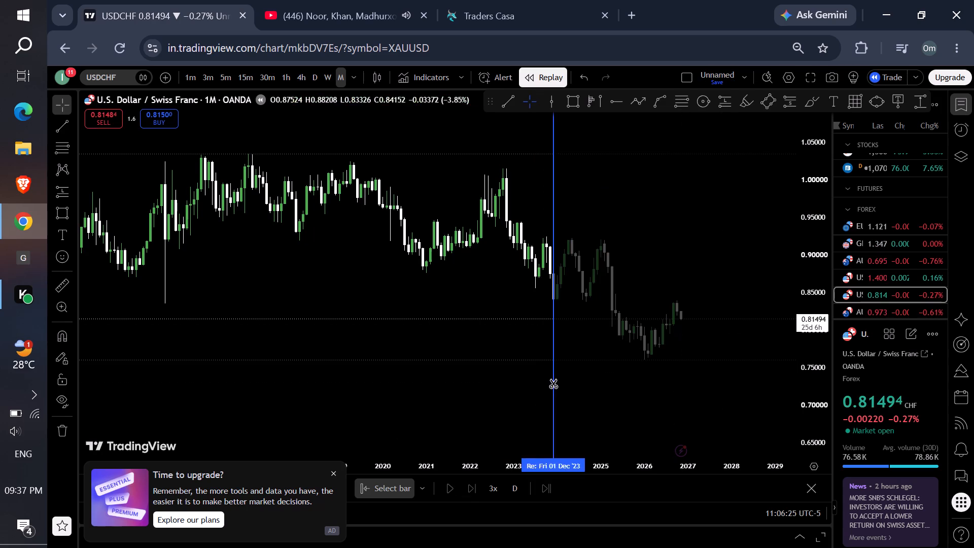
pyautogui.click(113, 362)
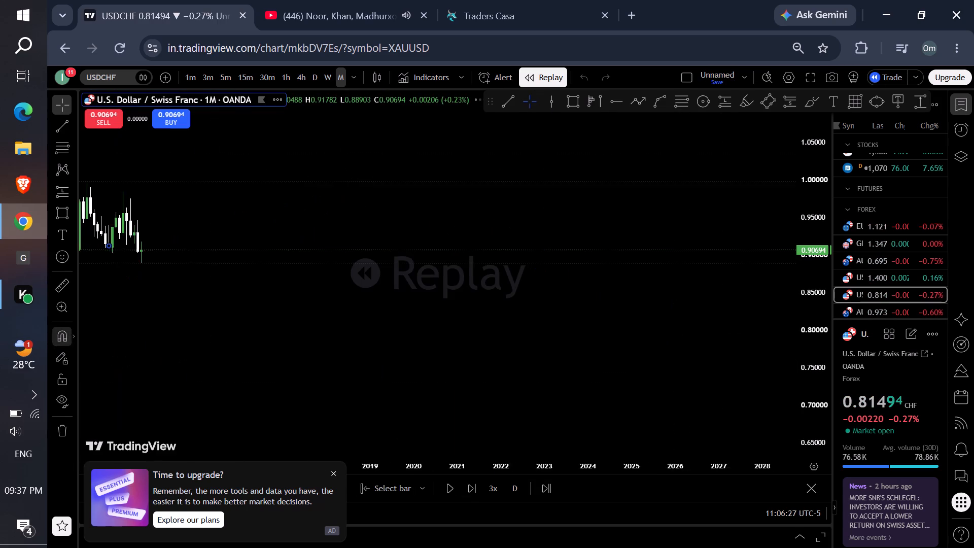
# Draw a level trend line at about 0.9031 from the February 2013 swing low across to October 2013.
pyautogui.scroll(5, 402, 332)
pyautogui.scroll(-1, 404, 332)
pyautogui.scroll(2, 404, 332)
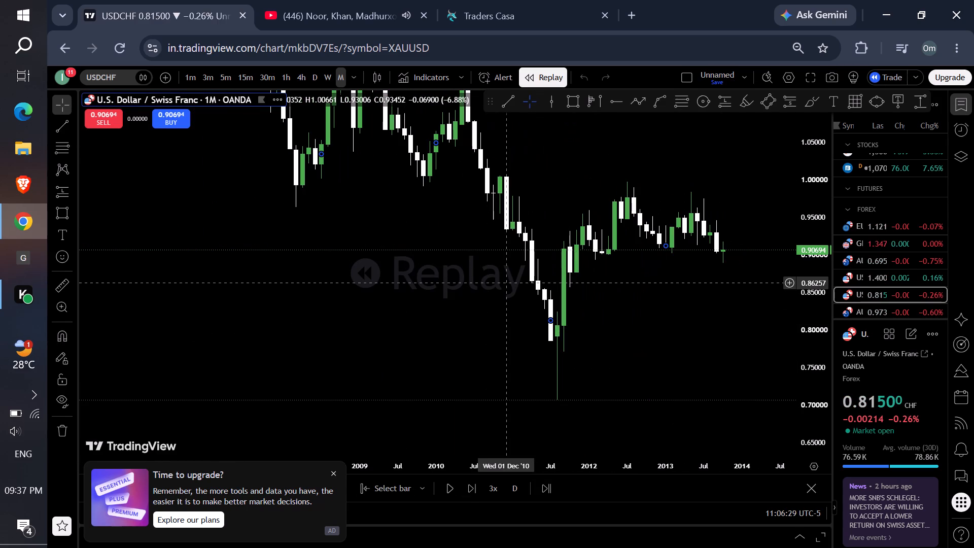
pyautogui.moveTo(823, 399); pyautogui.dragTo(788, 313)
pyautogui.moveTo(758, 287); pyautogui.dragTo(618, 395)
pyautogui.scroll(1, 657, 316)
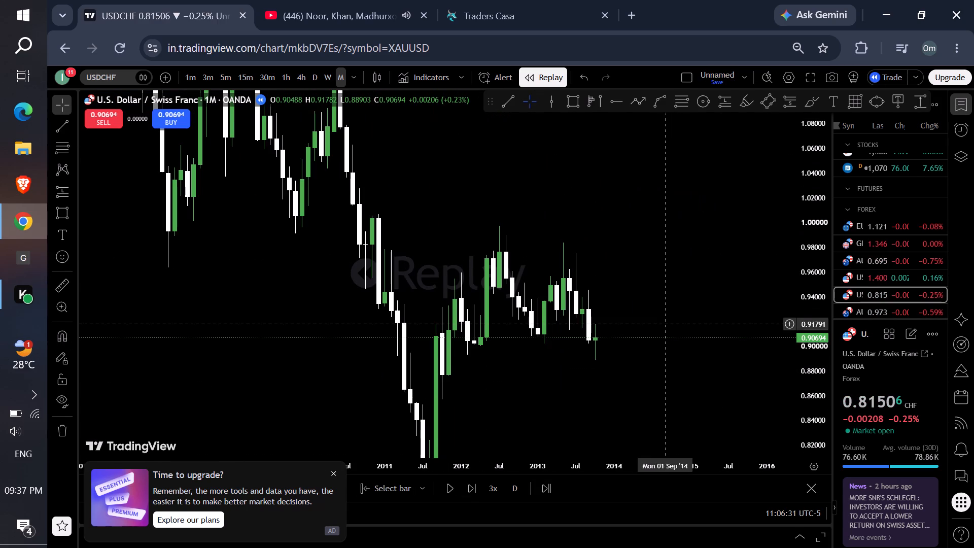
pyautogui.scroll(-1, 657, 316)
pyautogui.scroll(2, 657, 316)
pyautogui.moveTo(818, 393); pyautogui.dragTo(752, 300)
pyautogui.moveTo(717, 305); pyautogui.dragTo(679, 273)
pyautogui.moveTo(691, 260); pyautogui.dragTo(684, 273)
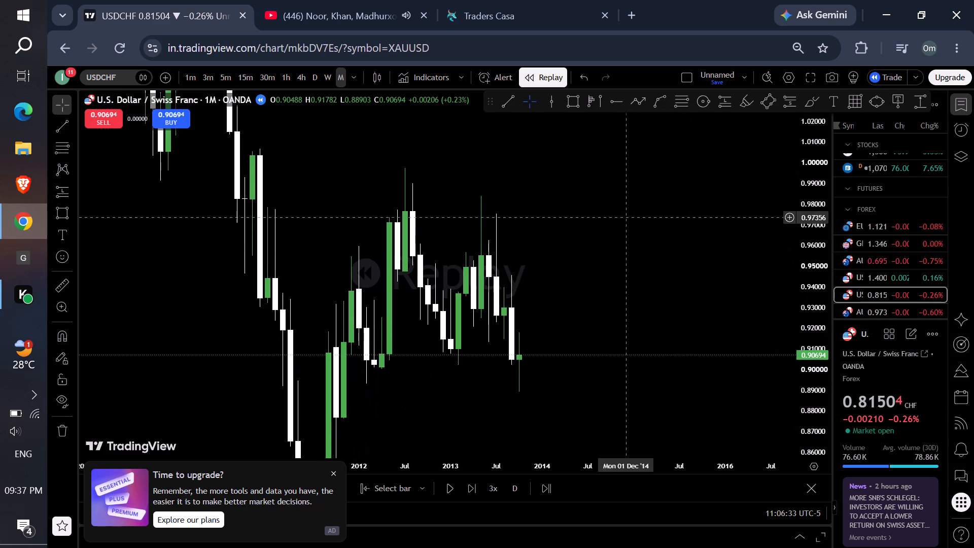
pyautogui.moveTo(640, 226); pyautogui.dragTo(636, 177)
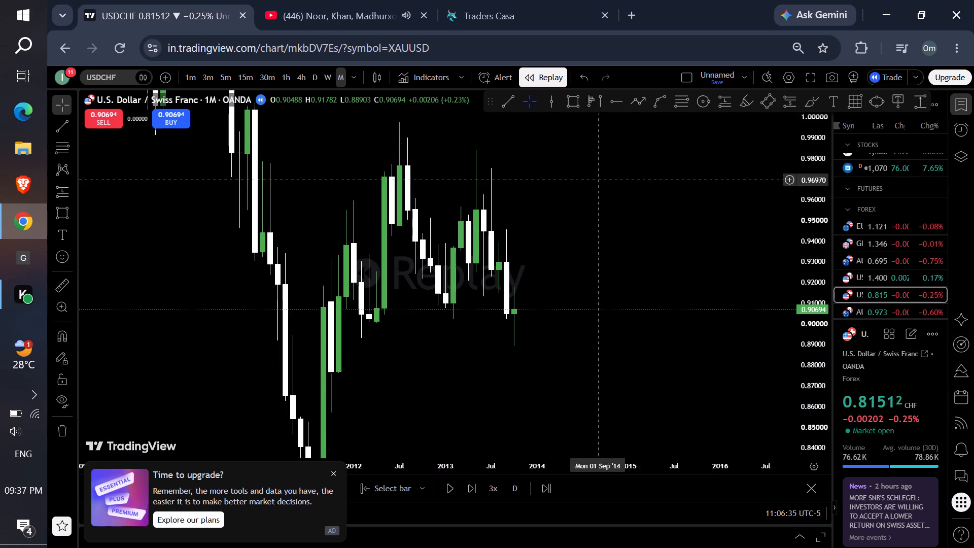
pyautogui.click(505, 109)
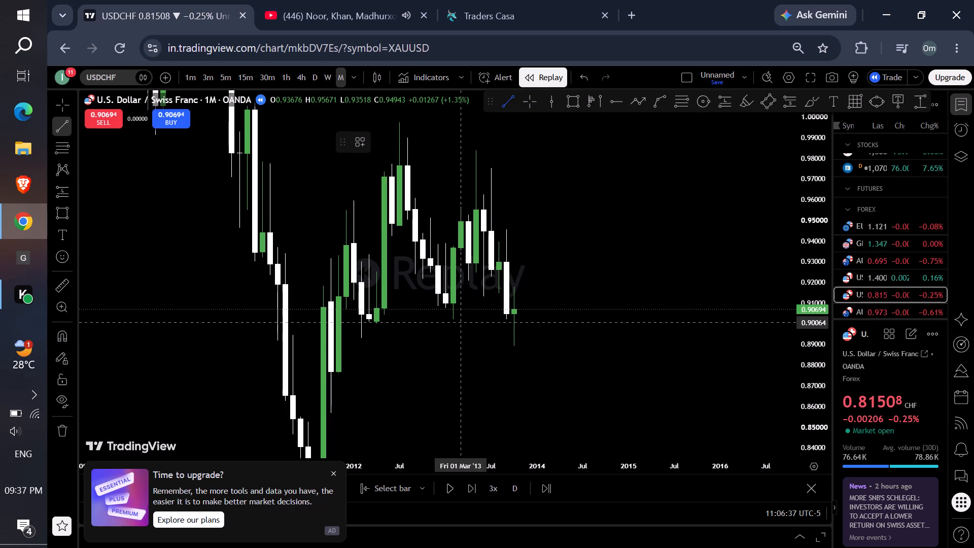
pyautogui.click(453, 317)
pyautogui.keyDown('shift'); pyautogui.click(517, 326); pyautogui.keyUp('shift')
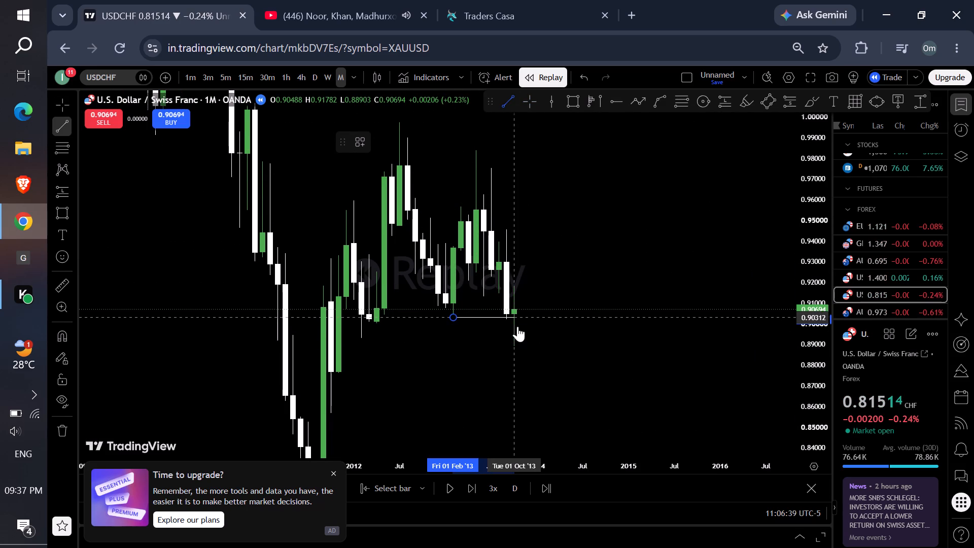
pyautogui.click(629, 296)
# Draw a level trend line at about 0.946 from the September 2013 candle's high across to about May 2014.
pyautogui.moveTo(629, 283); pyautogui.dragTo(596, 291)
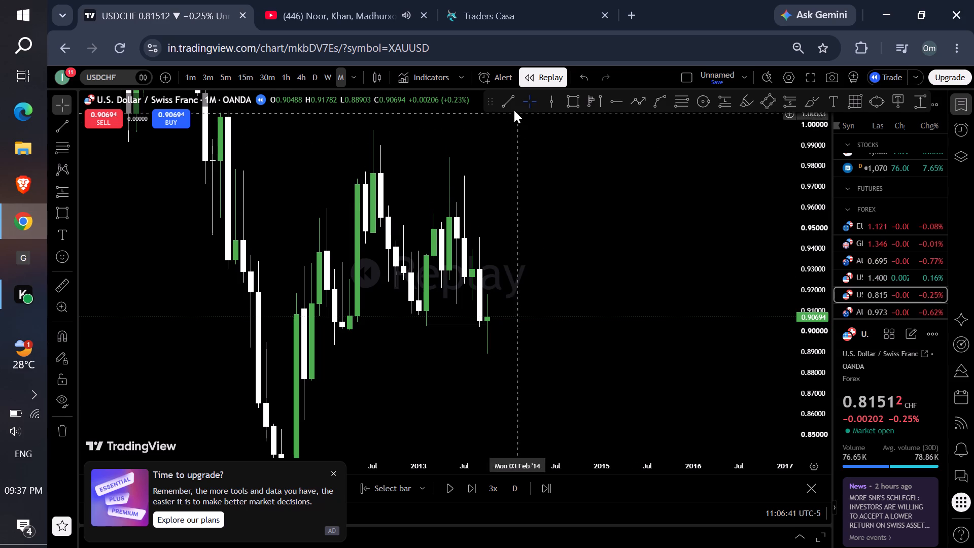
pyautogui.click(511, 106)
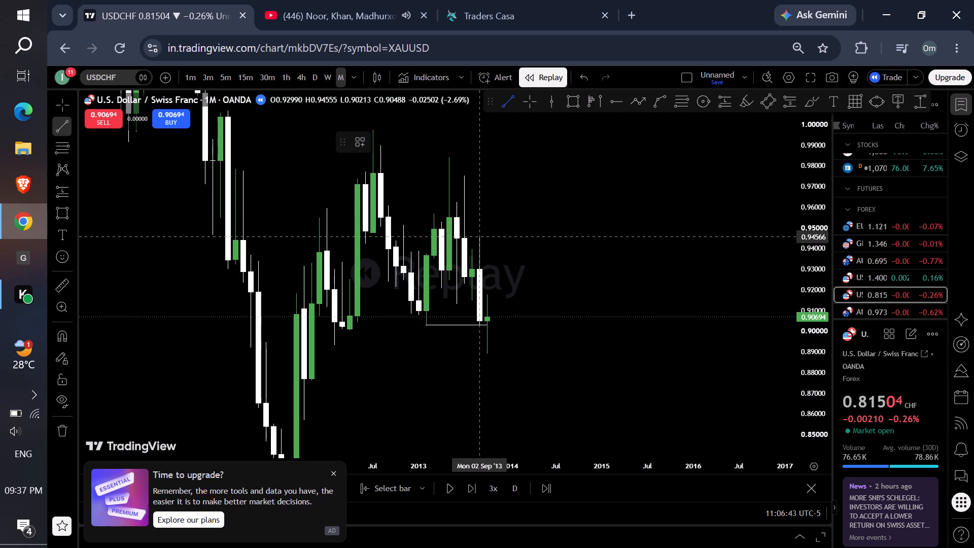
pyautogui.click(479, 236)
pyautogui.keyDown('shift'); pyautogui.click(538, 235); pyautogui.keyUp('shift')
pyautogui.click(567, 270)
pyautogui.moveTo(556, 281); pyautogui.dragTo(564, 285)
# Set the system speaker volume to 37.
pyautogui.click(13, 435)
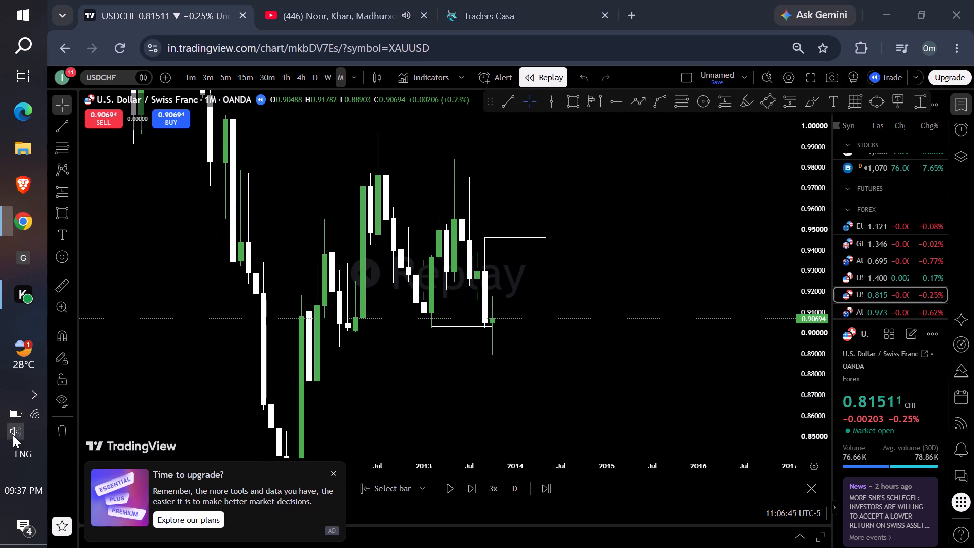
pyautogui.click(163, 525)
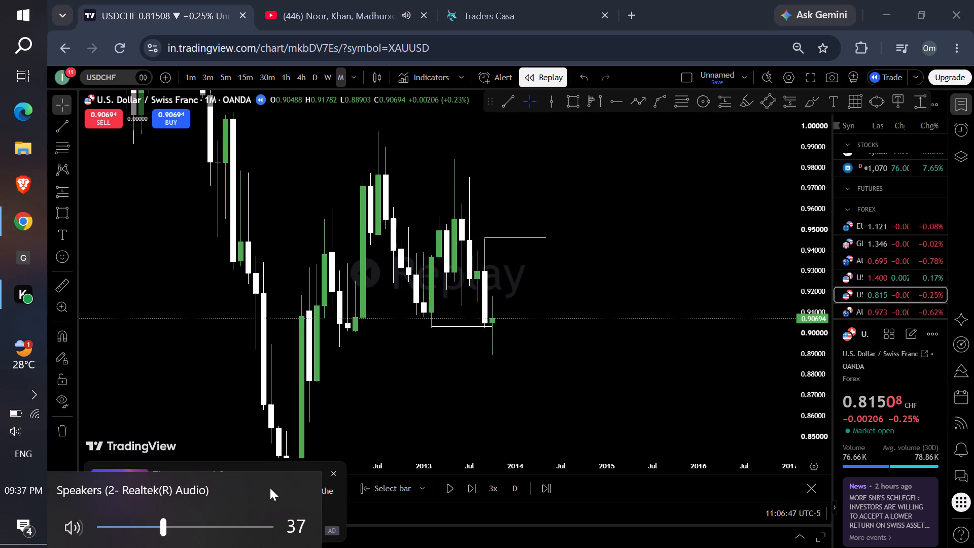
# Draw a rectangle zone at about 0.8245–0.856 from the 2011 swing-low candle across to about November 2015.
pyautogui.moveTo(450, 415); pyautogui.dragTo(456, 415)
pyautogui.moveTo(497, 397); pyautogui.dragTo(504, 285)
pyautogui.moveTo(818, 241); pyautogui.dragTo(762, 393)
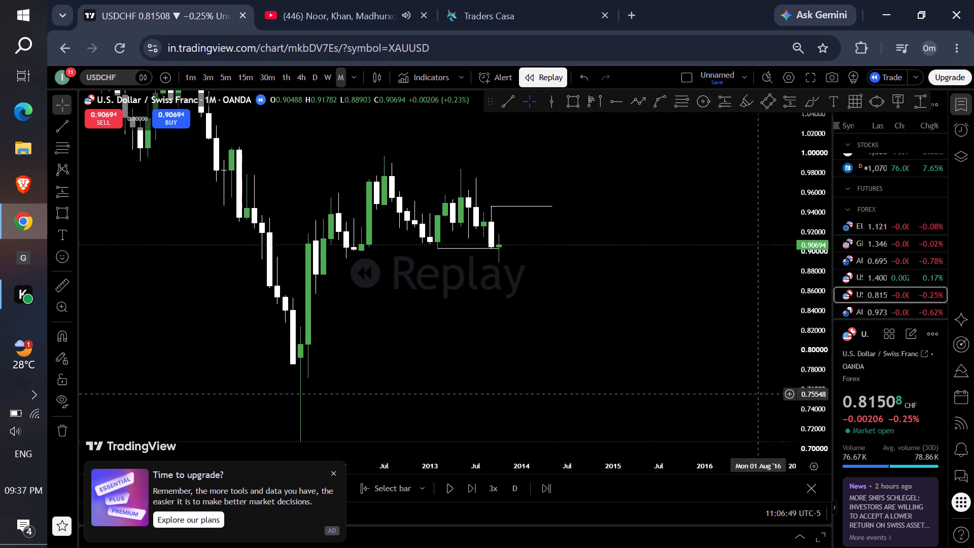
pyautogui.click(576, 104)
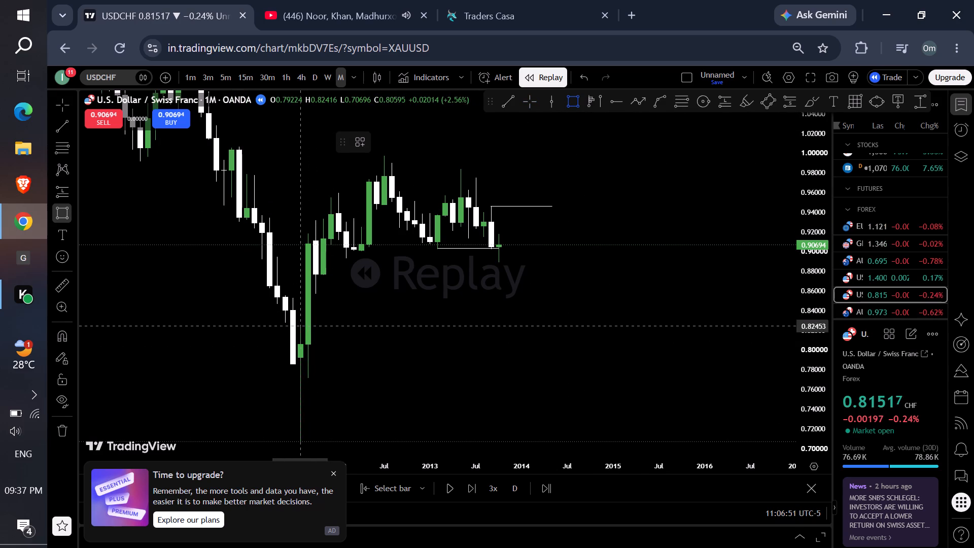
pyautogui.moveTo(298, 325); pyautogui.dragTo(308, 323)
pyautogui.click(690, 294)
pyautogui.moveTo(665, 248); pyautogui.dragTo(620, 253)
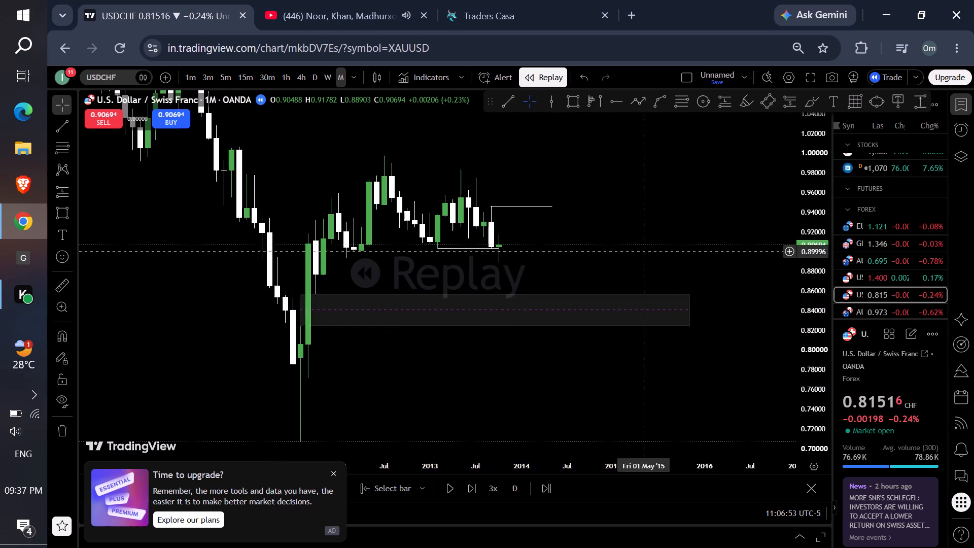
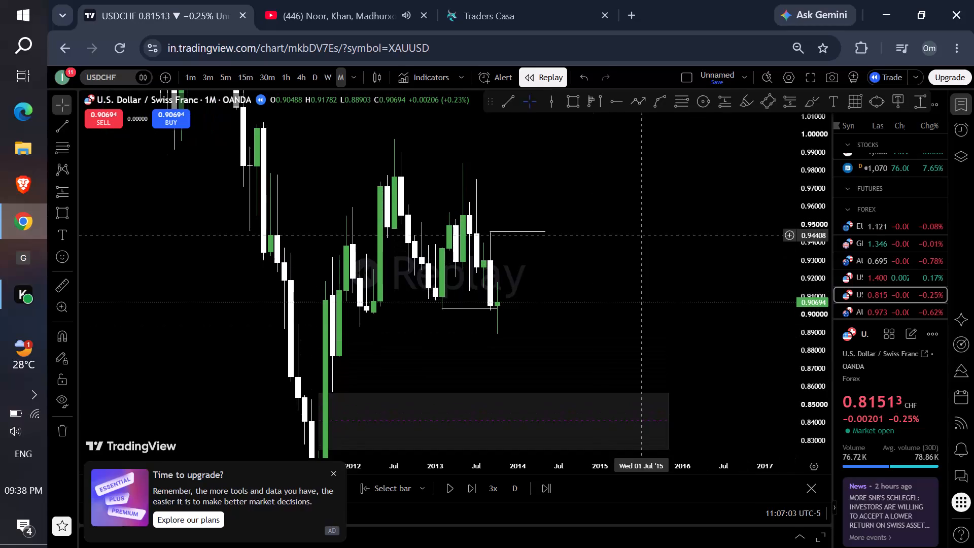
# Add the text "FVG" to the rectangle zone at about 0.825–0.856.
pyautogui.moveTo(594, 270); pyautogui.dragTo(665, 216)
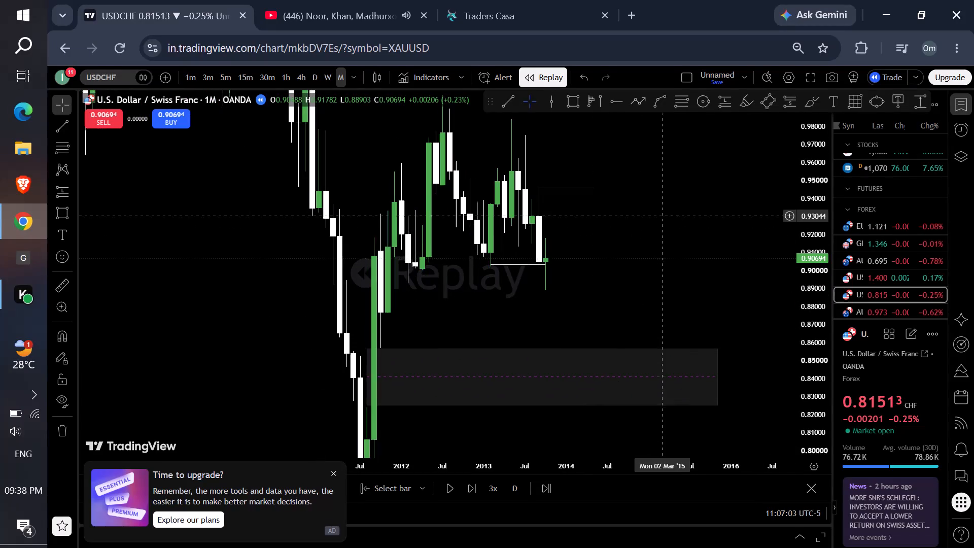
pyautogui.scroll(-1, 554, 187)
pyautogui.scroll(1, 553, 186)
pyautogui.moveTo(618, 229); pyautogui.dragTo(556, 278)
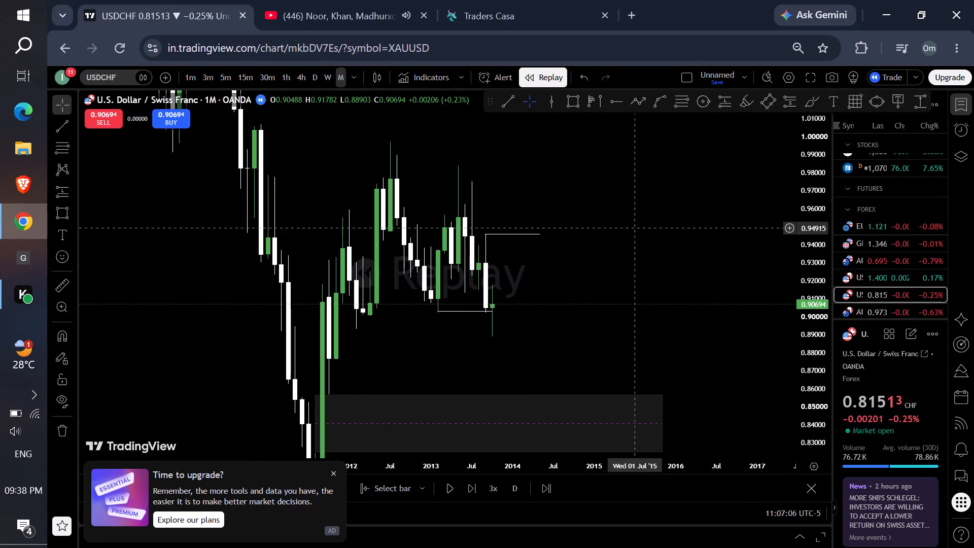
pyautogui.moveTo(681, 216); pyautogui.dragTo(462, 280)
pyautogui.moveTo(596, 243); pyautogui.dragTo(663, 71)
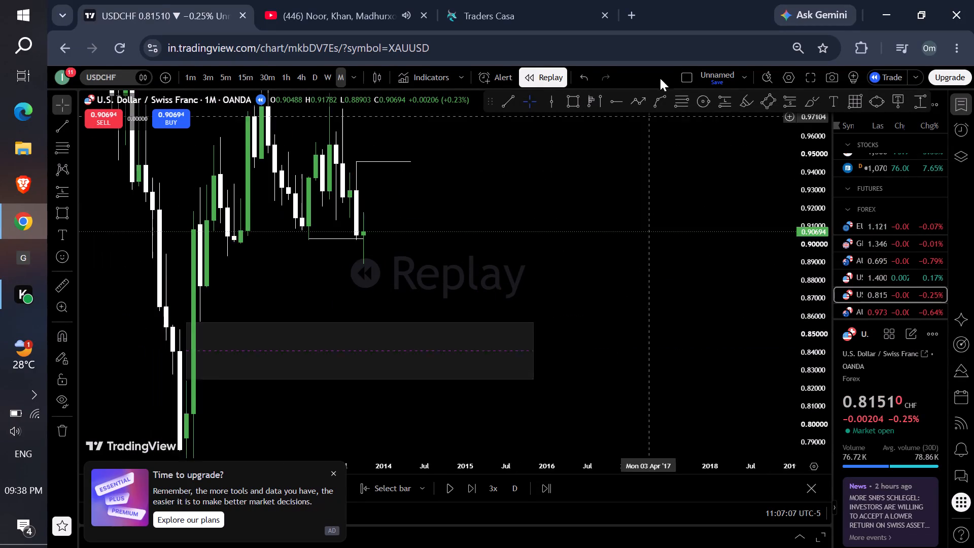
pyautogui.click(550, 276)
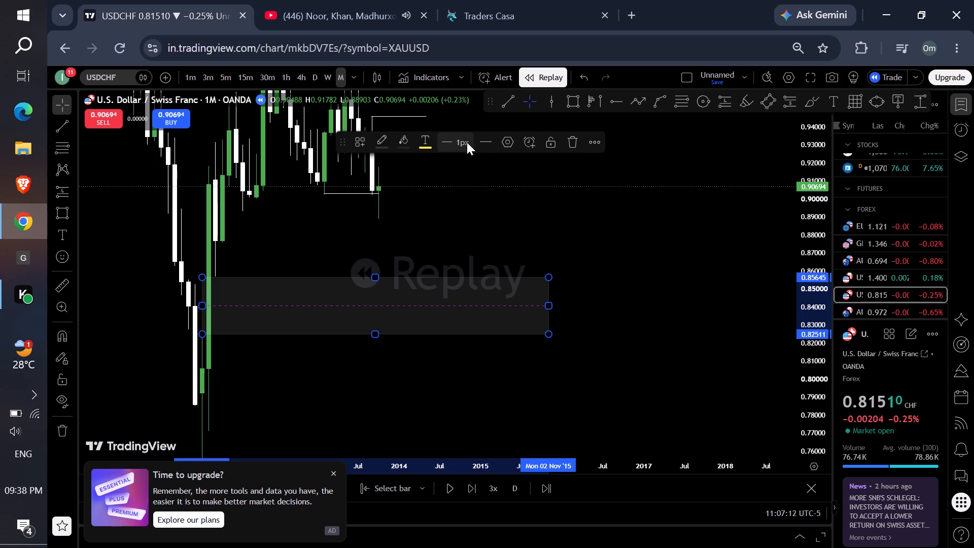
pyautogui.click(505, 141)
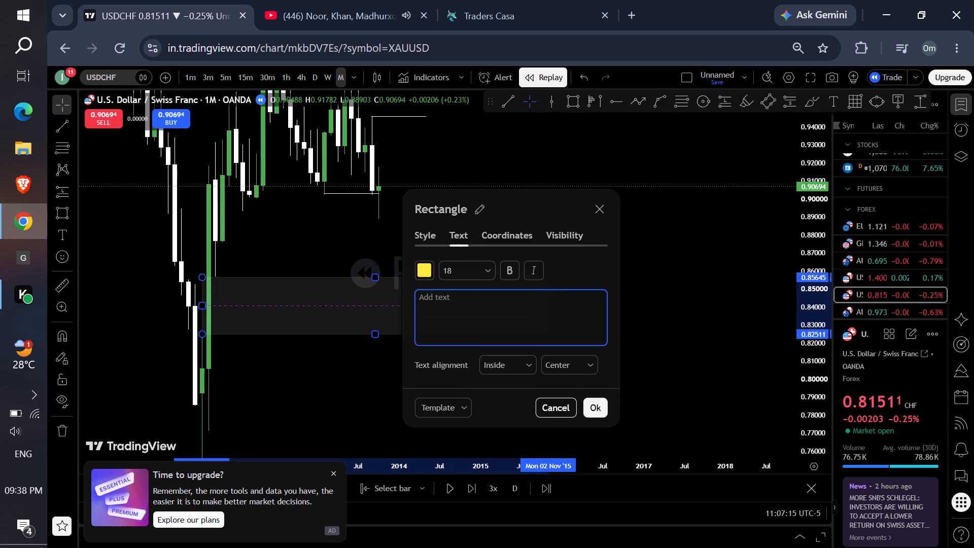
pyautogui.write('FVG')
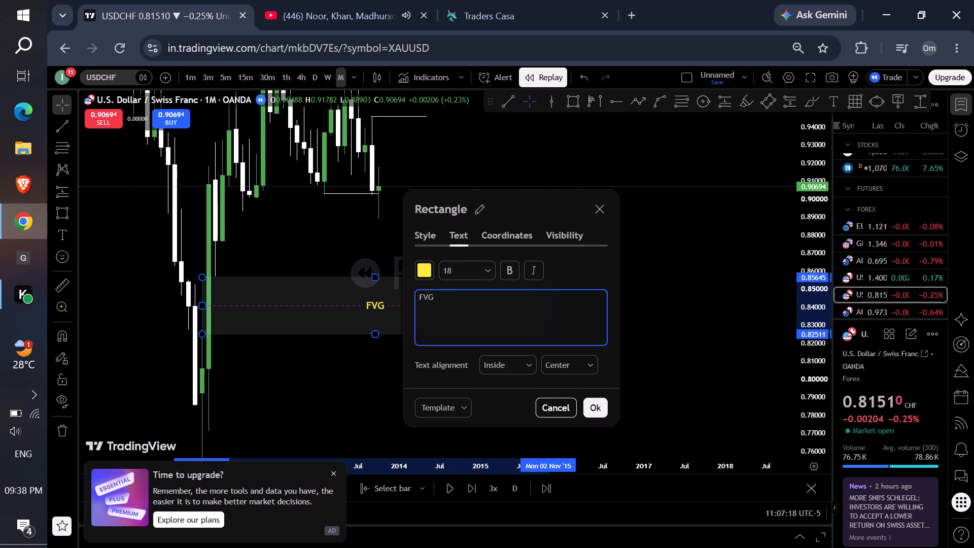
# Extend the rectangle zone's label to read "daily FVG".
pyautogui.moveTo(529, 214); pyautogui.dragTo(656, 178)
pyautogui.moveTo(569, 264); pyautogui.dragTo(542, 265)
pyautogui.click(588, 264)
pyautogui.click(574, 261)
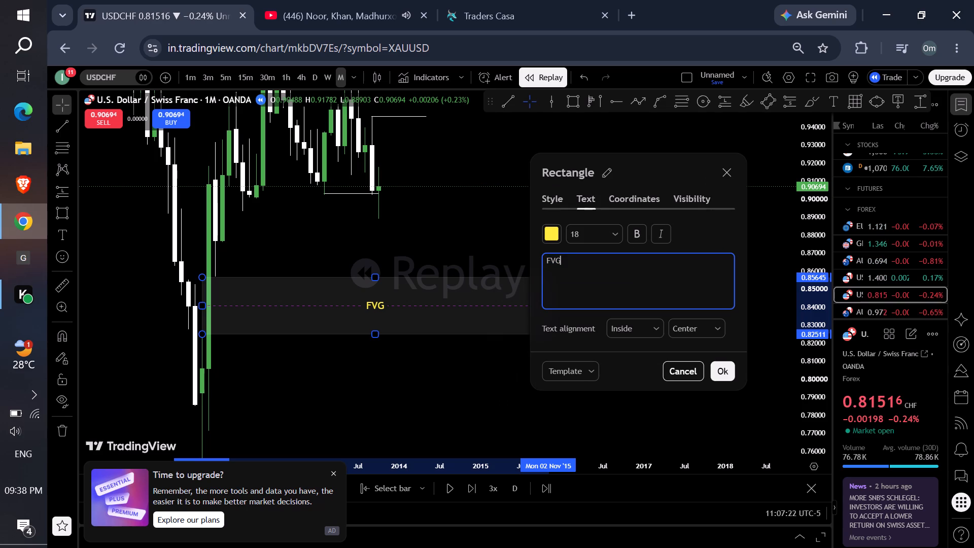
pyautogui.click(547, 261)
pyautogui.press('space')
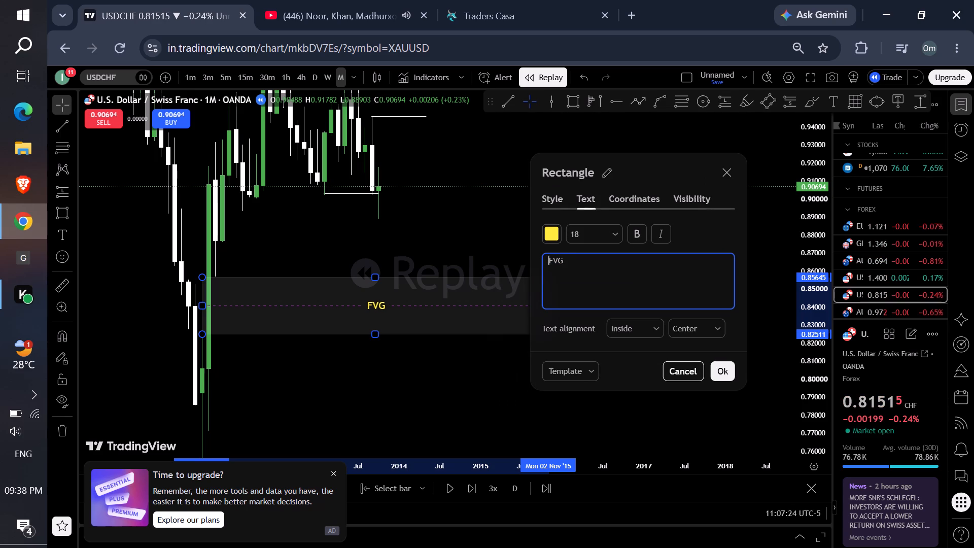
pyautogui.write('dai')
pyautogui.write('ly')
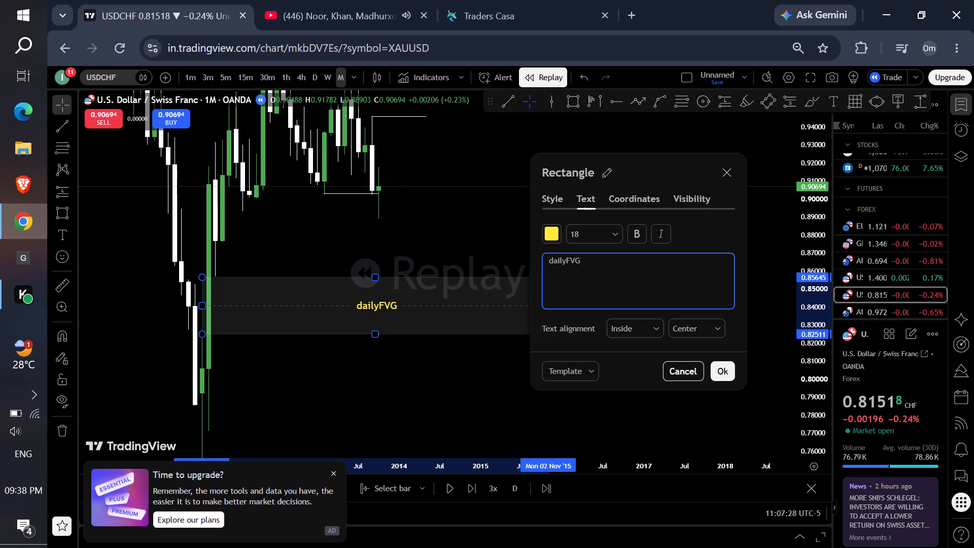
pyautogui.press('space')
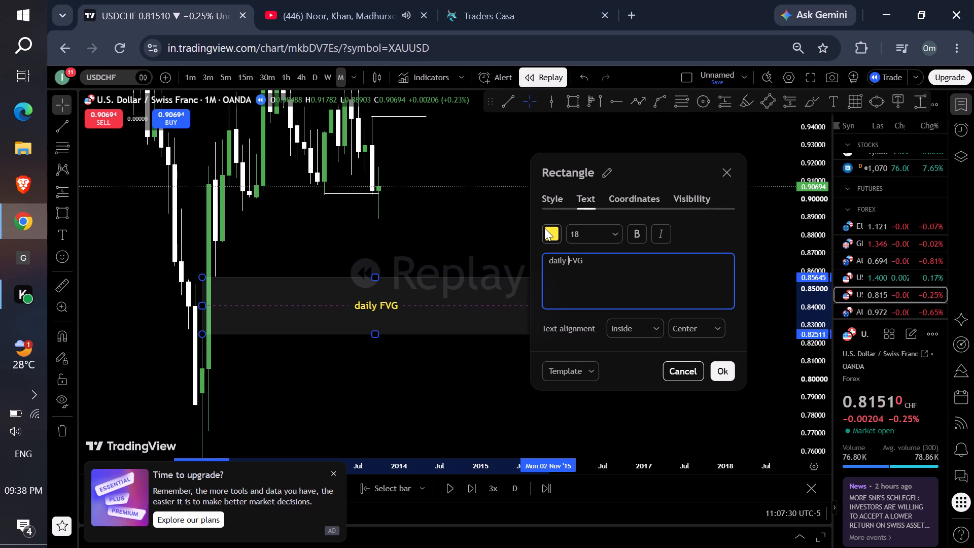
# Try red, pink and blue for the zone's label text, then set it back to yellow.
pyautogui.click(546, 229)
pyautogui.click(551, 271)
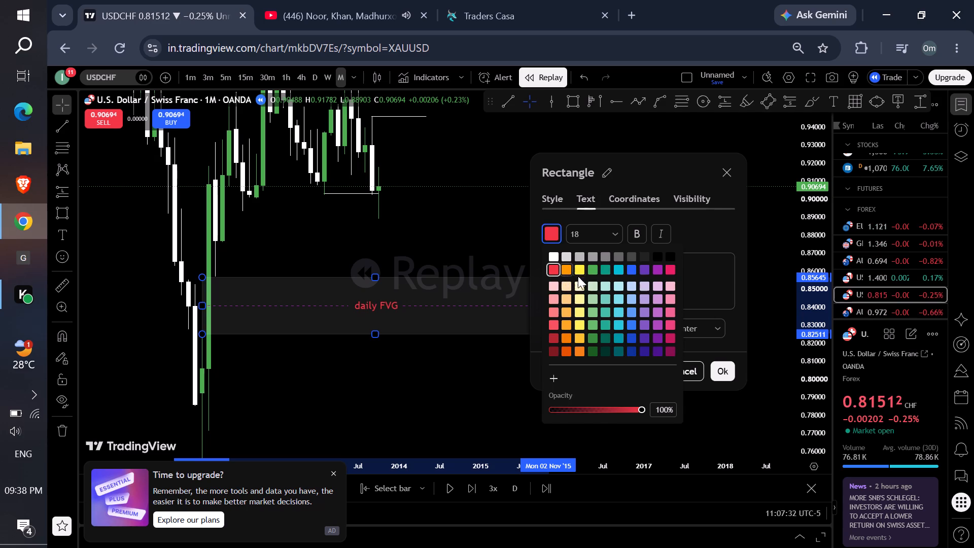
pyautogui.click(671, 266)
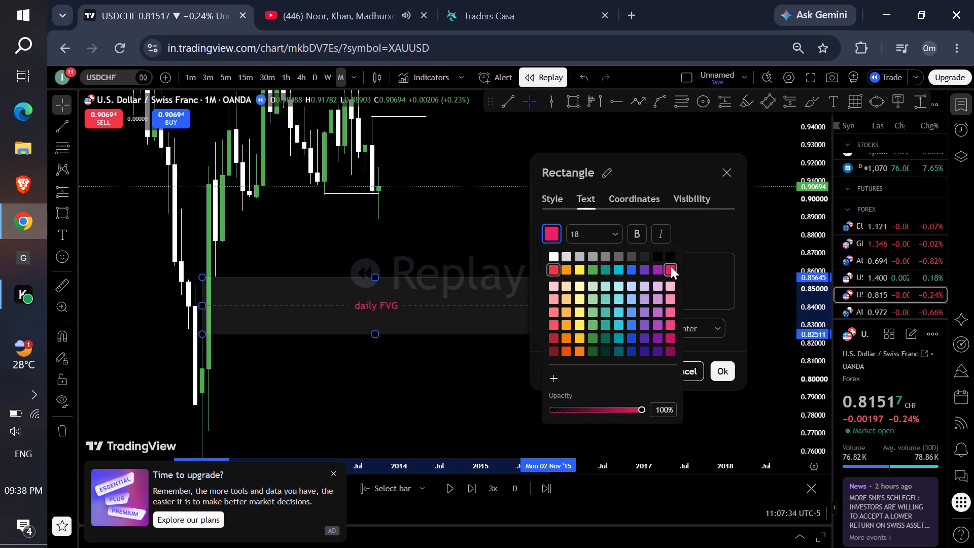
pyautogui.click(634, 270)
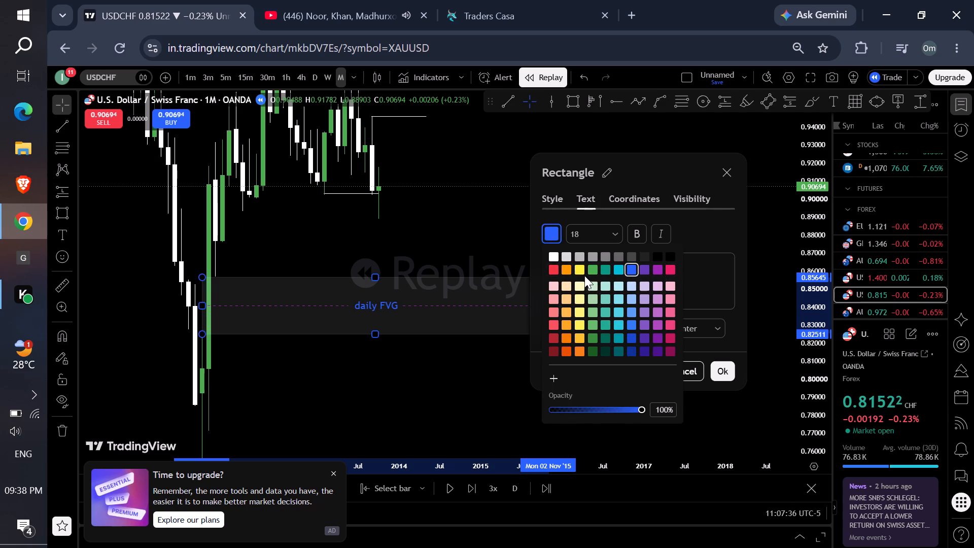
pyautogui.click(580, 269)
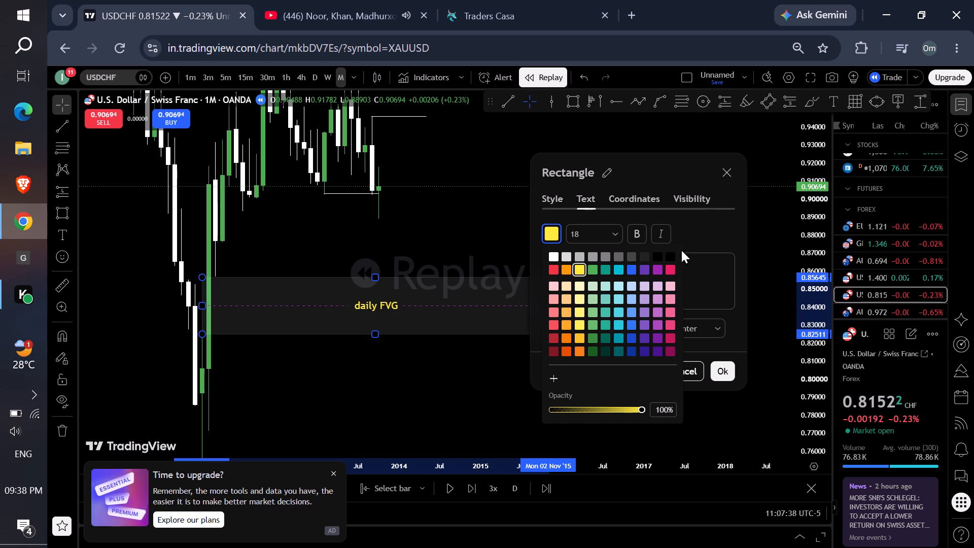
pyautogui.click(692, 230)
# Set the zone label's horizontal text alignment to Right, keeping it inside the rectangle.
pyautogui.click(658, 327)
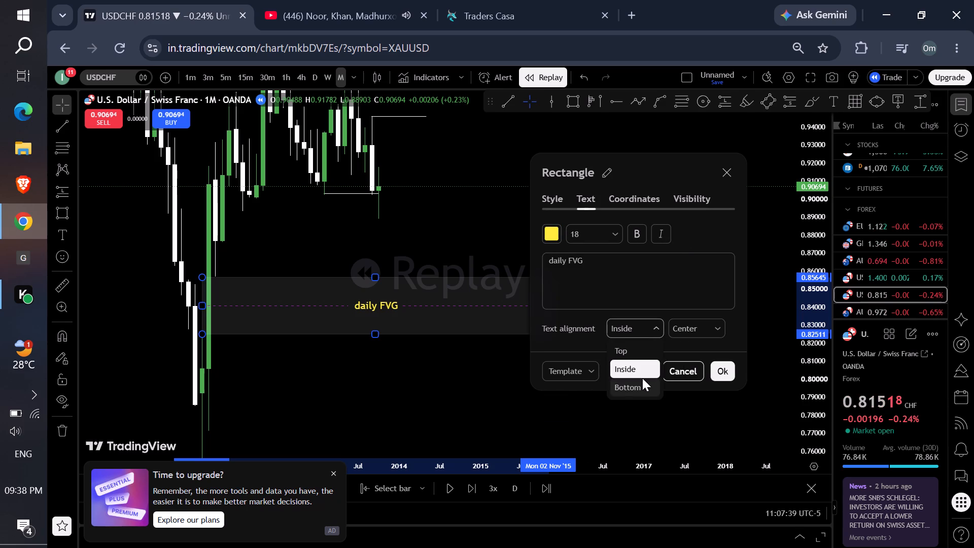
pyautogui.click(714, 329)
pyautogui.click(710, 387)
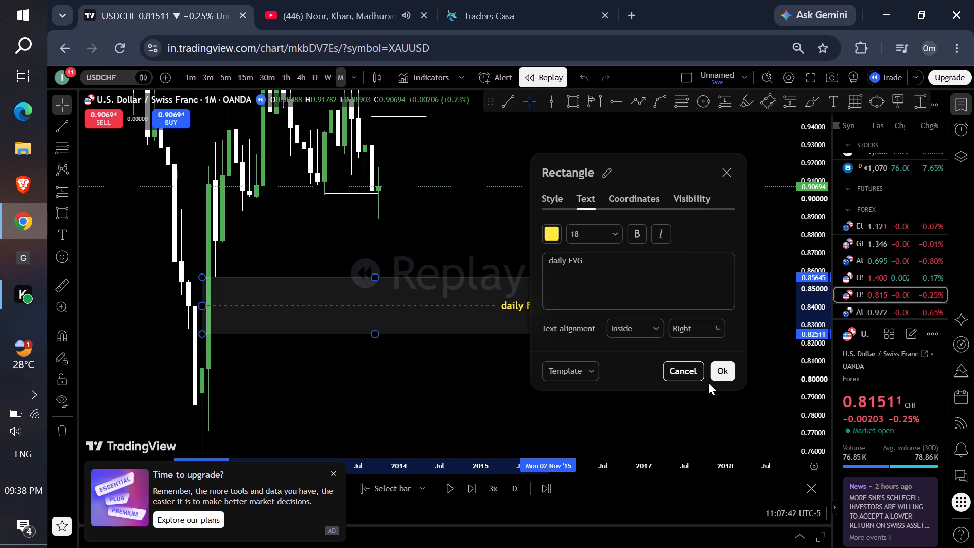
# Save the rectangle's settings as a drawing template, reusing its label "daily FVG" as the template name.
pyautogui.moveTo(658, 179); pyautogui.dragTo(293, 228)
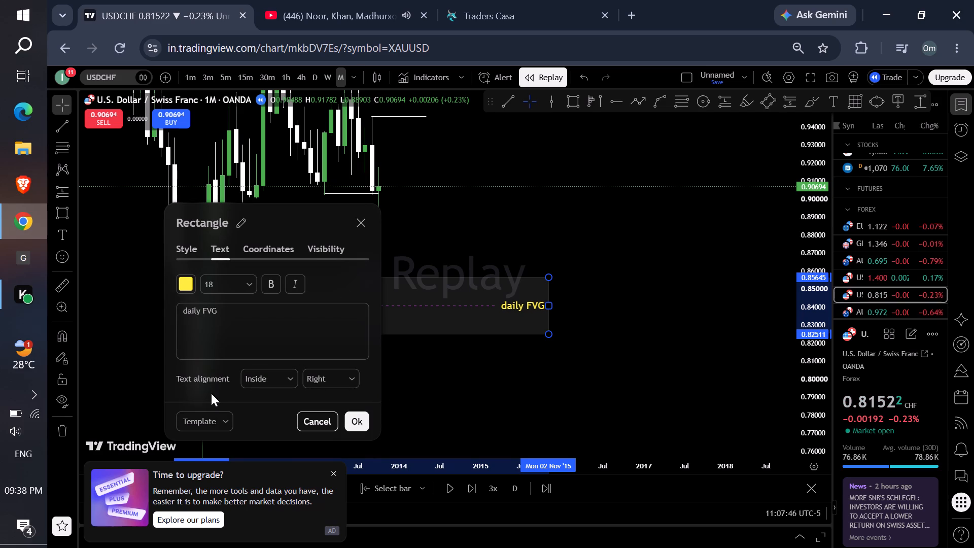
pyautogui.moveTo(219, 306); pyautogui.dragTo(175, 306)
pyautogui.rightClick(232, 311)
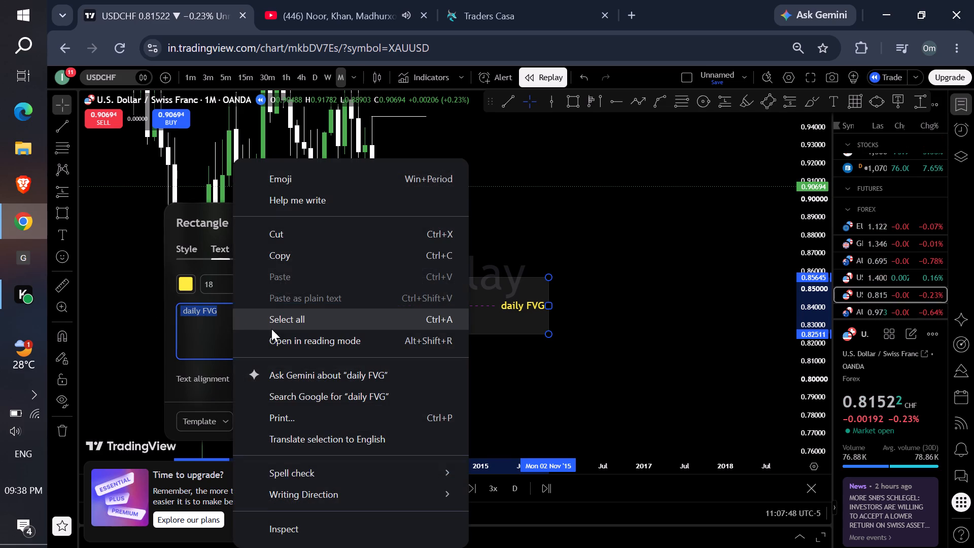
pyautogui.click(302, 252)
pyautogui.click(220, 423)
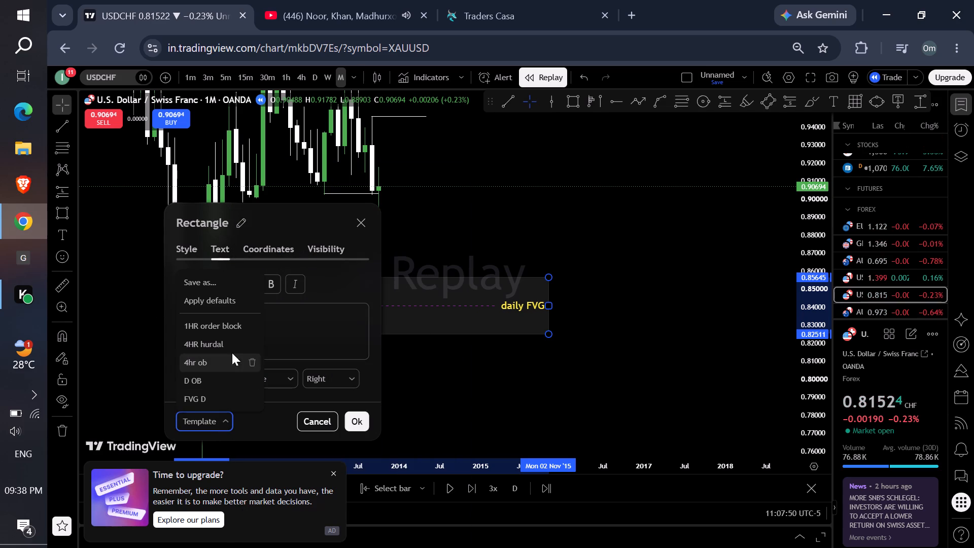
pyautogui.click(219, 286)
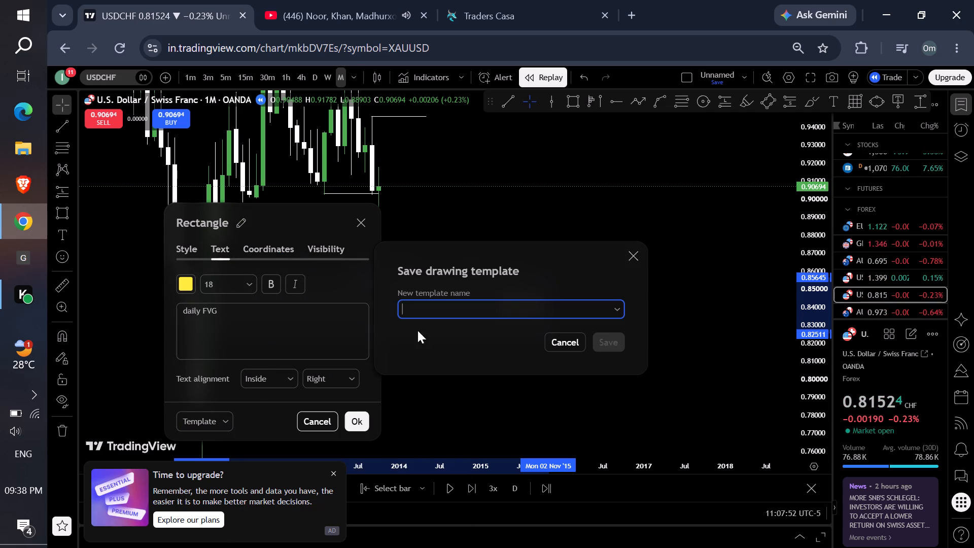
pyautogui.rightClick(439, 310)
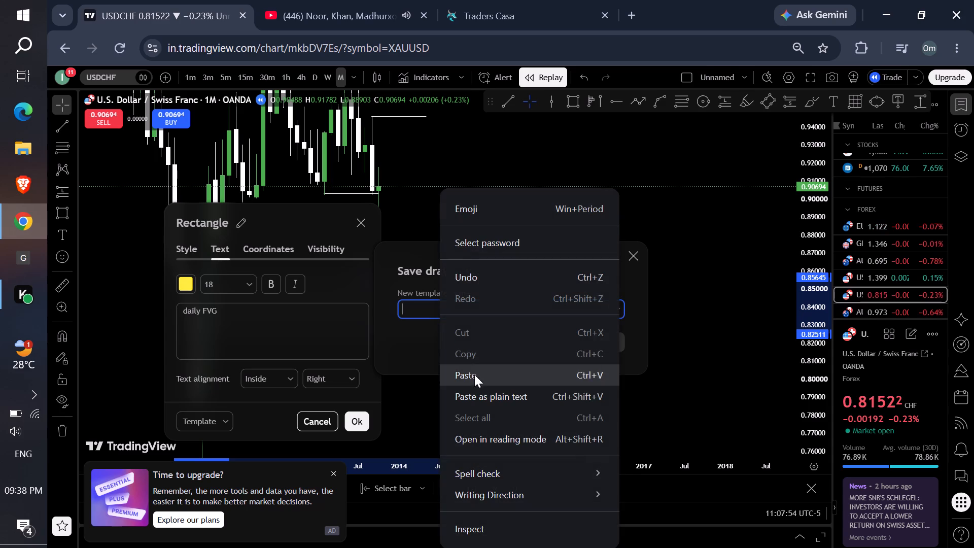
pyautogui.click(474, 374)
pyautogui.click(612, 341)
# Dismiss the upgrade promotion over the chart.
pyautogui.click(332, 471)
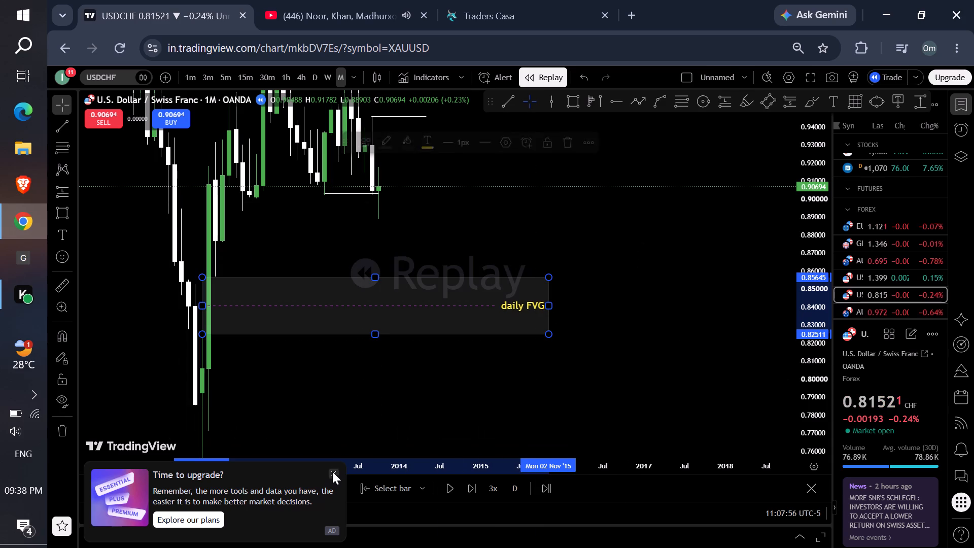
# Label the level trend line at about 0.946 with the text "MONTHELY LIQDITY".
pyautogui.moveTo(376, 405); pyautogui.dragTo(537, 416)
pyautogui.moveTo(731, 249); pyautogui.dragTo(650, 272)
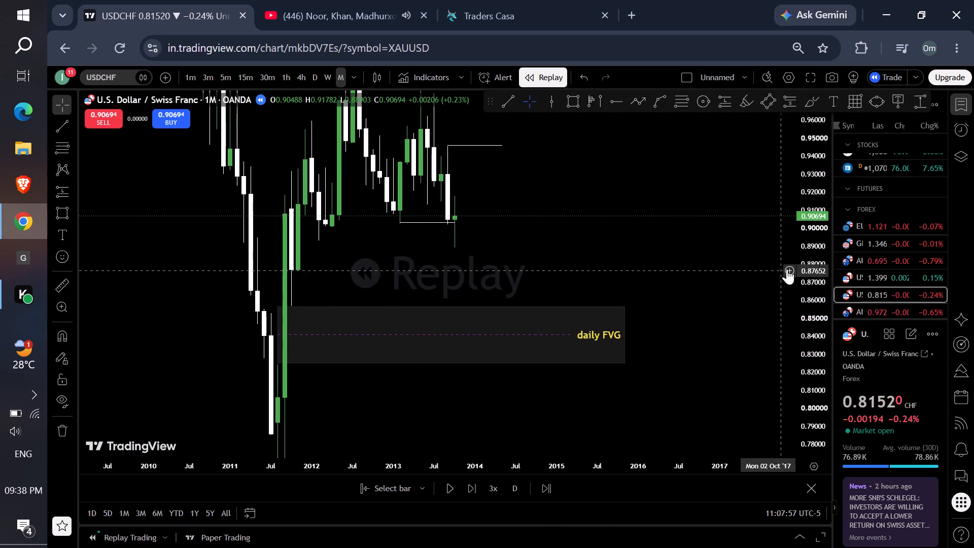
pyautogui.moveTo(801, 278); pyautogui.dragTo(741, 339)
pyautogui.moveTo(668, 265); pyautogui.dragTo(679, 316)
pyautogui.scroll(-1, 645, 299)
pyautogui.scroll(2, 646, 293)
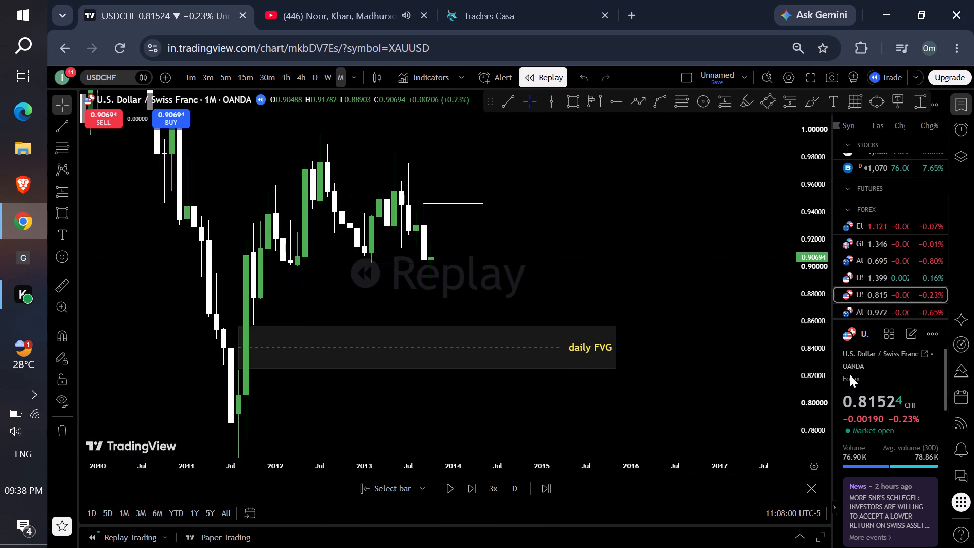
pyautogui.moveTo(819, 396); pyautogui.dragTo(760, 320)
pyautogui.moveTo(625, 254); pyautogui.dragTo(659, 339)
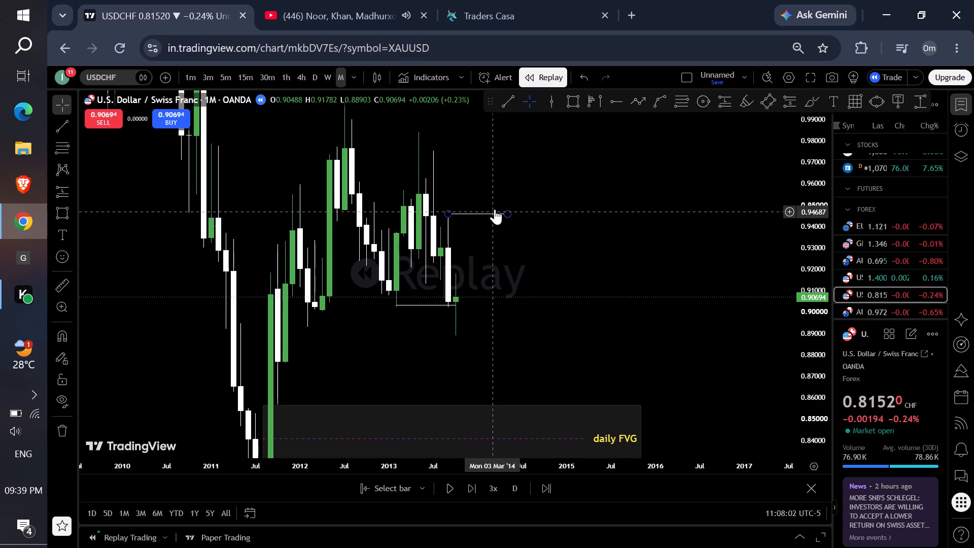
pyautogui.click(495, 213)
pyautogui.click(491, 138)
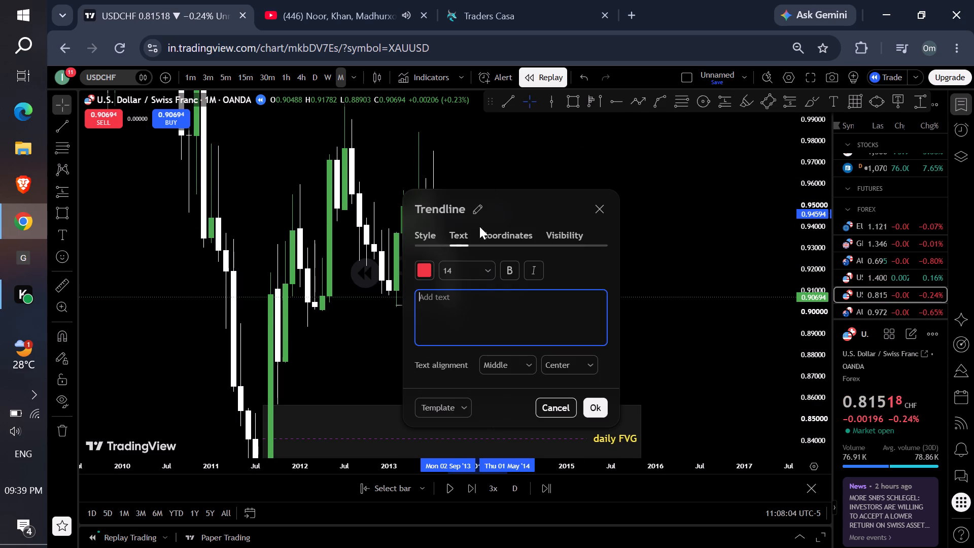
pyautogui.click(466, 301)
pyautogui.hotkey('shift', 'm')
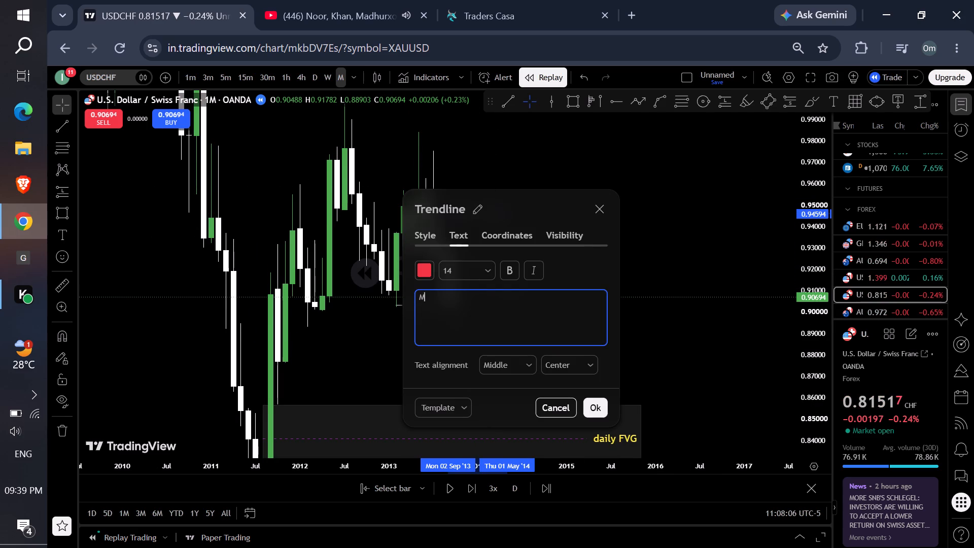
pyautogui.write('ONTHE')
pyautogui.write('LY')
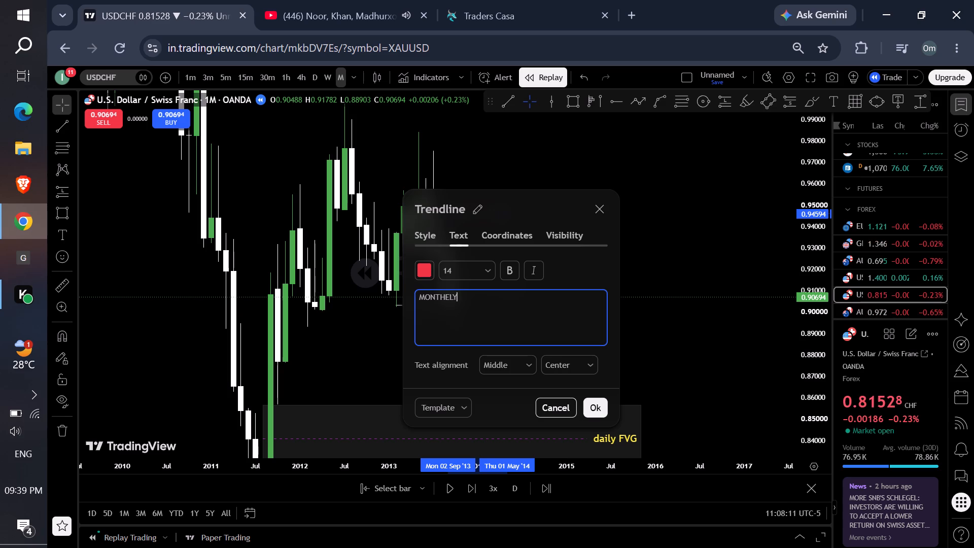
pyautogui.press('space')
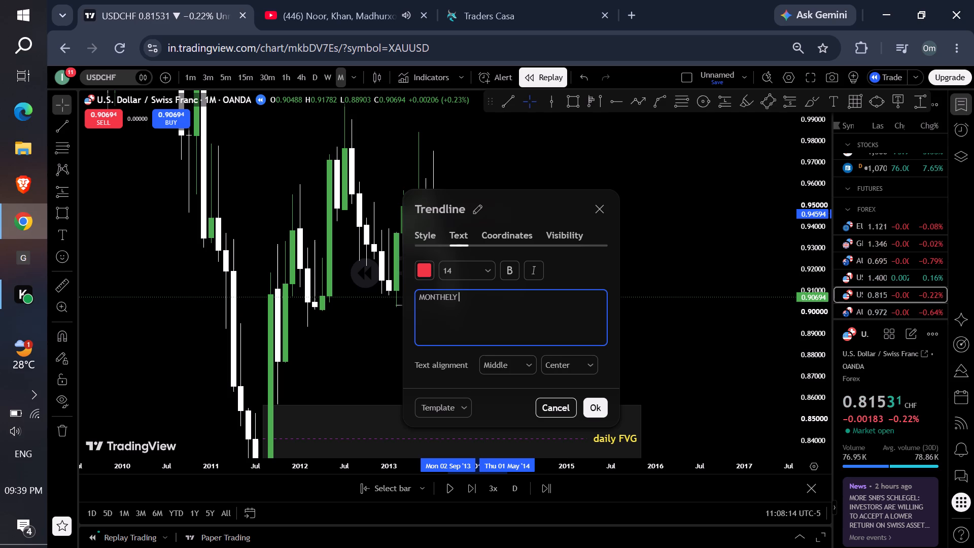
pyautogui.write('LI')
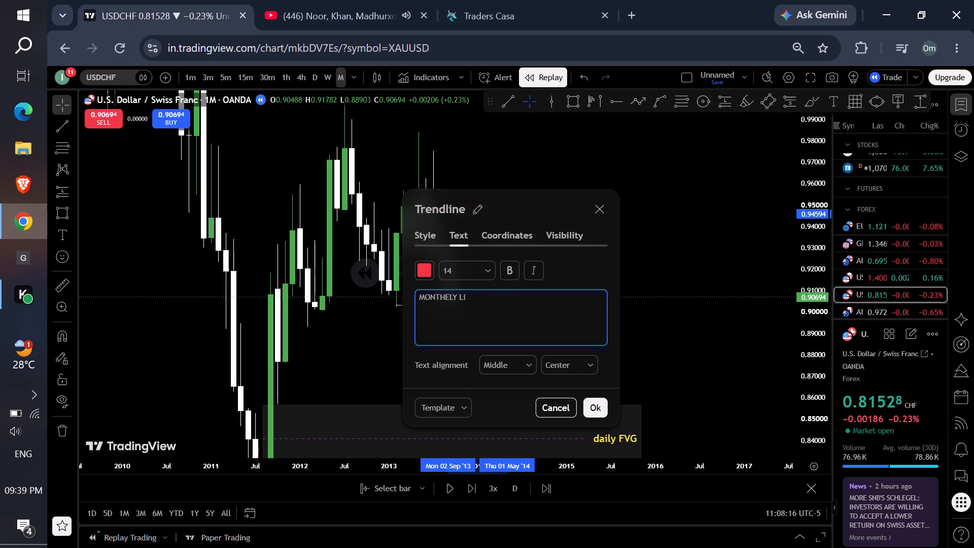
pyautogui.hotkey('shift', 'q')
pyautogui.write('DITY')
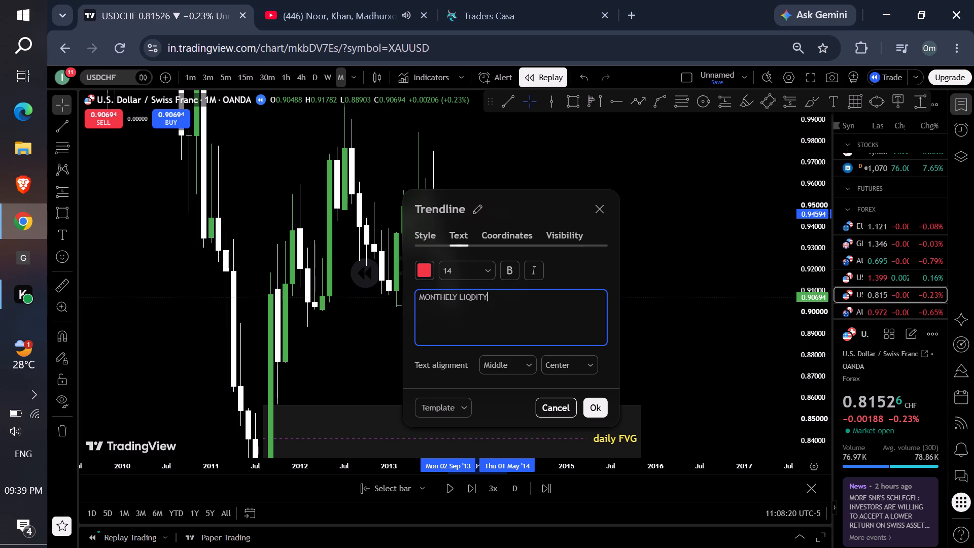
# Set the vertical text alignment of the "MONTHELY LIQDITY" trend line label to Top.
pyautogui.moveTo(516, 216); pyautogui.dragTo(661, 176)
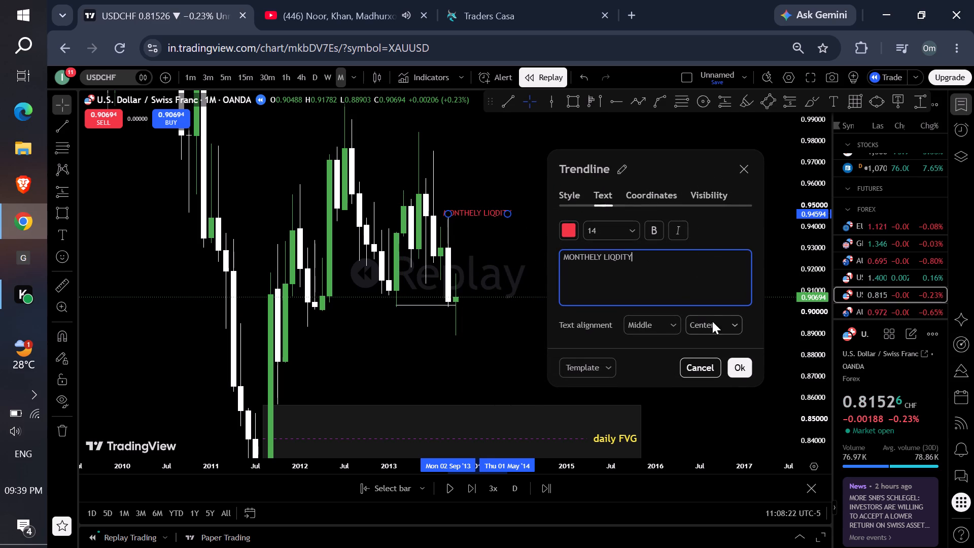
pyautogui.click(678, 330)
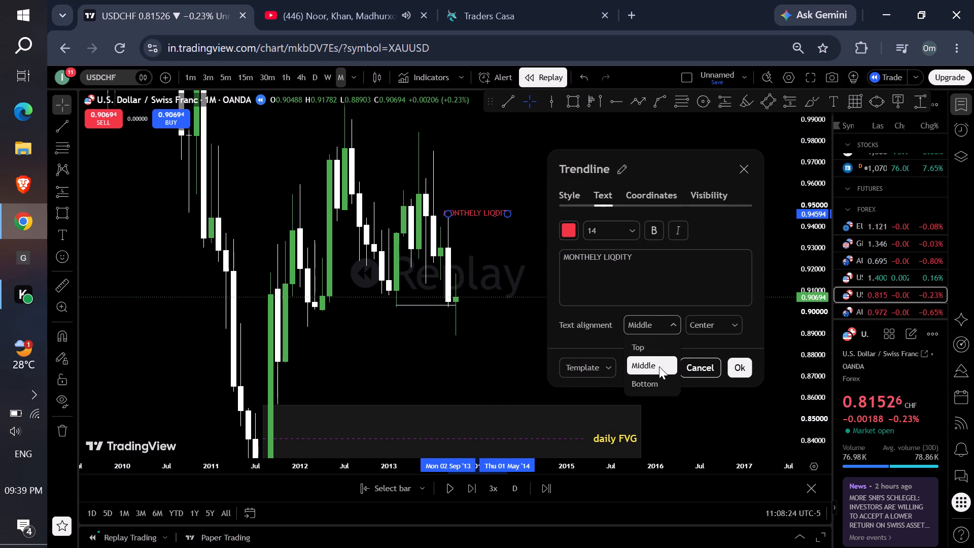
pyautogui.click(658, 349)
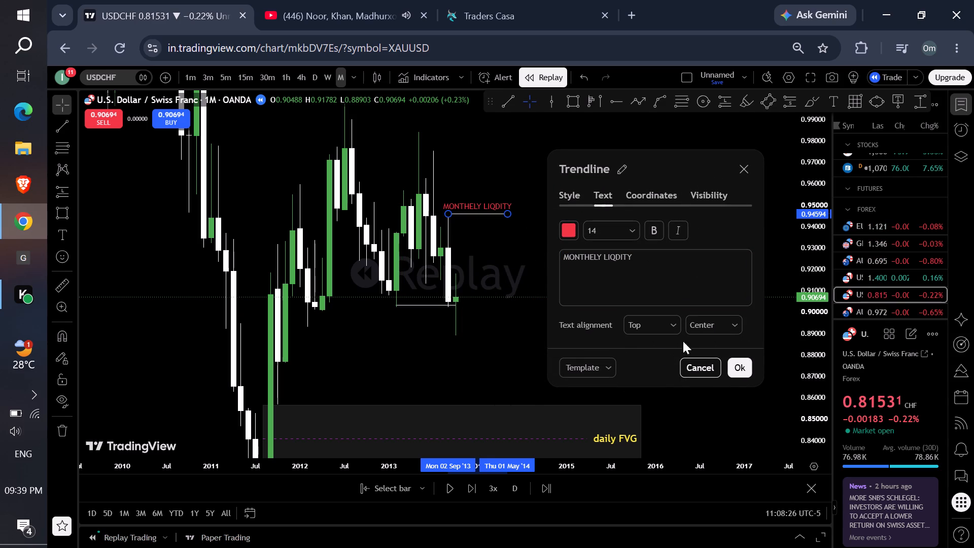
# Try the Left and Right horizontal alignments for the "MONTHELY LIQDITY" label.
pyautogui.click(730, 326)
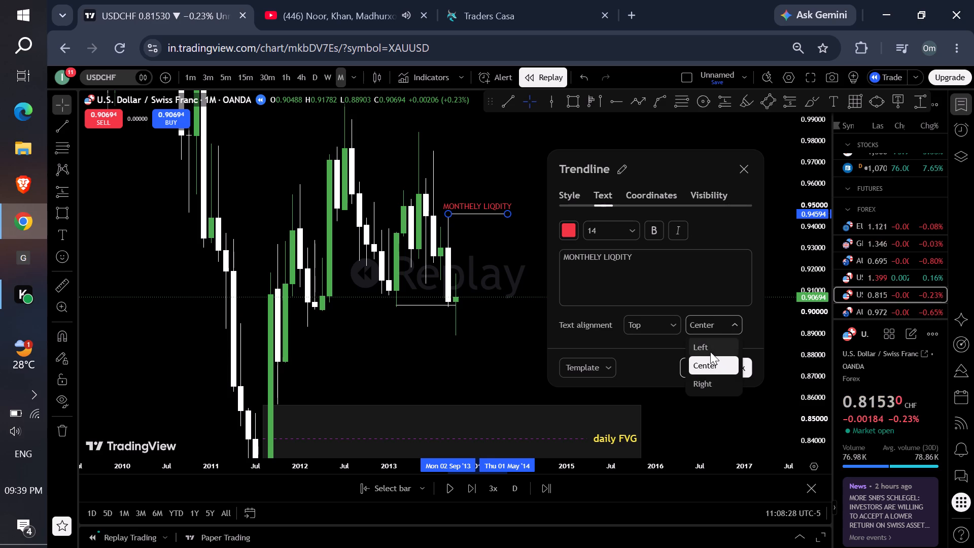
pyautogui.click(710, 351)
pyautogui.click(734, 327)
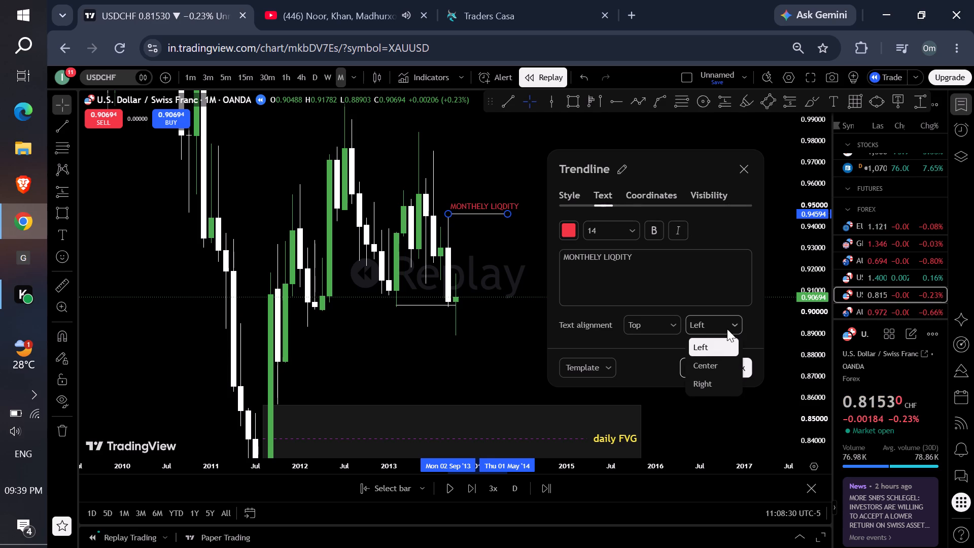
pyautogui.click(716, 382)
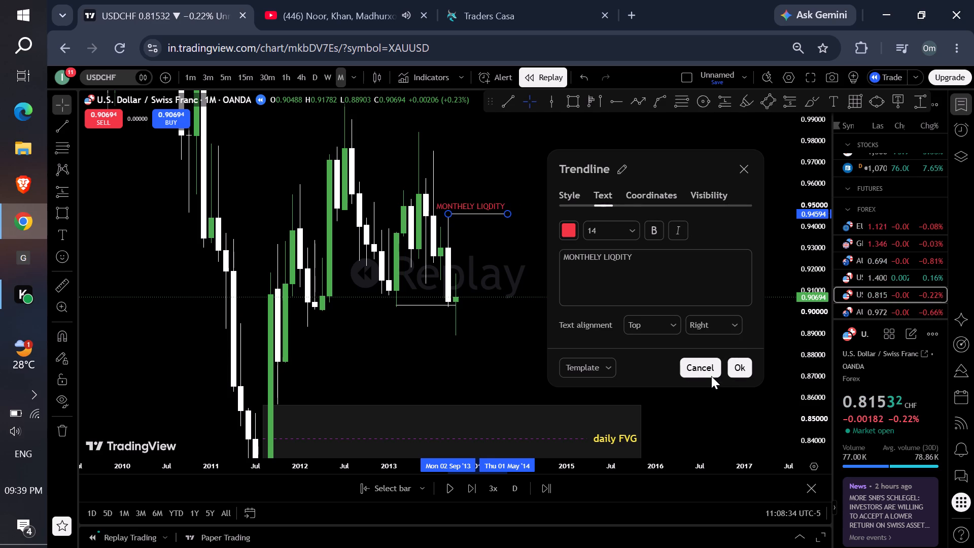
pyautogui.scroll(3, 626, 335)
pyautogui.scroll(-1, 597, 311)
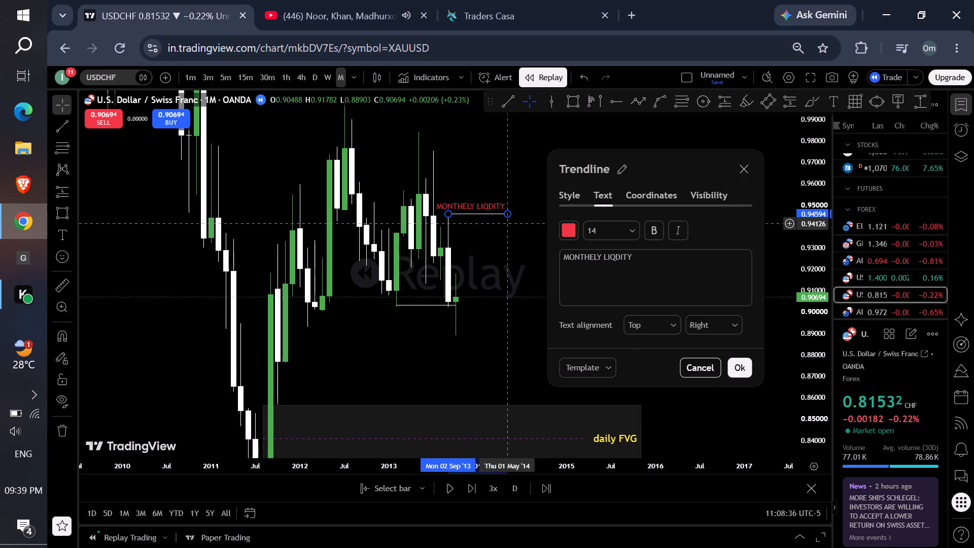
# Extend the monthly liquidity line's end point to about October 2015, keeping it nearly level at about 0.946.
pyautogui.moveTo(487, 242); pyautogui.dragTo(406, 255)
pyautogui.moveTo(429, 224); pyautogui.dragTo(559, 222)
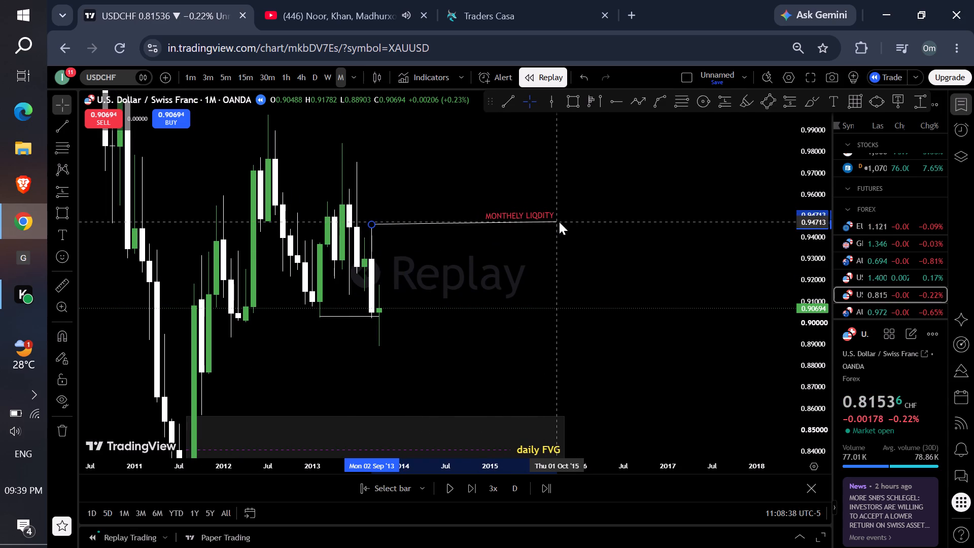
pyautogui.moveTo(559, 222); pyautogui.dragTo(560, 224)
# Copy the "MONTHELY LIQDITY" label text and set the label's horizontal alignment to Left.
pyautogui.click(488, 143)
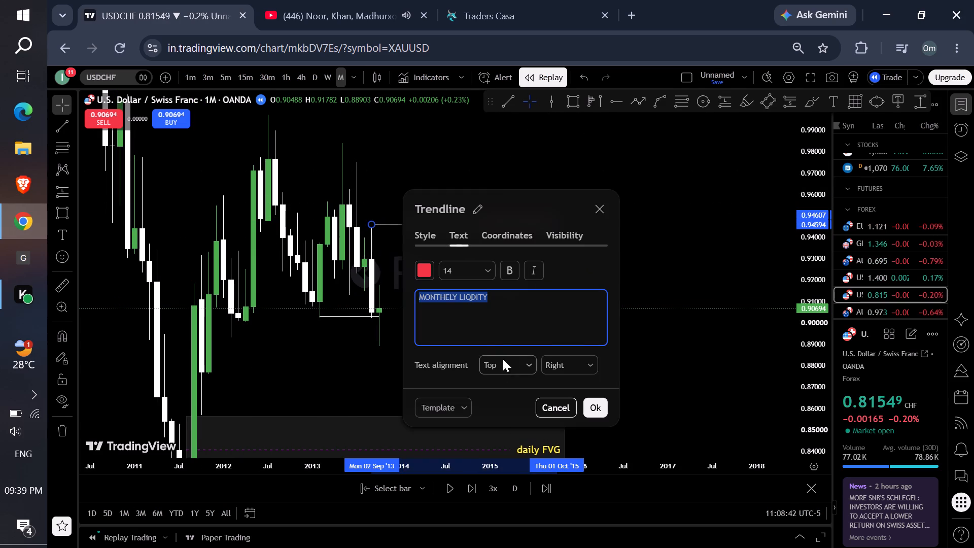
pyautogui.rightClick(502, 306)
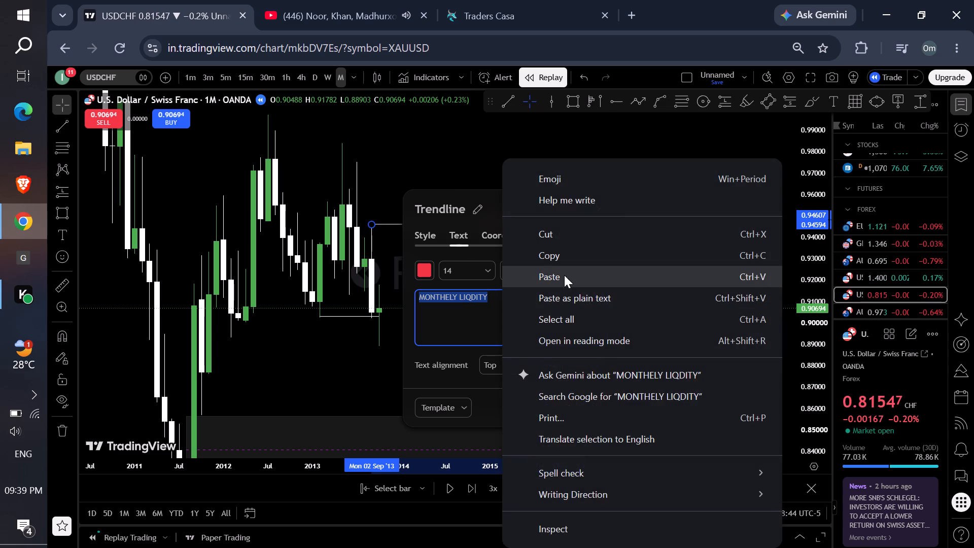
pyautogui.click(566, 258)
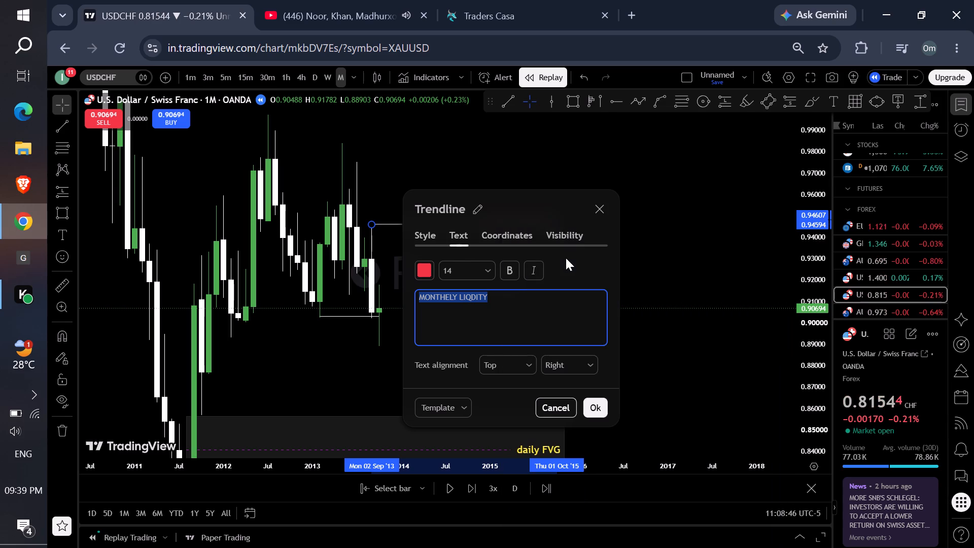
pyautogui.click(588, 364)
pyautogui.click(578, 388)
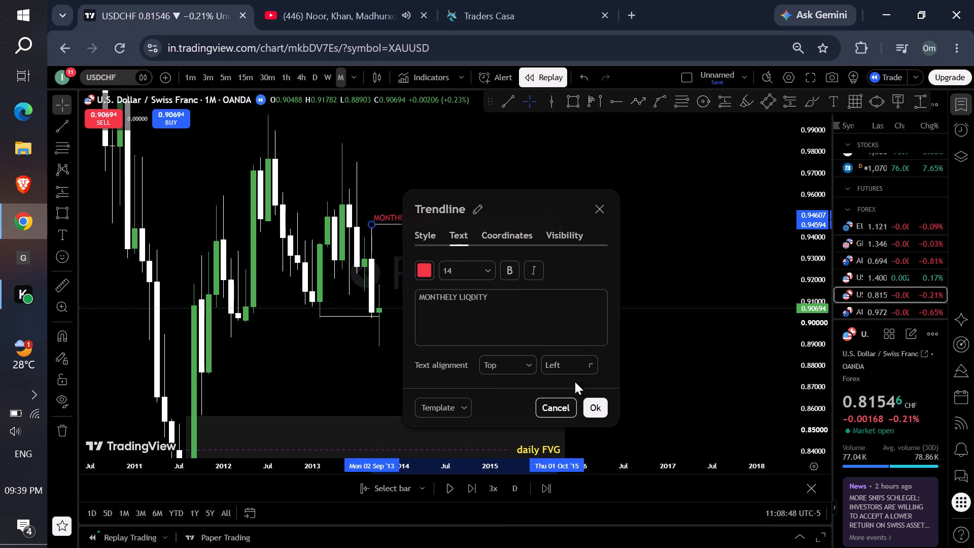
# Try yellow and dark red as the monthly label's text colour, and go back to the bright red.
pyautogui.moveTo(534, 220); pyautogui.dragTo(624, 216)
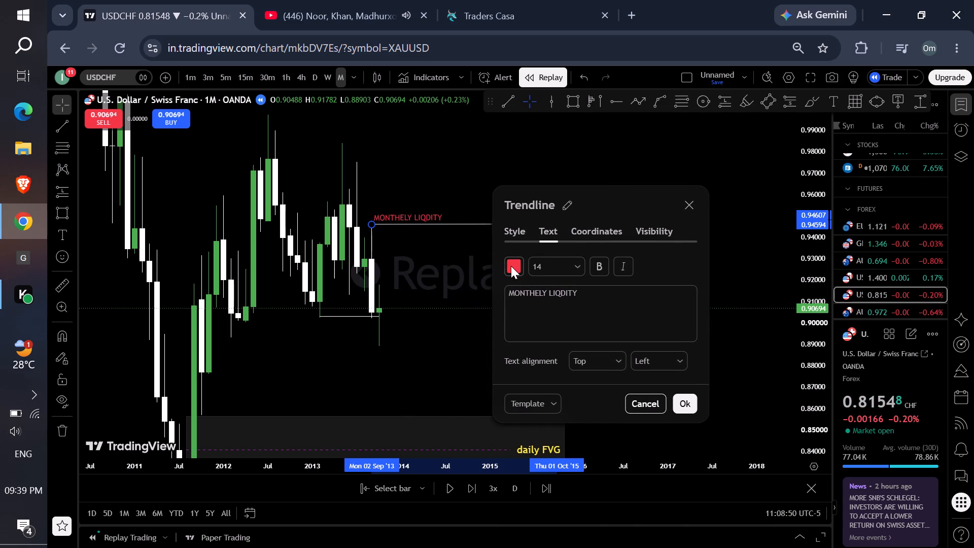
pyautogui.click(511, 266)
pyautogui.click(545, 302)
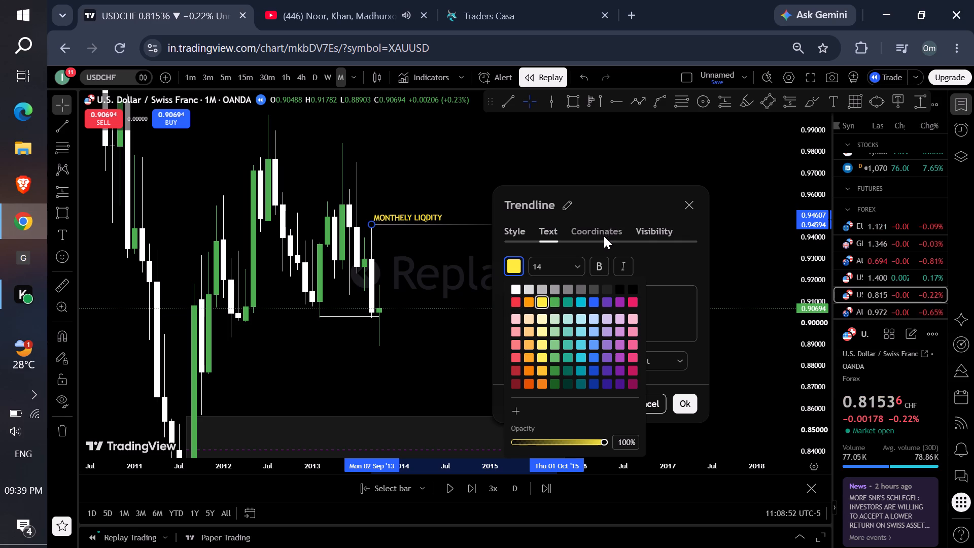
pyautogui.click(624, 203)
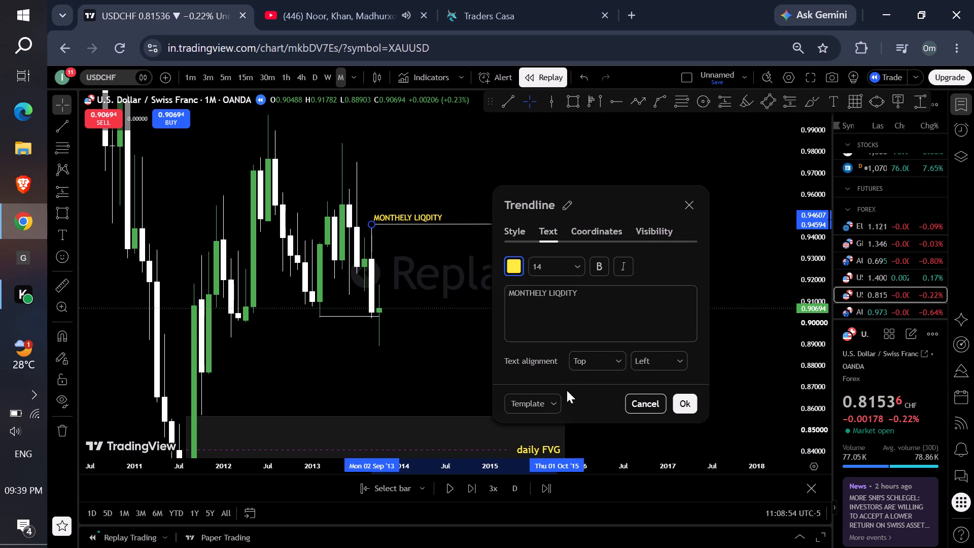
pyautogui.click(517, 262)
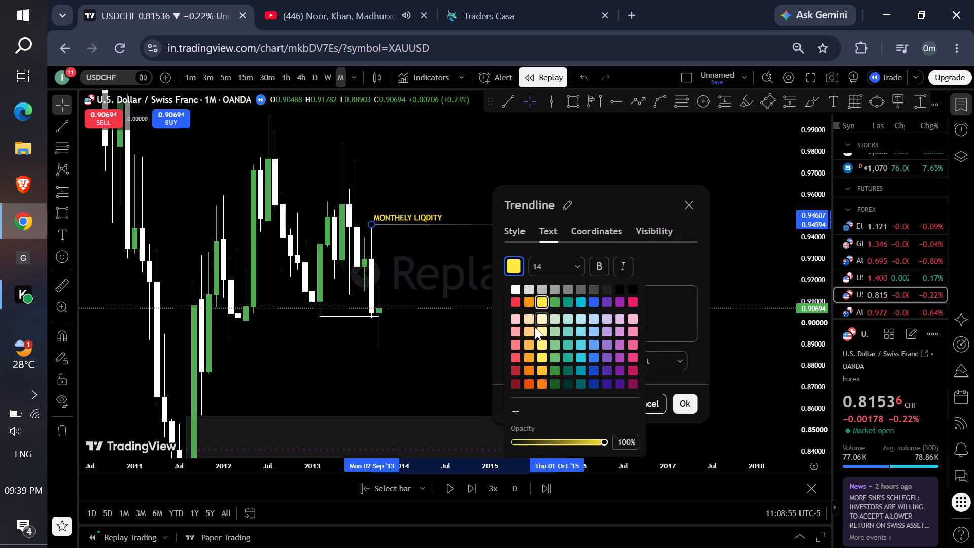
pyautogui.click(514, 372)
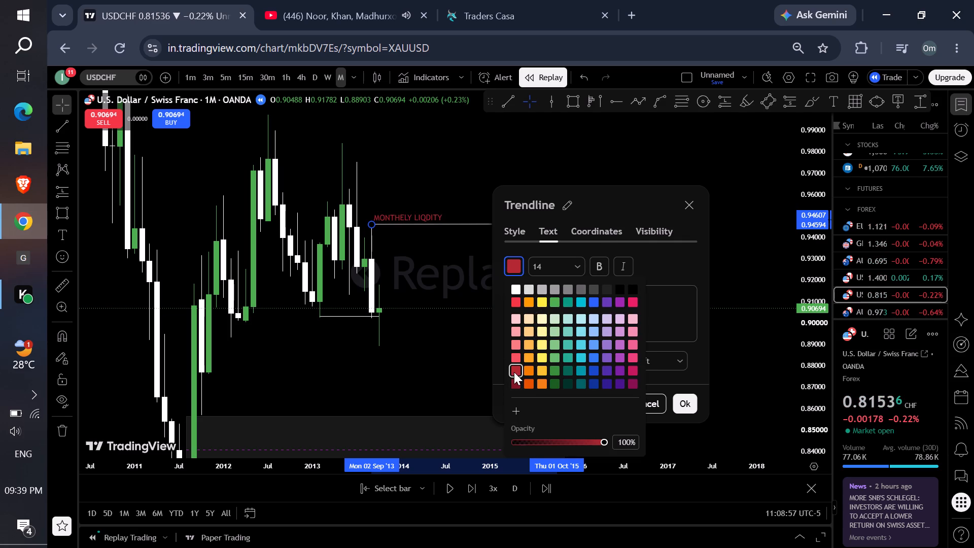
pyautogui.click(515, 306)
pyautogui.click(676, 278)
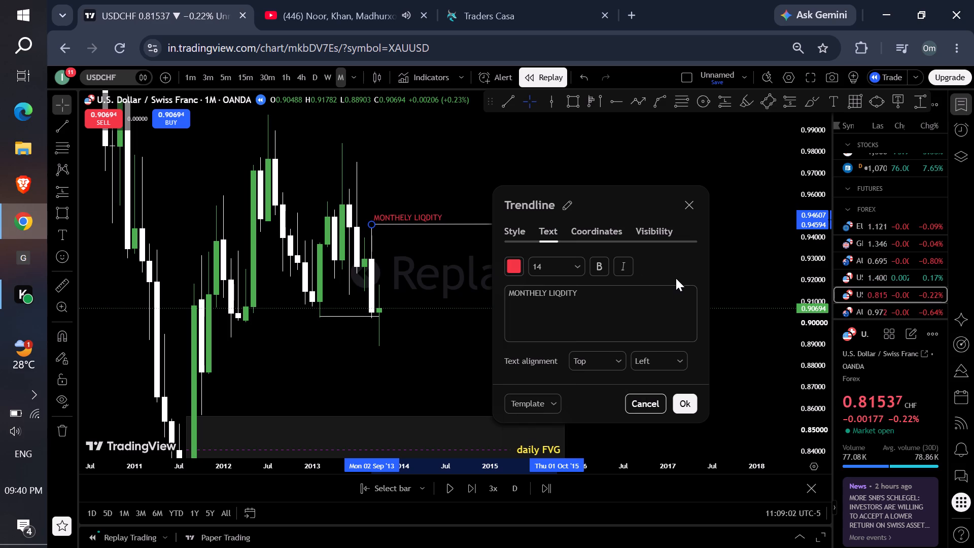
# Save the trend line's settings as a drawing template named "MONTHELY LIQDITY" and apply the settings.
pyautogui.click(550, 402)
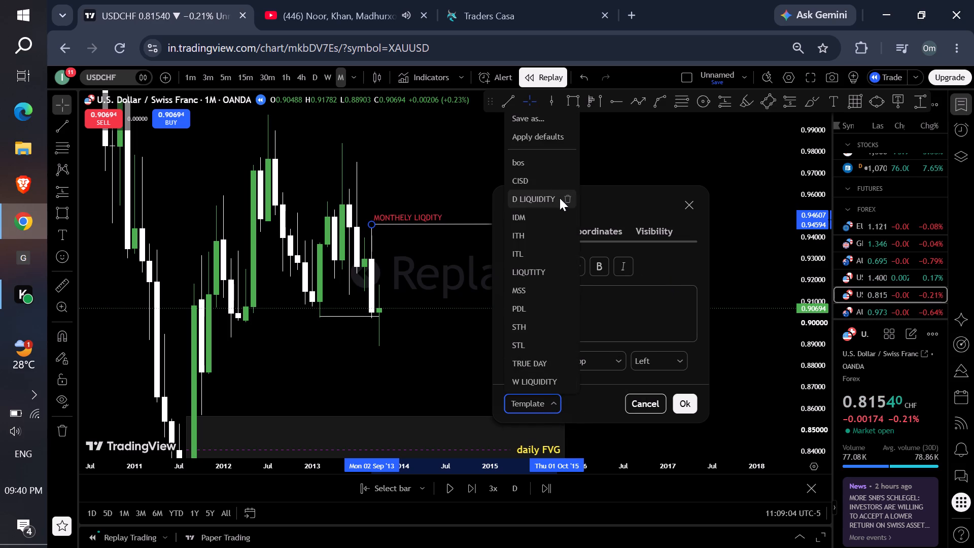
pyautogui.click(553, 117)
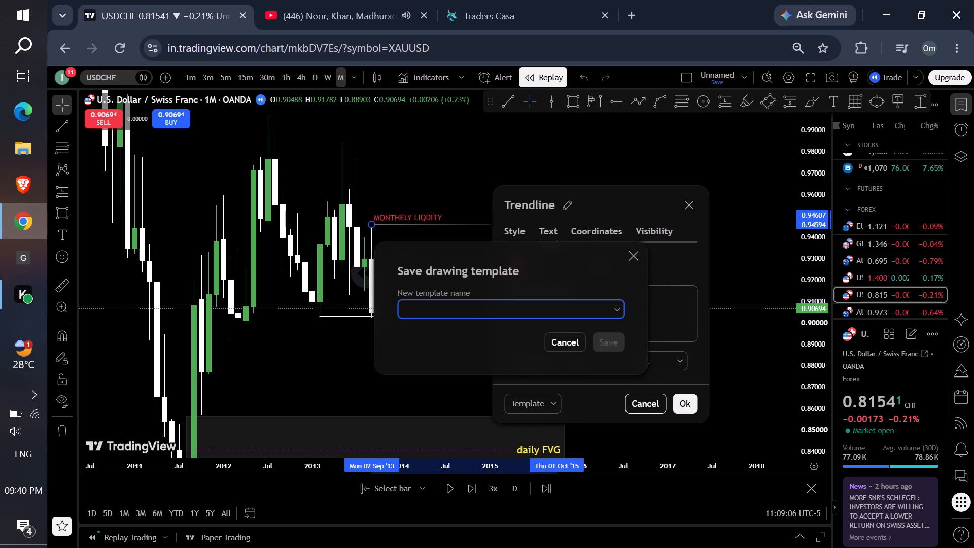
pyautogui.rightClick(477, 315)
pyautogui.click(526, 372)
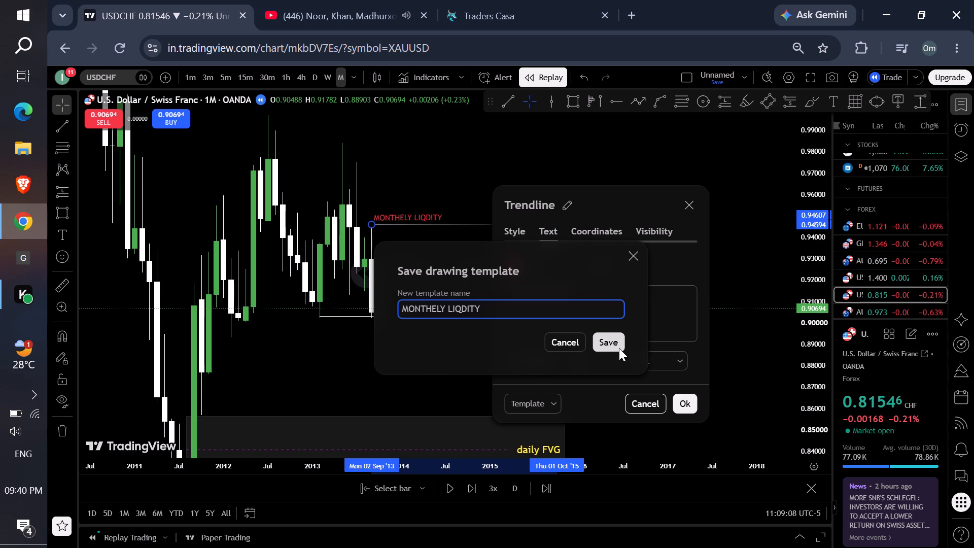
pyautogui.click(619, 348)
pyautogui.click(683, 397)
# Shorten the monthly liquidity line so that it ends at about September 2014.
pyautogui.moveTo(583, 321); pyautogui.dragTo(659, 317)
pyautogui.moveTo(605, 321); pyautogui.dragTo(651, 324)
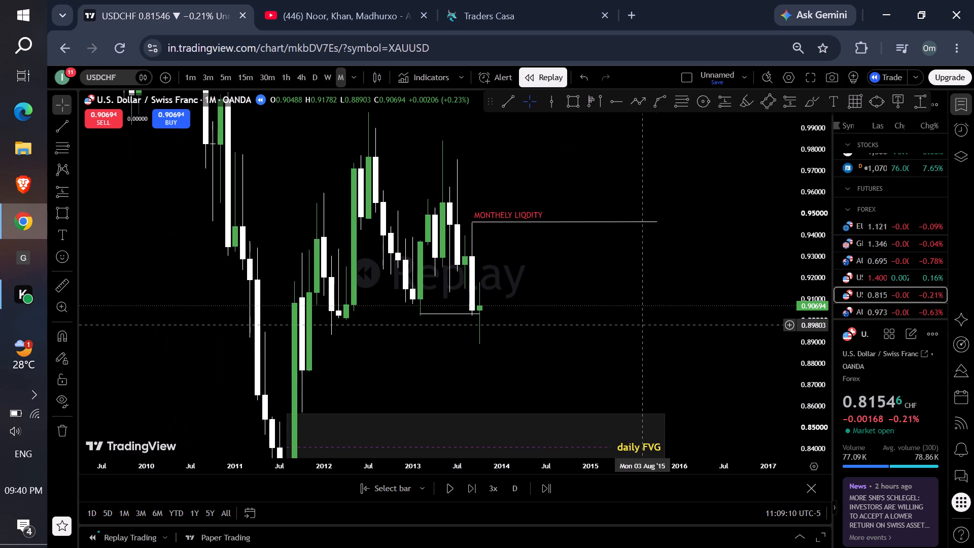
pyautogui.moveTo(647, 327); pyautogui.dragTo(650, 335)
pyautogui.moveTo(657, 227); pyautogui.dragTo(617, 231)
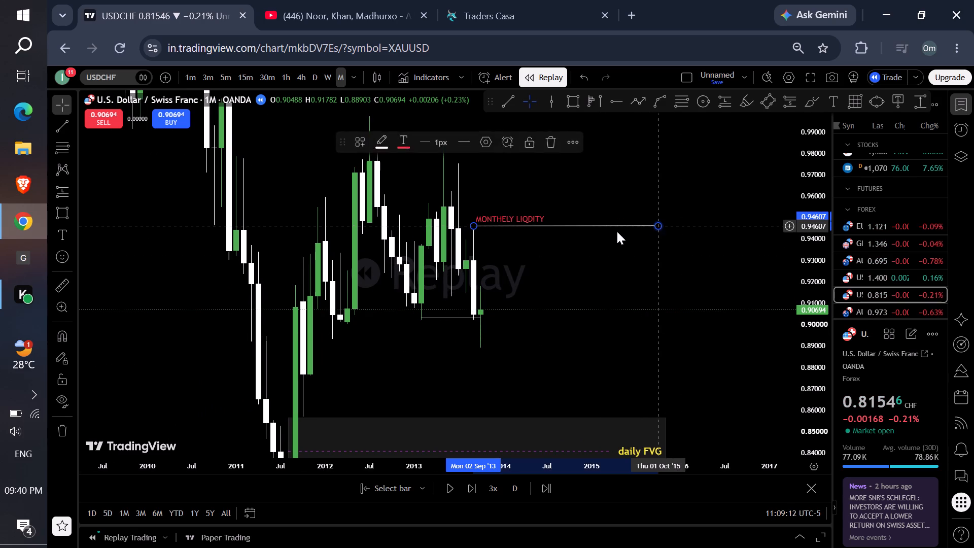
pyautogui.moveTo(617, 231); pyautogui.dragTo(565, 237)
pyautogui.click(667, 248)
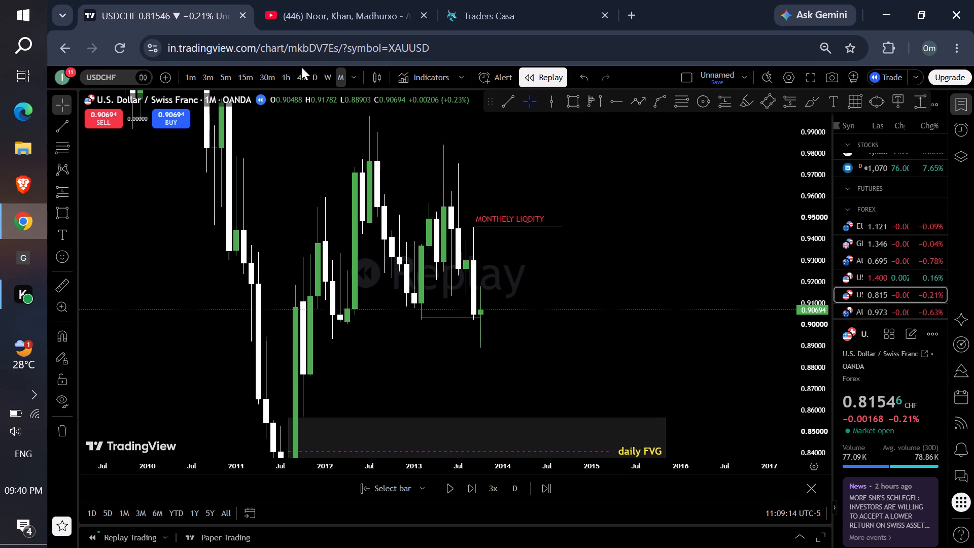
# On the weekly timeframe, draw a level trend line at about 0.918 from the 14 October 2013 high to 20 January 2014.
pyautogui.click(329, 83)
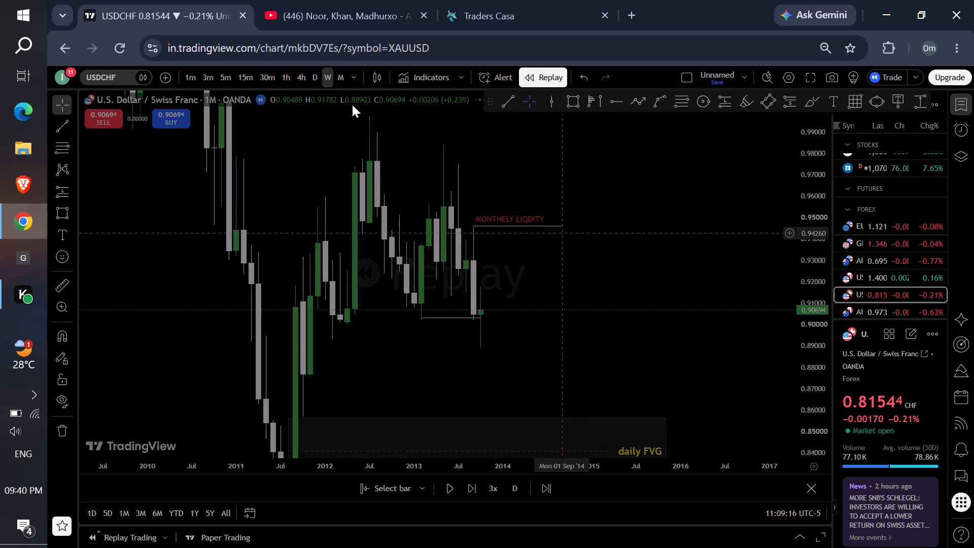
pyautogui.moveTo(810, 384); pyautogui.dragTo(771, 303)
pyautogui.moveTo(722, 303); pyautogui.dragTo(655, 285)
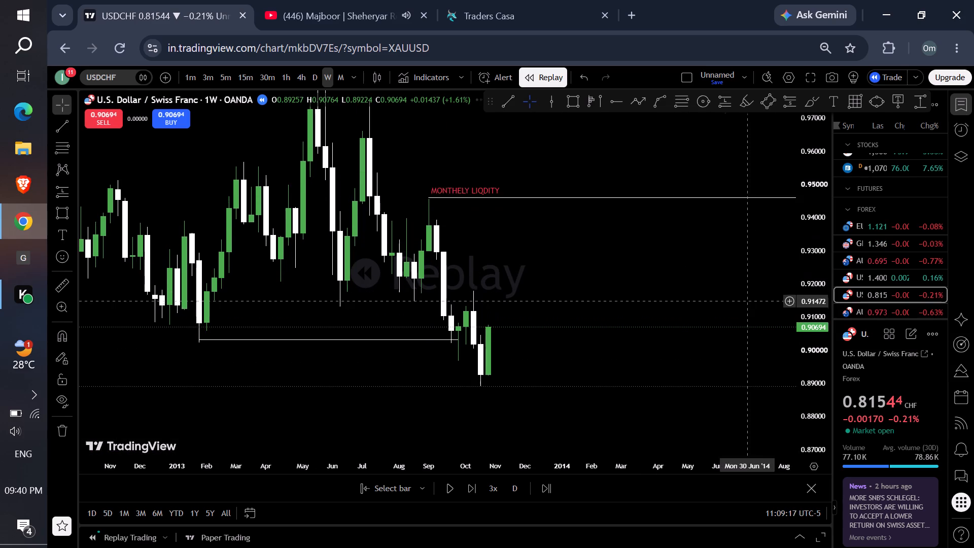
pyautogui.click(505, 101)
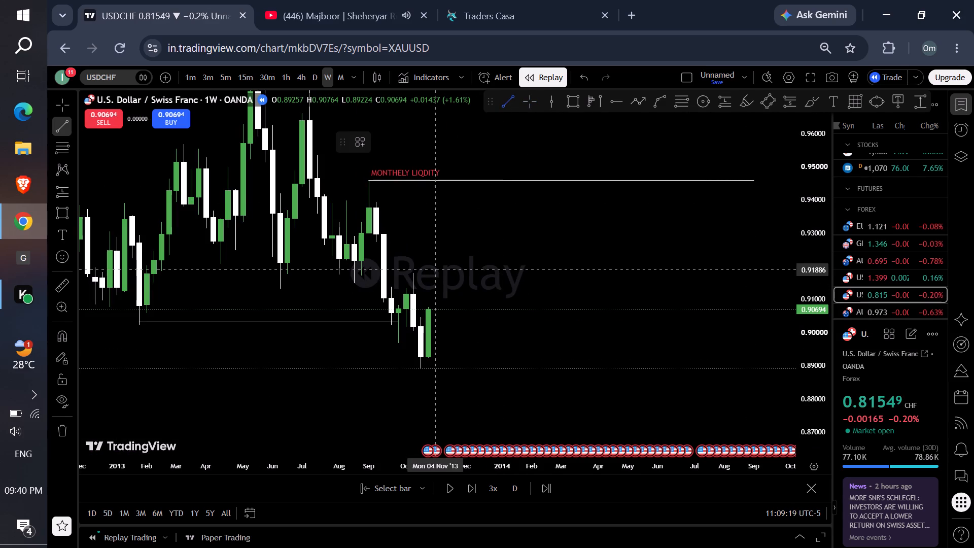
pyautogui.click(413, 273)
pyautogui.keyDown('shift'); pyautogui.click(517, 272); pyautogui.keyUp('shift')
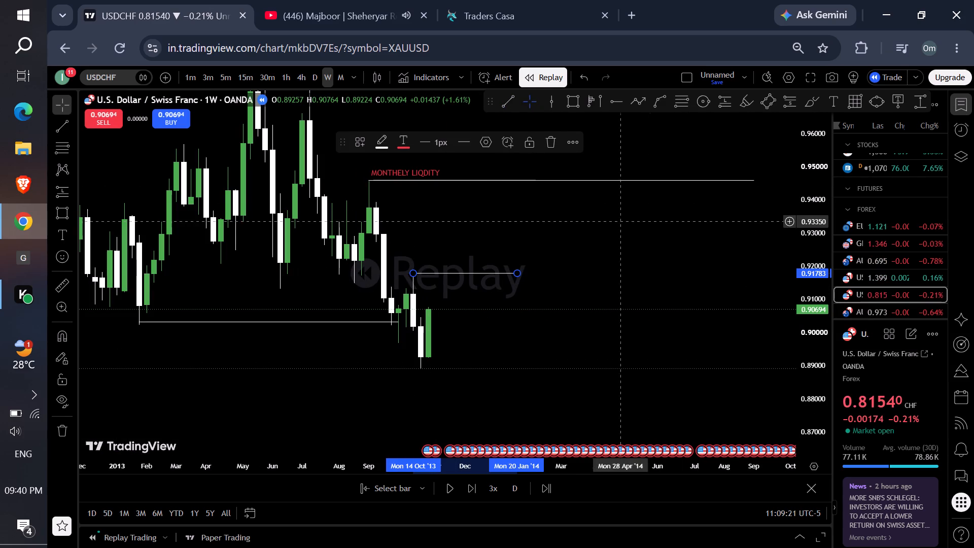
# Shorten the monthly liquidity line to end at about 20 January 2014, in line with the weekly line's end.
pyautogui.moveTo(754, 180); pyautogui.dragTo(527, 196)
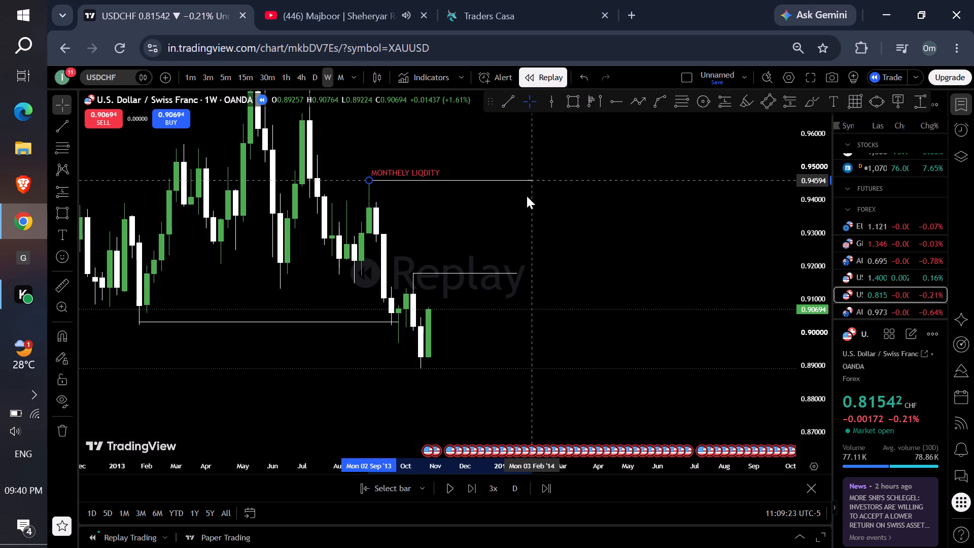
pyautogui.moveTo(527, 196); pyautogui.dragTo(514, 197)
pyautogui.click(578, 202)
# Label the weekly trend line at about 0.918 with the text "WEEKYL LIQDITY".
pyautogui.click(517, 273)
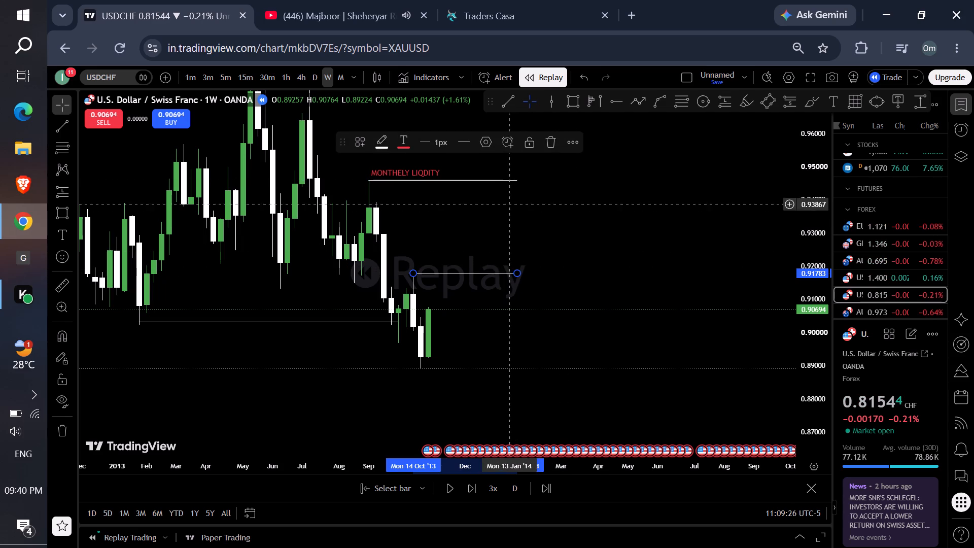
pyautogui.click(492, 140)
pyautogui.click(481, 295)
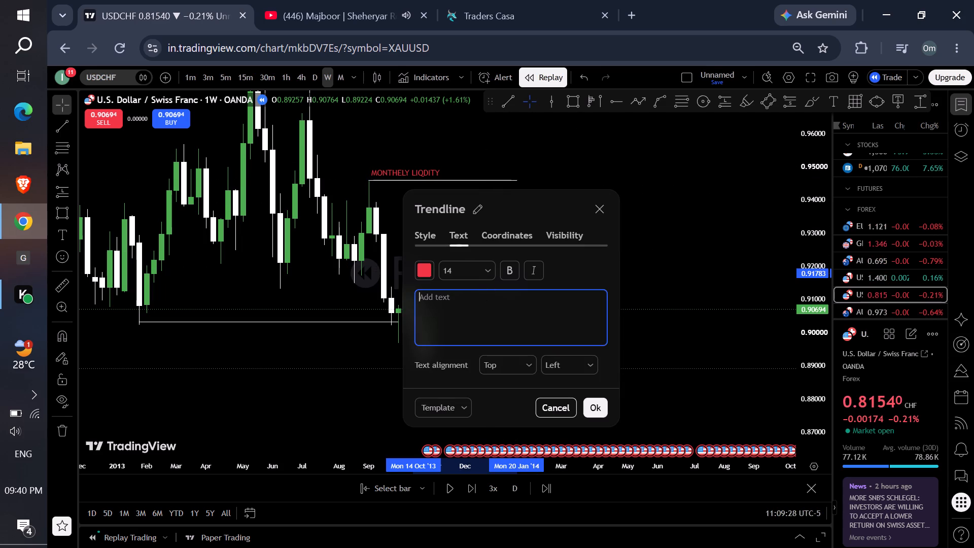
pyautogui.write('WEEKYL')
pyautogui.press('space')
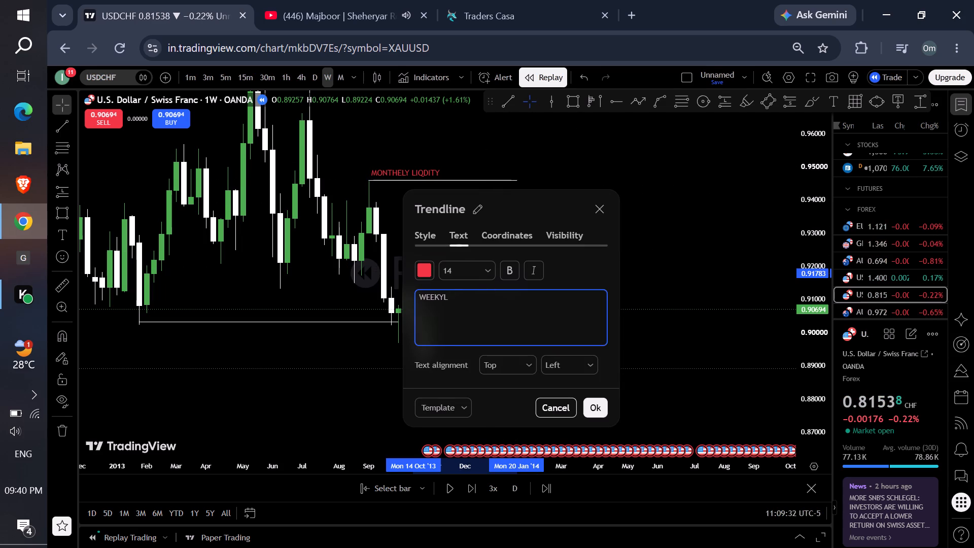
pyautogui.hotkey('shift', 'l')
pyautogui.write('IQDITY')
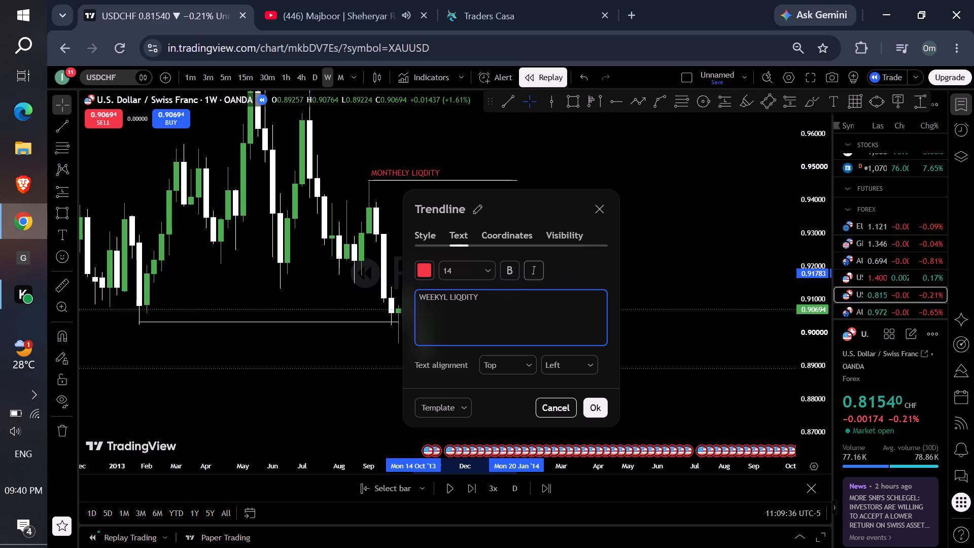
# Change the text colour of the weekly liquidity line's label to yellow.
pyautogui.moveTo(537, 206); pyautogui.dragTo(731, 152)
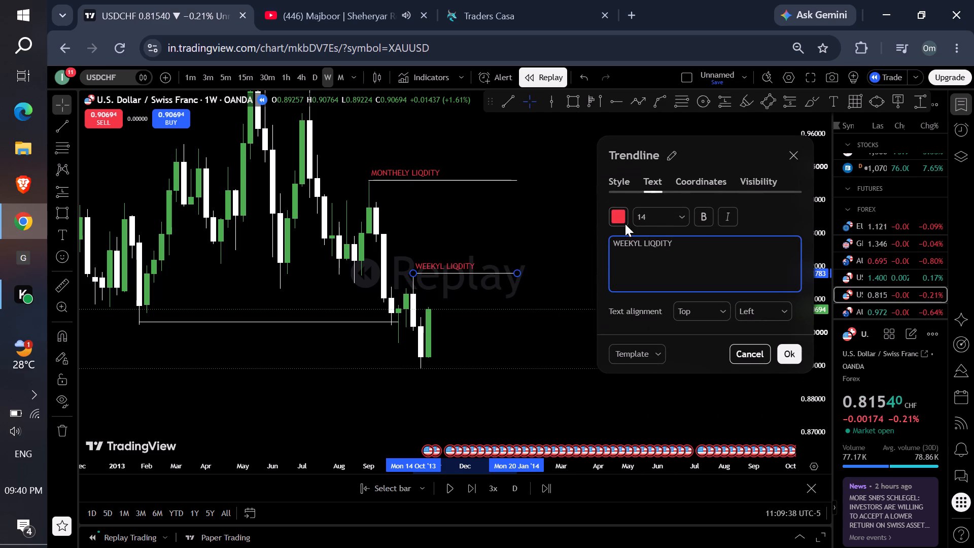
pyautogui.click(618, 217)
pyautogui.click(648, 251)
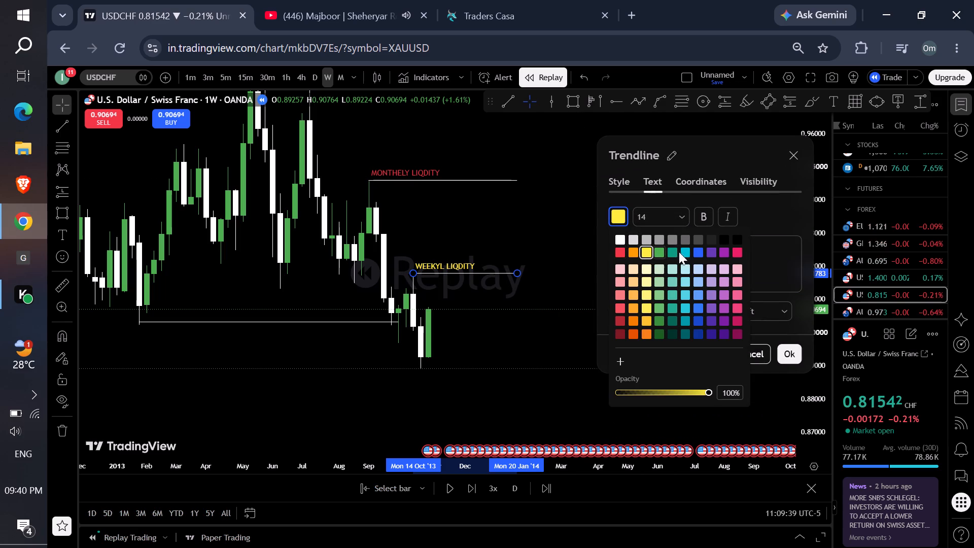
pyautogui.click(755, 219)
# Save the weekly line's settings as a drawing template named "WEEKYL LIQDITY", reusing its label text as the name.
pyautogui.moveTo(672, 248); pyautogui.dragTo(599, 249)
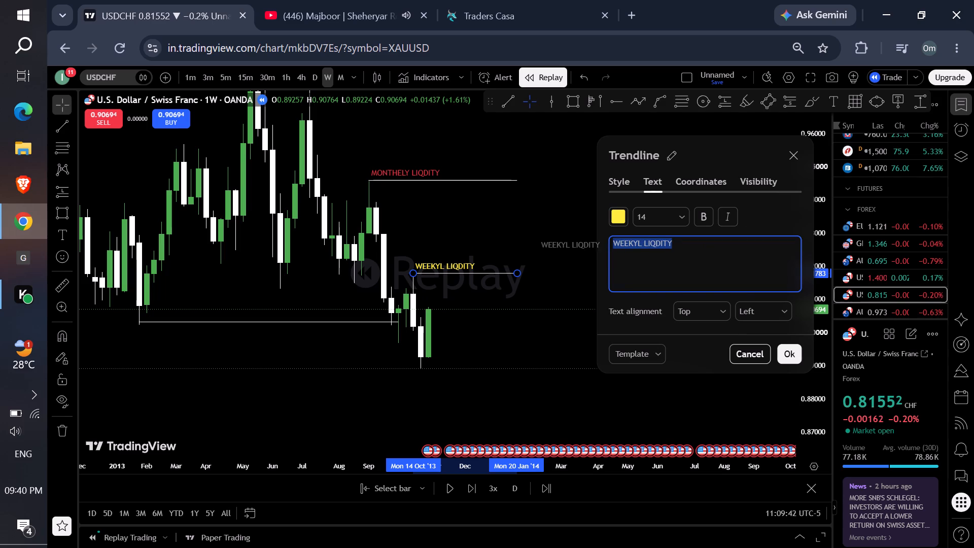
pyautogui.moveTo(599, 249); pyautogui.dragTo(599, 249)
pyautogui.rightClick(678, 242)
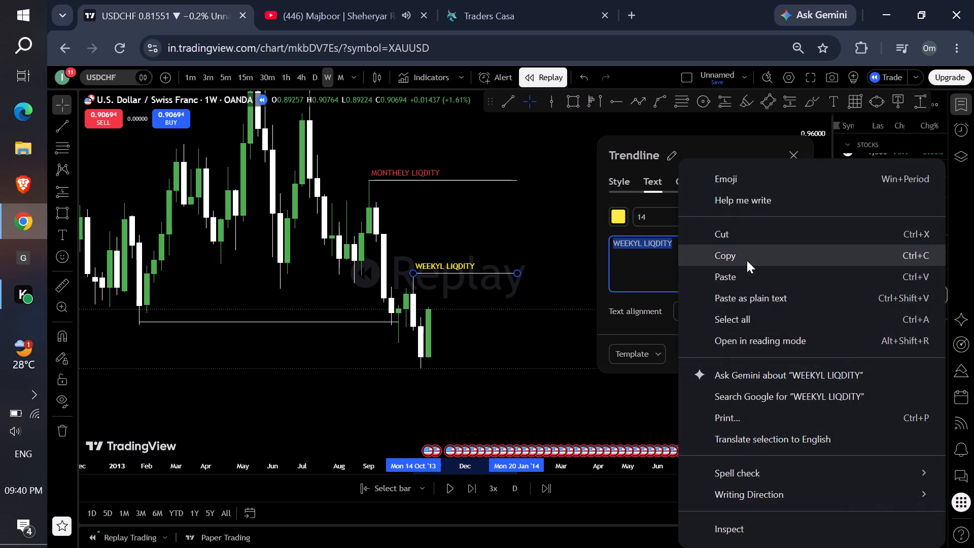
pyautogui.click(747, 260)
pyautogui.click(658, 355)
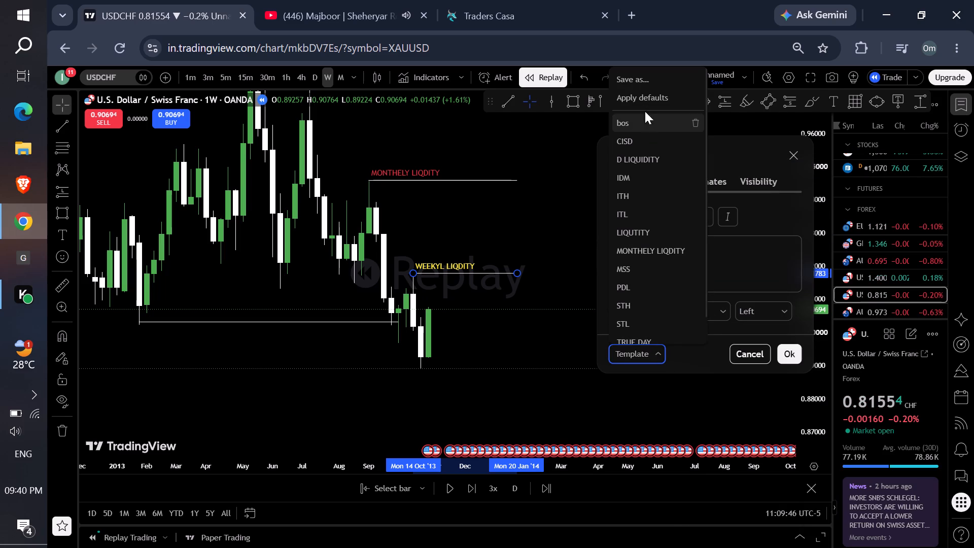
pyautogui.click(646, 87)
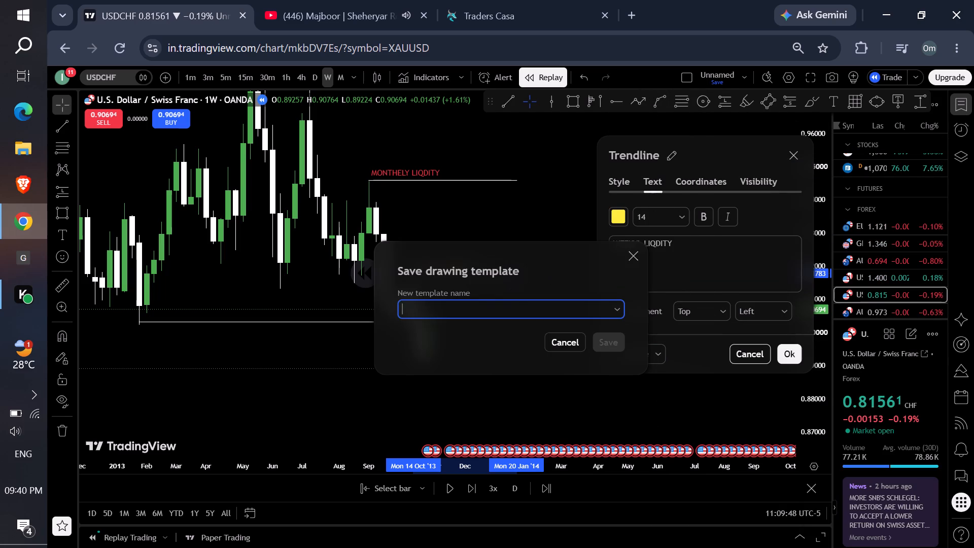
pyautogui.rightClick(475, 307)
pyautogui.click(524, 373)
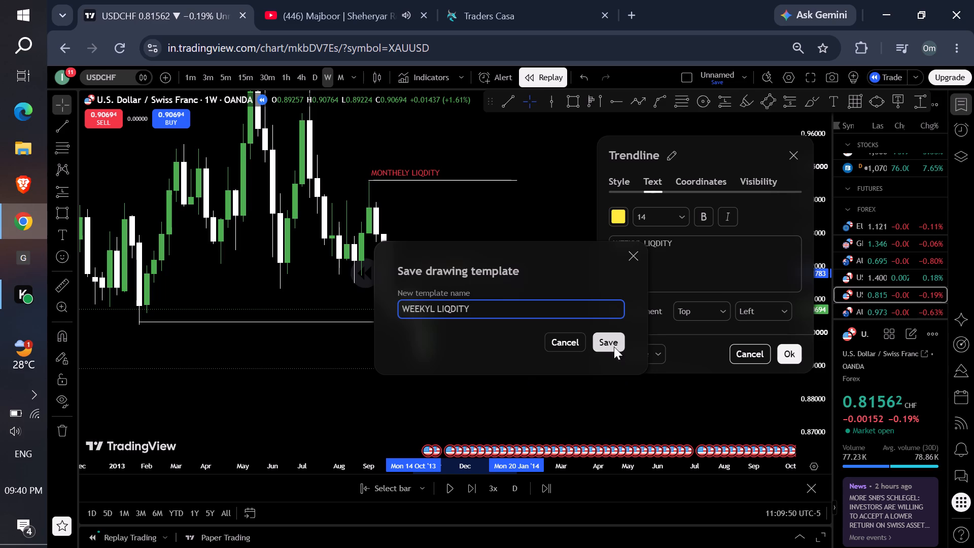
pyautogui.click(613, 343)
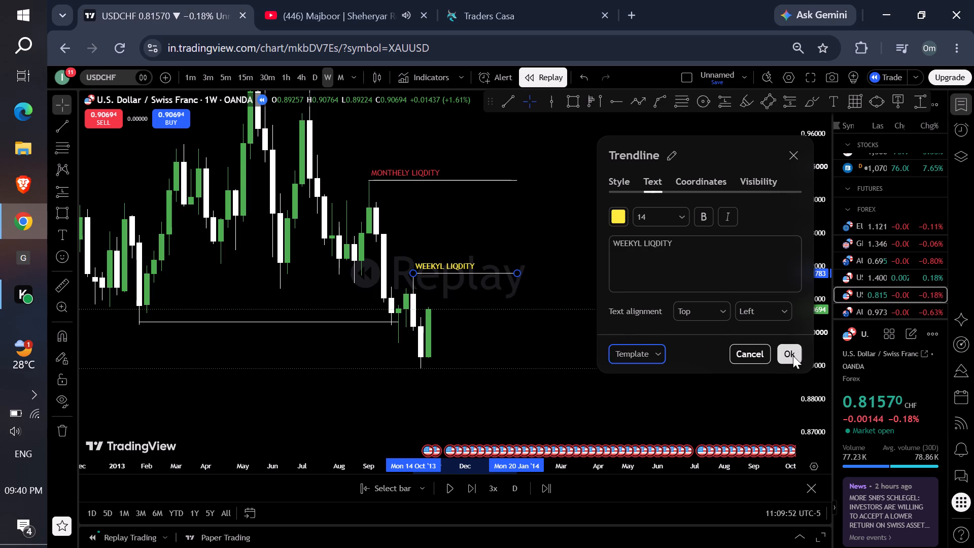
pyautogui.click(793, 356)
# On the daily timeframe, examine the price action from the October 2013 low back to the February 2013 low.
pyautogui.moveTo(597, 300); pyautogui.dragTo(659, 283)
pyautogui.moveTo(800, 353); pyautogui.dragTo(801, 345)
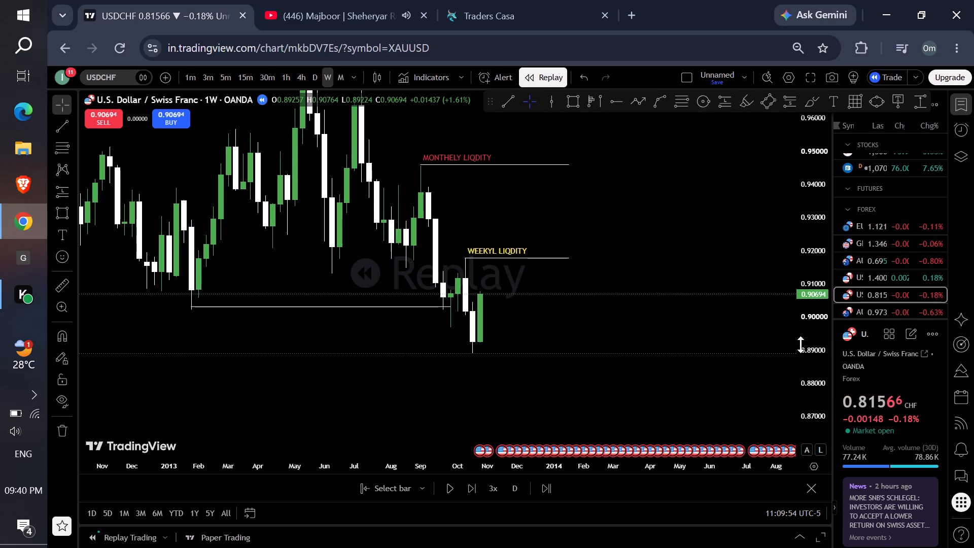
pyautogui.moveTo(801, 345); pyautogui.dragTo(779, 313)
pyautogui.moveTo(699, 322); pyautogui.dragTo(766, 276)
pyautogui.moveTo(701, 304); pyautogui.dragTo(729, 303)
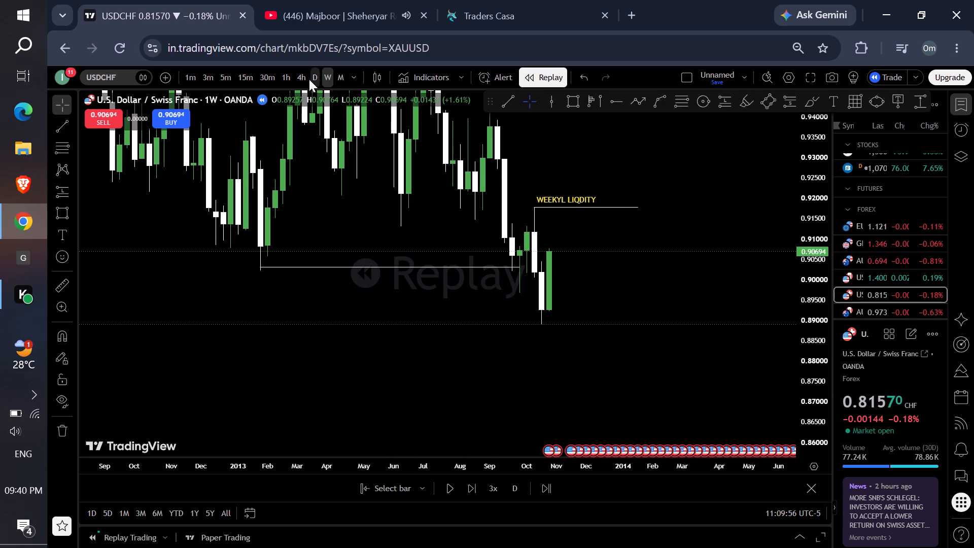
pyautogui.click(322, 78)
pyautogui.click(316, 78)
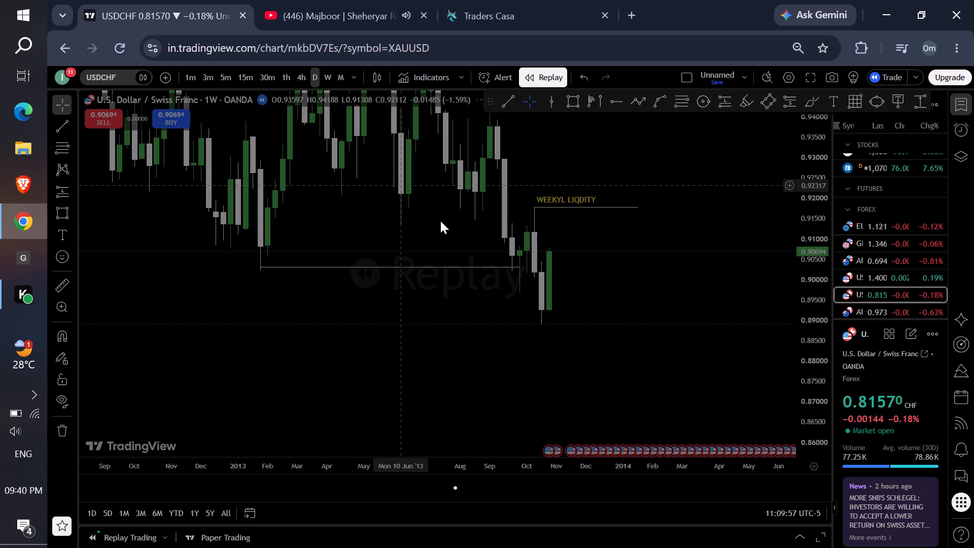
pyautogui.moveTo(810, 374); pyautogui.dragTo(744, 265)
pyautogui.scroll(-2, 479, 326)
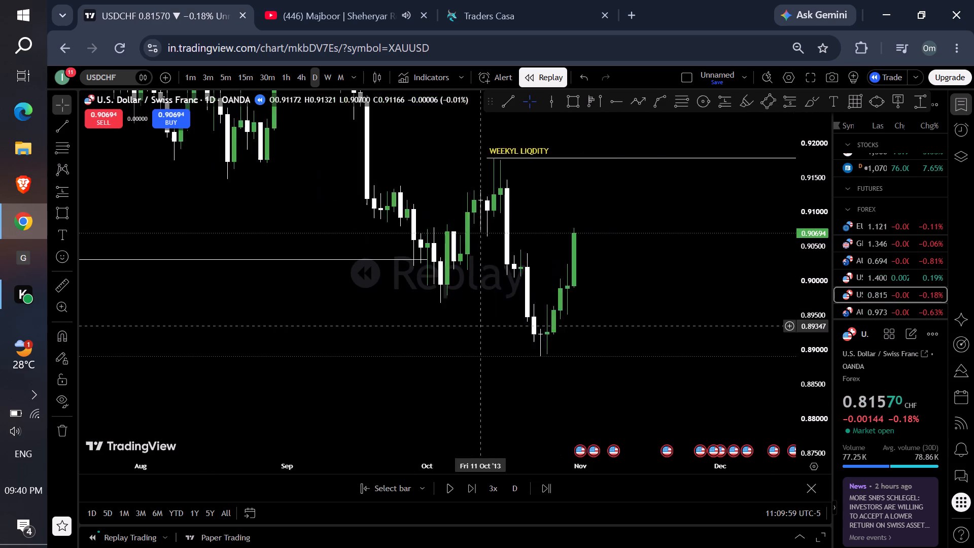
pyautogui.scroll(-2, 449, 332)
pyautogui.scroll(1, 372, 364)
pyautogui.scroll(-1, 370, 365)
pyautogui.scroll(1, 327, 338)
pyautogui.scroll(-1, 327, 338)
pyautogui.scroll(1, 327, 338)
pyautogui.scroll(-3, 327, 338)
pyautogui.scroll(1, 327, 338)
pyautogui.scroll(-1, 327, 338)
pyautogui.moveTo(327, 336); pyautogui.dragTo(543, 330)
pyautogui.moveTo(358, 340); pyautogui.dragTo(787, 311)
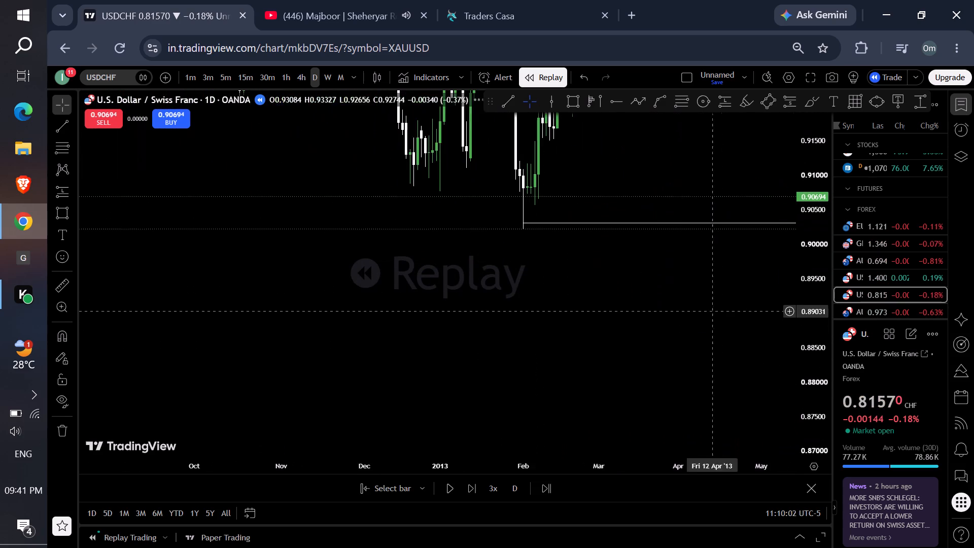
pyautogui.moveTo(511, 308); pyautogui.dragTo(552, 291)
# On the weekly timeframe, draw a level trend line at about 0.893 from the 20 February 2012 low to late October 2013.
pyautogui.click(326, 64)
pyautogui.click(327, 71)
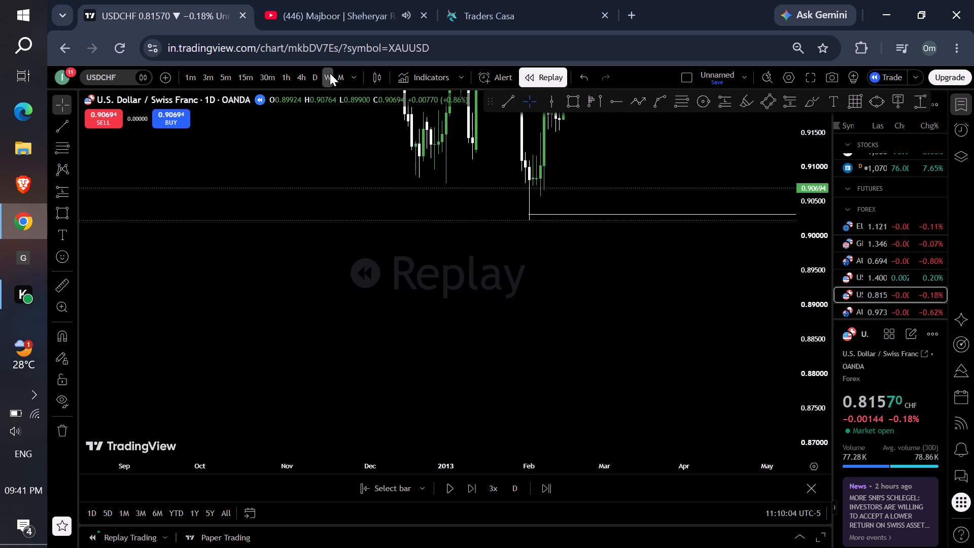
pyautogui.moveTo(813, 218); pyautogui.dragTo(723, 397)
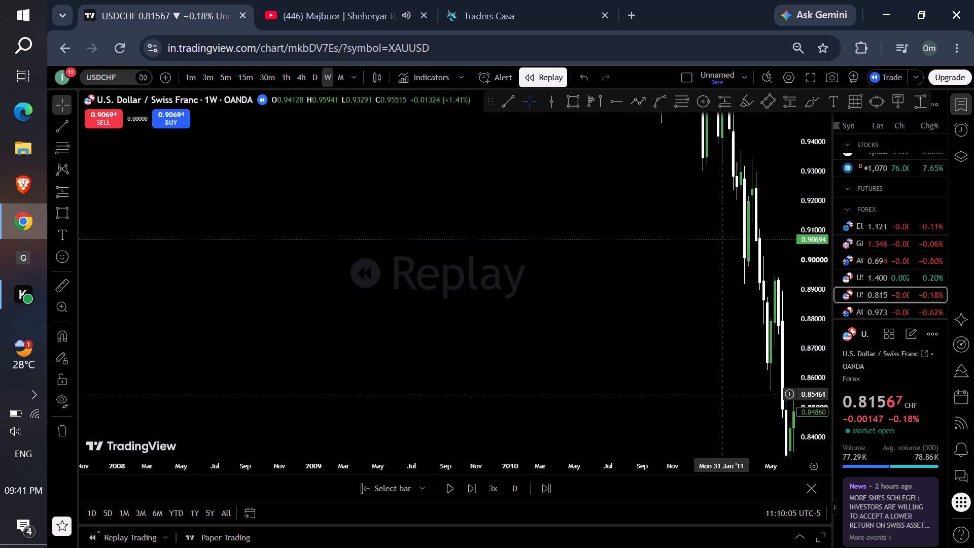
pyautogui.moveTo(694, 338); pyautogui.dragTo(415, 312)
pyautogui.scroll(5, 637, 285)
pyautogui.scroll(-1, 638, 285)
pyautogui.moveTo(706, 259); pyautogui.dragTo(380, 301)
pyautogui.moveTo(537, 307); pyautogui.dragTo(411, 310)
pyautogui.moveTo(816, 359); pyautogui.dragTo(787, 275)
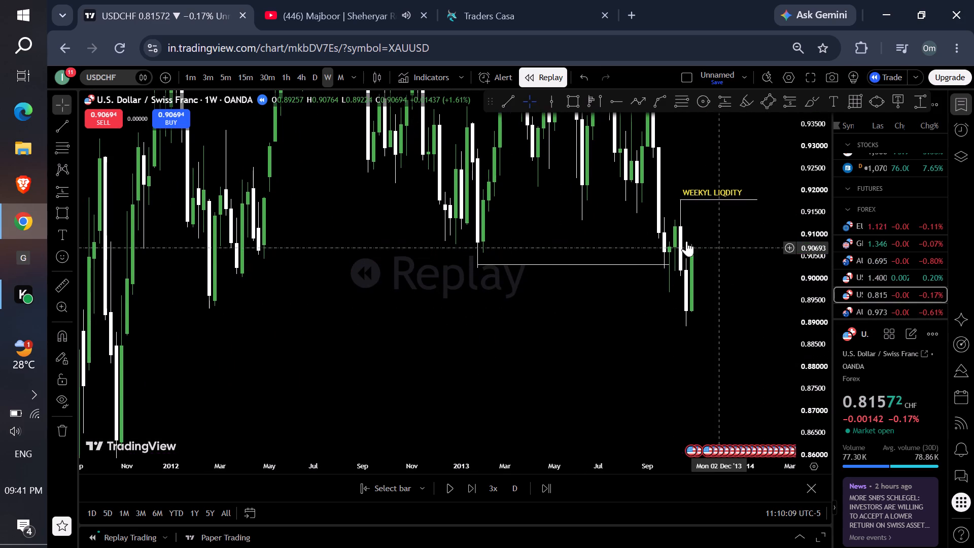
pyautogui.click(512, 101)
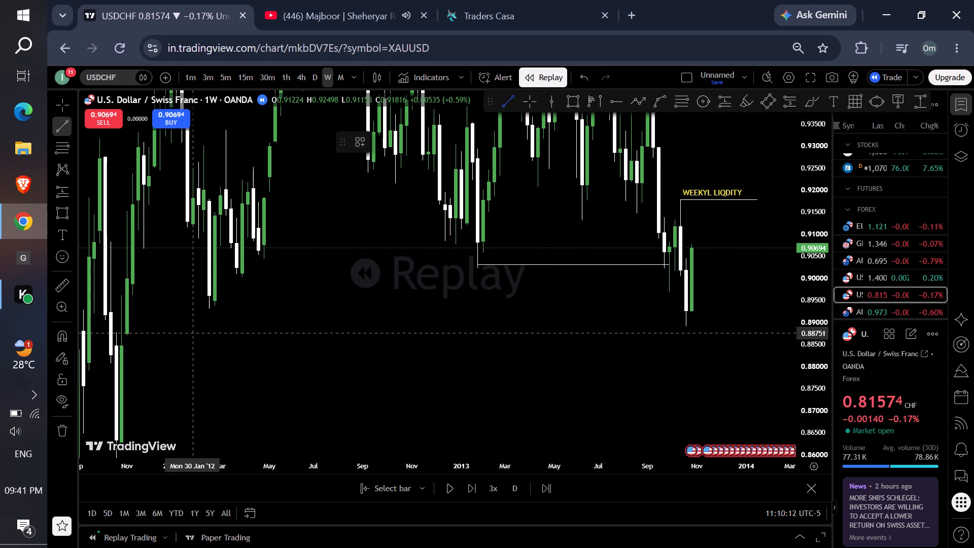
pyautogui.click(208, 309)
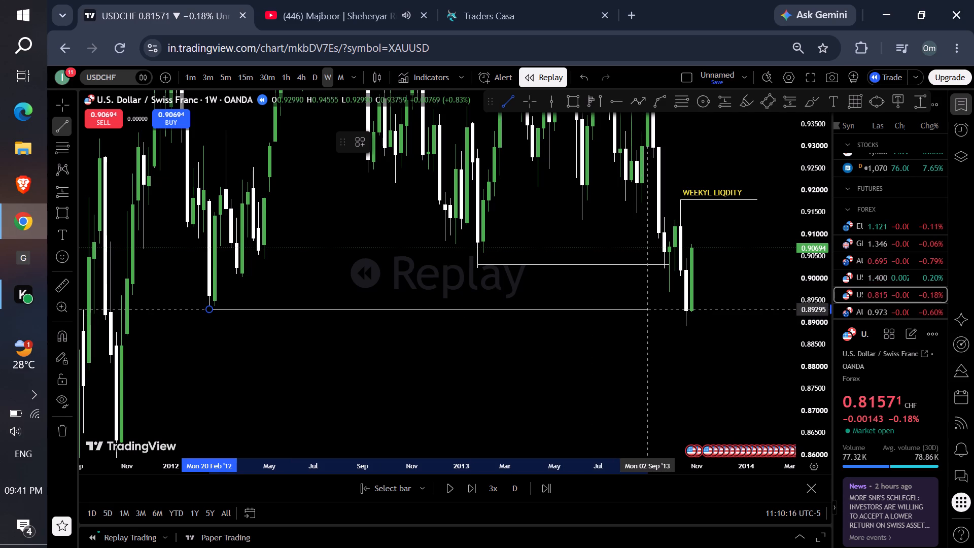
pyautogui.keyDown('shift'); pyautogui.click(688, 311); pyautogui.keyUp('shift')
pyautogui.click(741, 306)
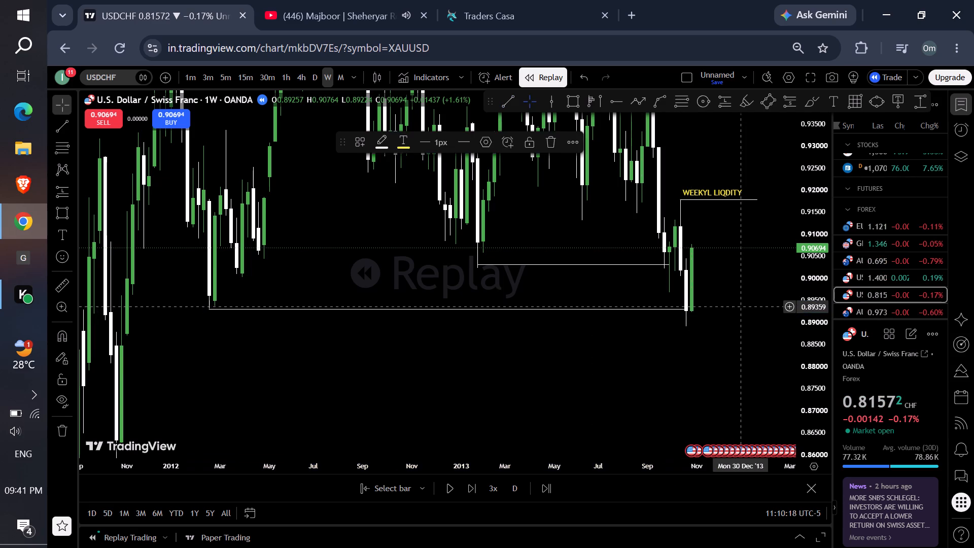
# On the daily timeframe, examine the price action around the 0.893 line from late October 2013 back to the 2011 lows.
pyautogui.moveTo(809, 384); pyautogui.dragTo(743, 276)
pyautogui.moveTo(714, 327); pyautogui.dragTo(729, 243)
pyautogui.moveTo(827, 357); pyautogui.dragTo(780, 252)
pyautogui.click(319, 72)
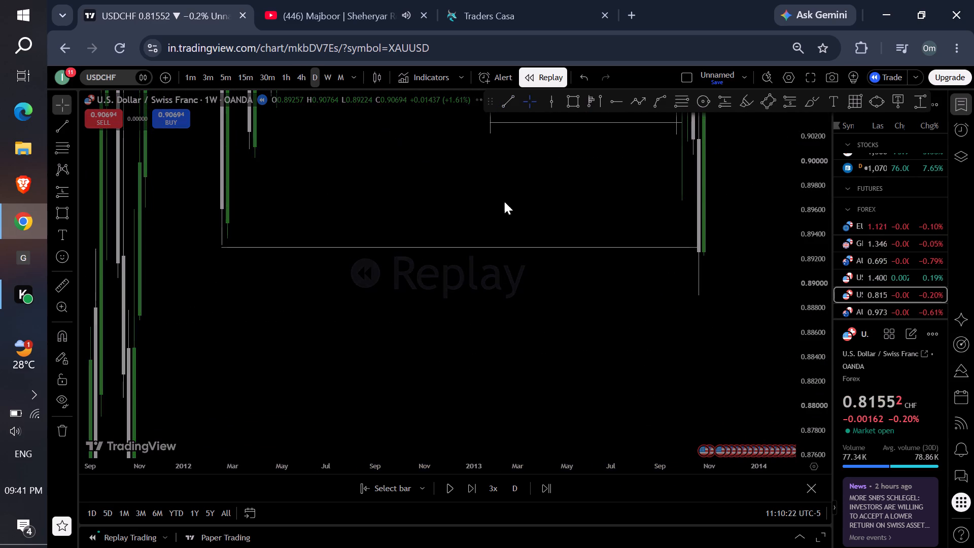
pyautogui.scroll(-4, 521, 211)
pyautogui.scroll(1, 531, 260)
pyautogui.scroll(-1, 535, 267)
pyautogui.scroll(1, 537, 270)
pyautogui.scroll(-2, 537, 271)
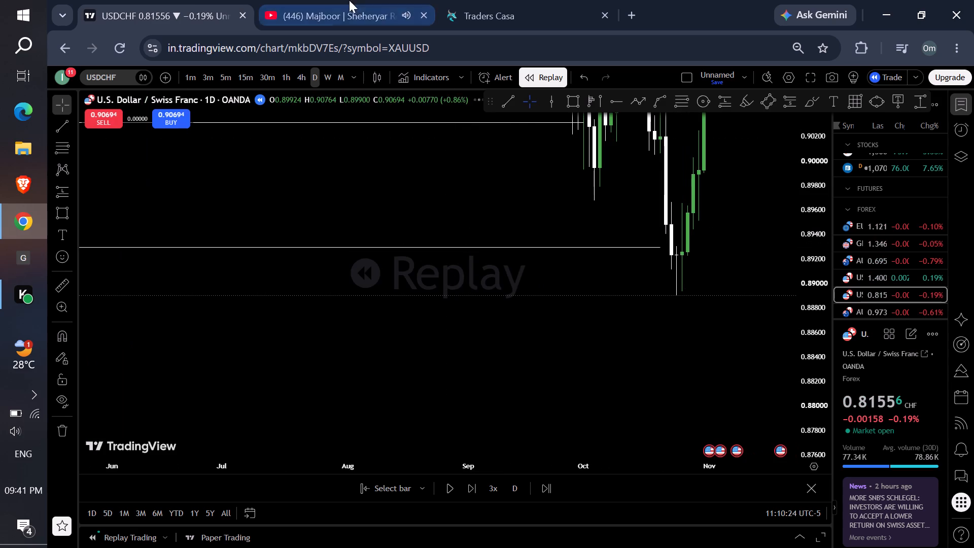
pyautogui.scroll(-3, 375, 28)
pyautogui.scroll(1, 586, 310)
pyautogui.scroll(-1, 586, 310)
pyautogui.scroll(1, 586, 310)
pyautogui.scroll(-1, 586, 310)
pyautogui.scroll(1, 587, 310)
pyautogui.scroll(-1, 591, 302)
pyautogui.scroll(1, 625, 301)
pyautogui.scroll(-1, 631, 301)
pyautogui.scroll(1, 640, 301)
pyautogui.scroll(-1, 651, 301)
pyautogui.scroll(1, 664, 301)
pyautogui.scroll(-1, 693, 302)
pyautogui.moveTo(792, 179); pyautogui.dragTo(727, 460)
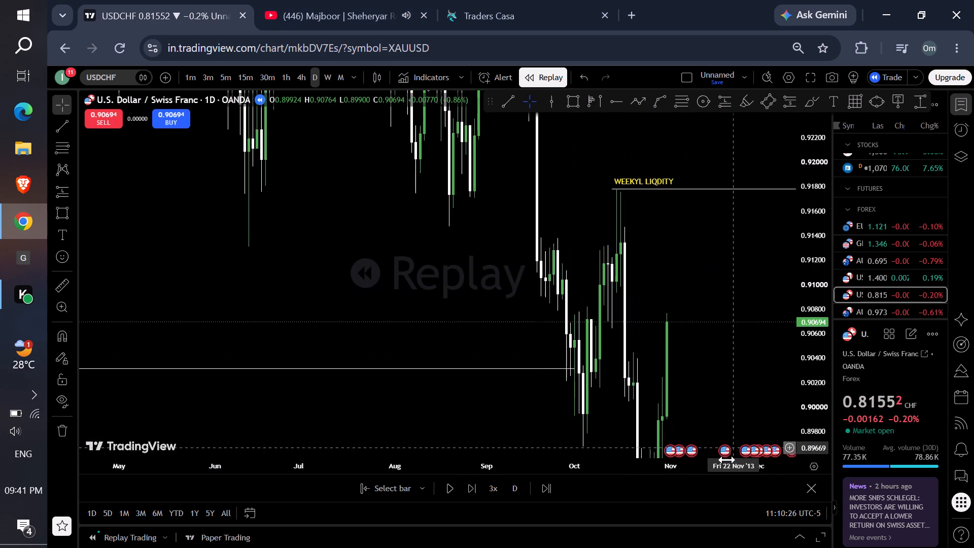
pyautogui.moveTo(727, 460); pyautogui.dragTo(726, 460)
pyautogui.moveTo(815, 247); pyautogui.dragTo(662, 467)
pyautogui.scroll(-2, 428, 311)
pyautogui.scroll(1, 414, 334)
pyautogui.scroll(-3, 406, 343)
pyautogui.scroll(1, 368, 361)
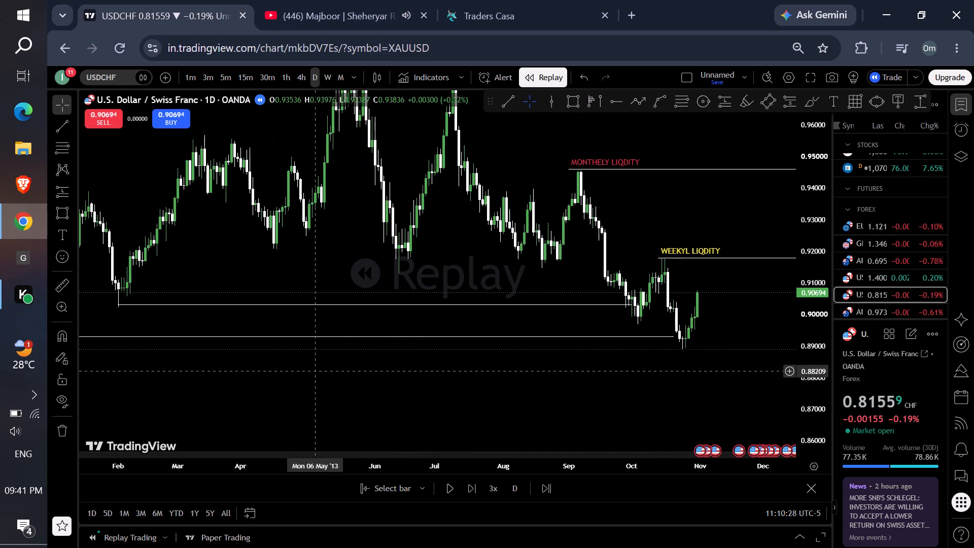
pyautogui.moveTo(298, 372); pyautogui.dragTo(739, 356)
pyautogui.scroll(-7, 430, 312)
pyautogui.moveTo(338, 345); pyautogui.dragTo(563, 323)
pyautogui.scroll(1, 534, 336)
pyautogui.scroll(-1, 534, 336)
pyautogui.scroll(2, 534, 335)
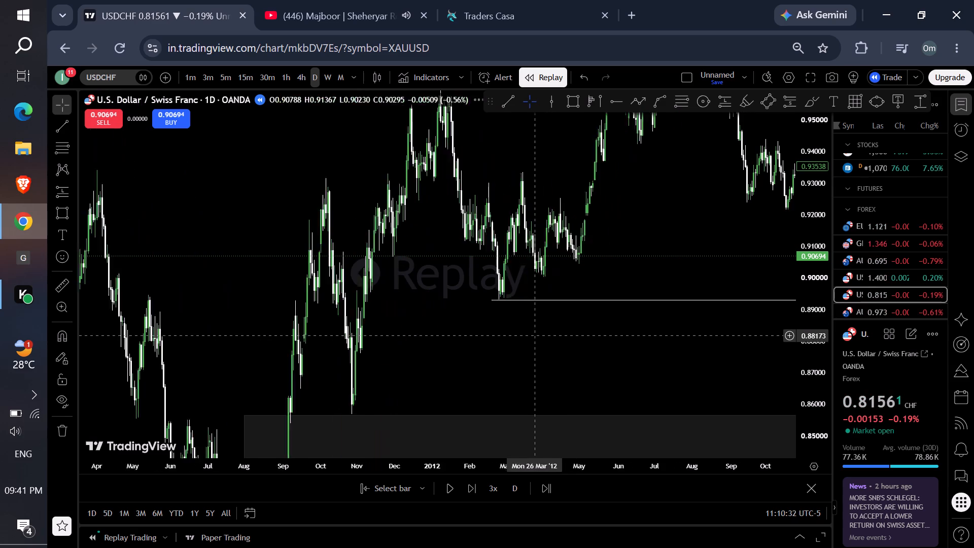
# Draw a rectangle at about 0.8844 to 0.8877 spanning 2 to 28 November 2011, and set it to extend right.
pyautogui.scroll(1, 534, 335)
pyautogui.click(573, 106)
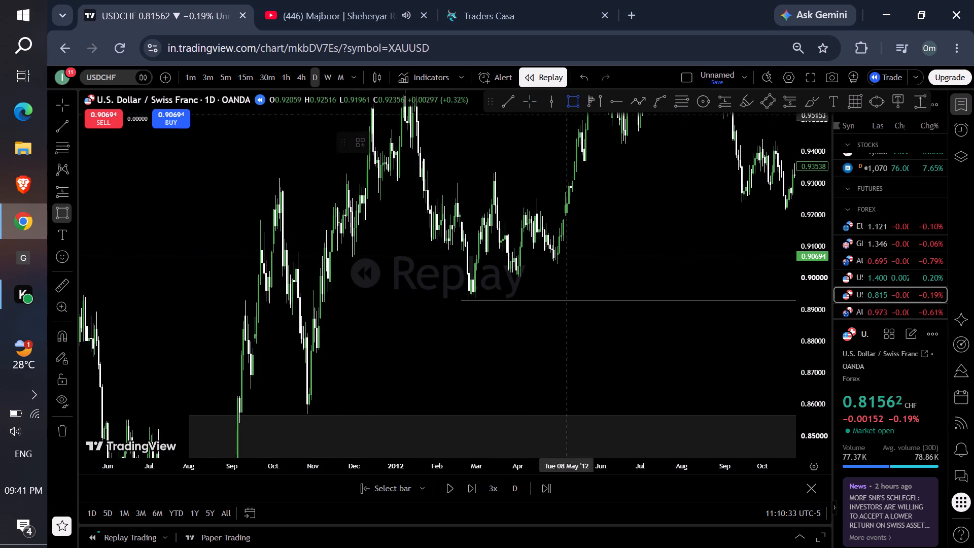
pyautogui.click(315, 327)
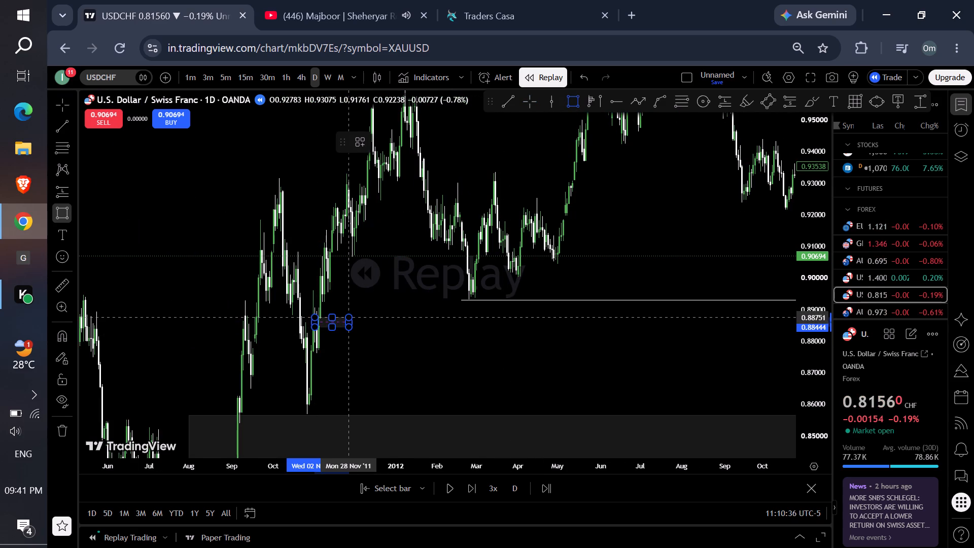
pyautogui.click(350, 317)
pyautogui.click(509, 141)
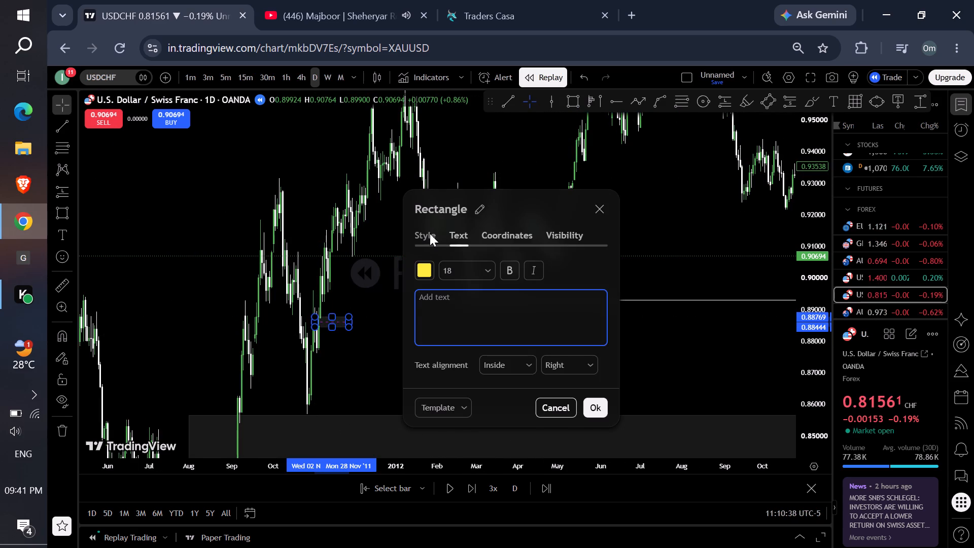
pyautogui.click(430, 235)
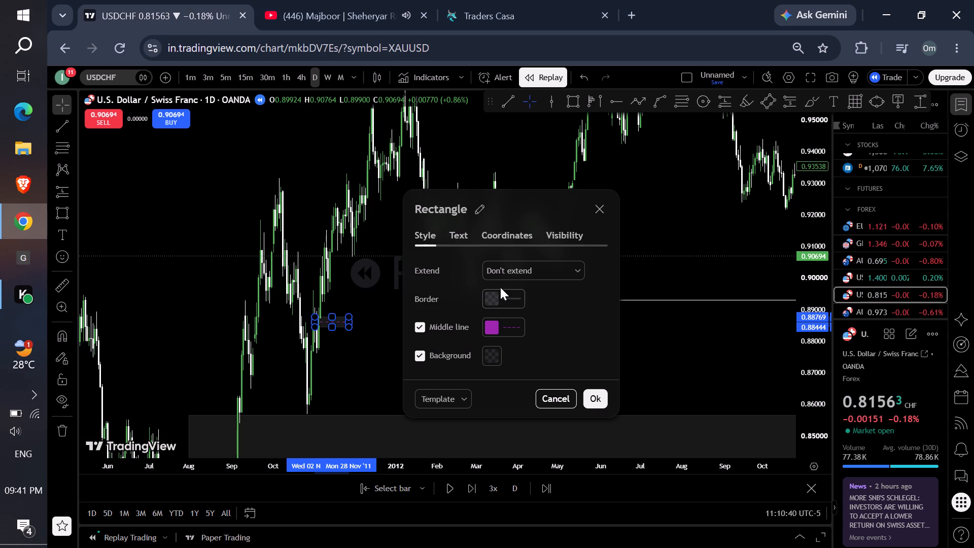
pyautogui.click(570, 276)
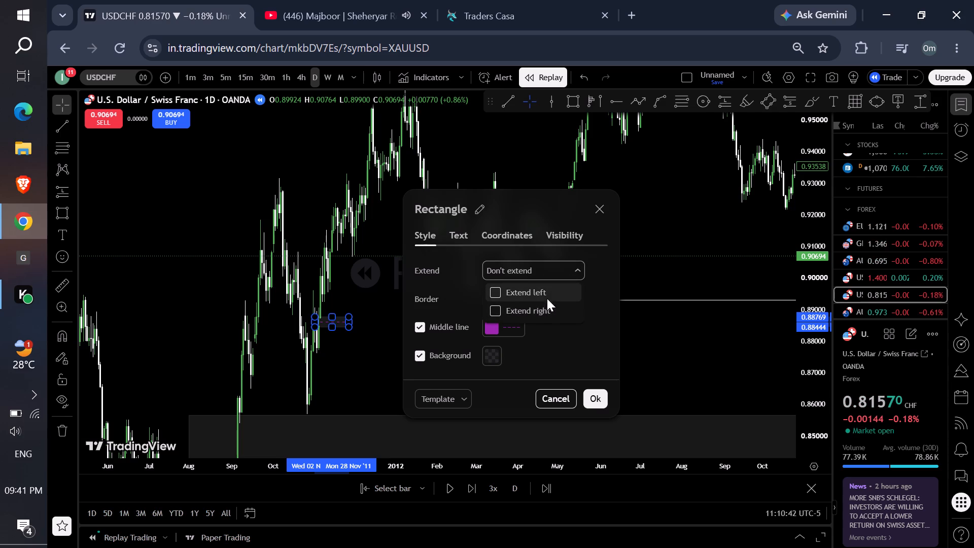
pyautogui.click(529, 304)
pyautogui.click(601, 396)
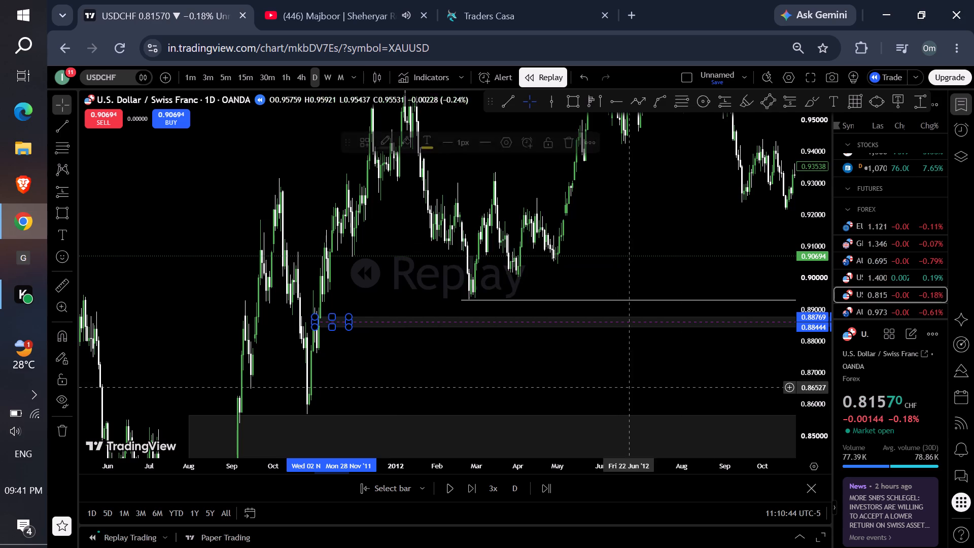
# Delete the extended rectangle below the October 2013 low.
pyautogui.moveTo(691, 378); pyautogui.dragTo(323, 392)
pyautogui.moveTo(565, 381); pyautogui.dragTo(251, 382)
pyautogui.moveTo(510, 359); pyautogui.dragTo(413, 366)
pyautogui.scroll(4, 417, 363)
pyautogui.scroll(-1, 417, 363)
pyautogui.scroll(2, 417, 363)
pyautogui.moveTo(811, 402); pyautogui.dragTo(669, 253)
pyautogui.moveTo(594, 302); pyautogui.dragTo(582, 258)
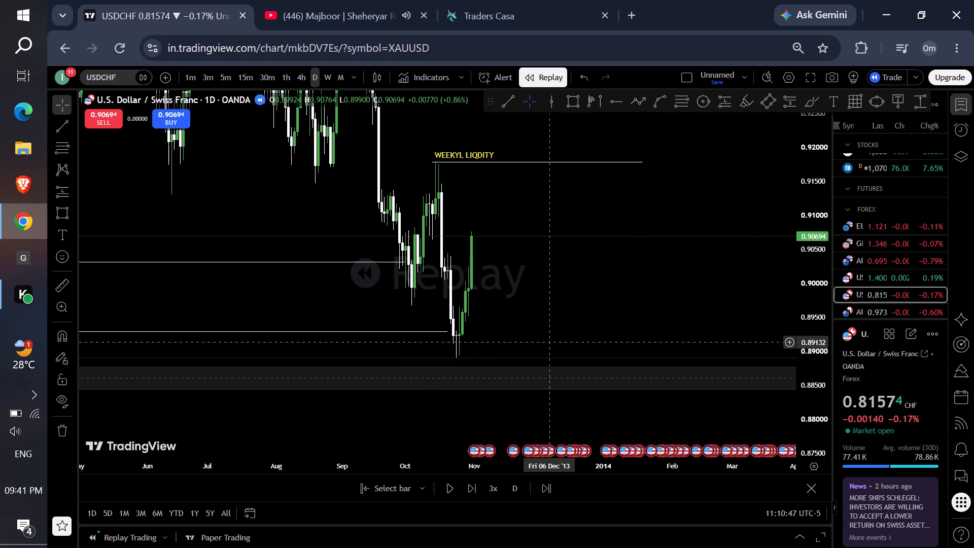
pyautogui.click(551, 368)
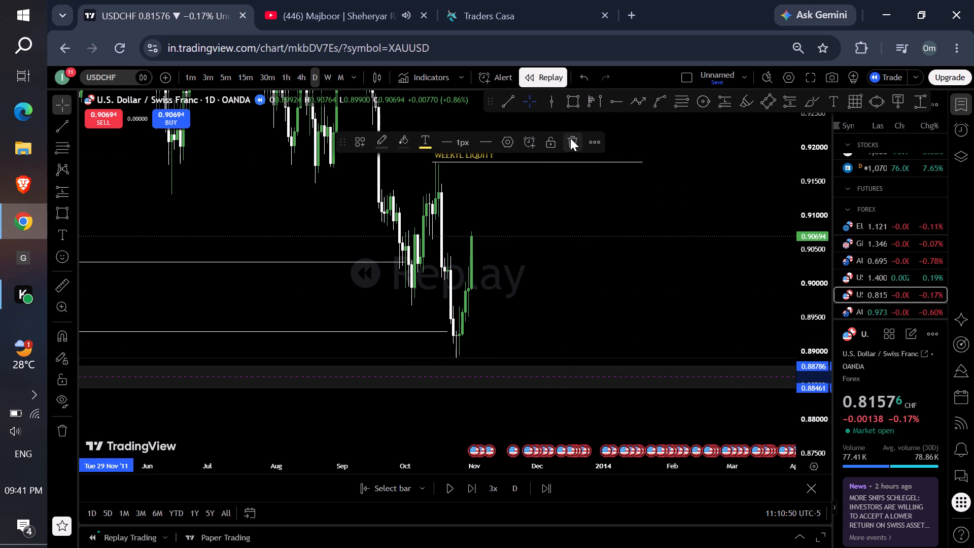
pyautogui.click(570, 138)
# On the weekly timeframe, examine the latest candles against the monthly and weekly liquidity lines and the lows marked below.
pyautogui.scroll(3, 524, 227)
pyautogui.scroll(-1, 524, 227)
pyautogui.scroll(1, 524, 227)
pyautogui.moveTo(497, 222); pyautogui.dragTo(553, 232)
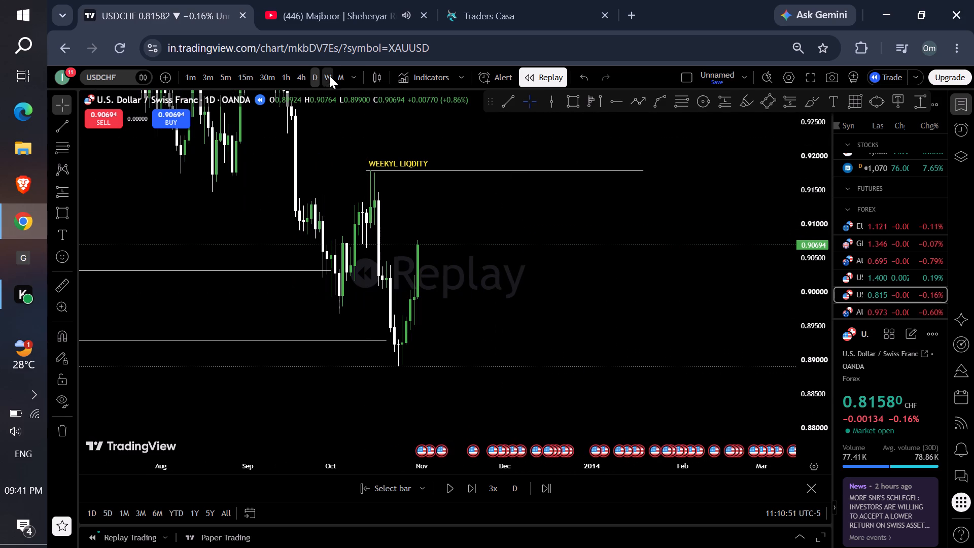
pyautogui.click(327, 74)
pyautogui.moveTo(804, 220); pyautogui.dragTo(710, 360)
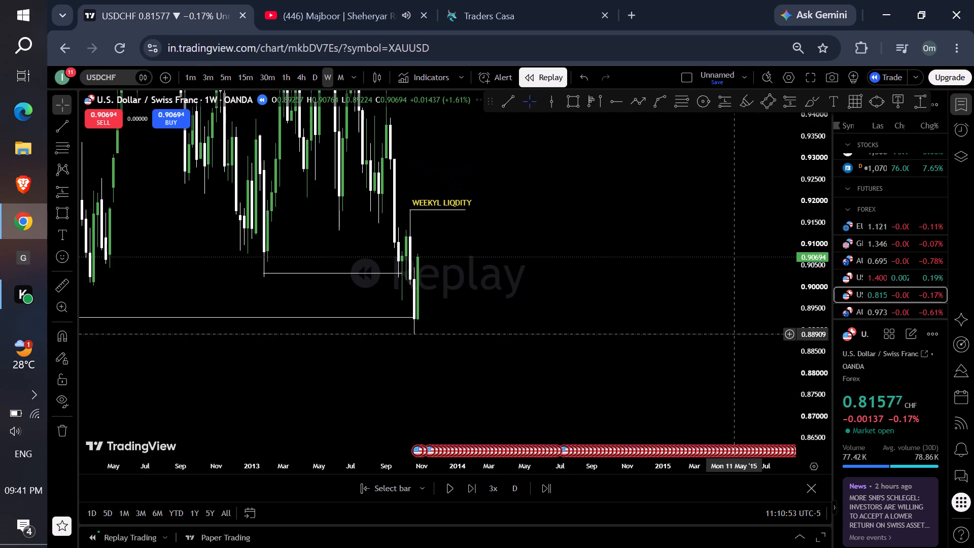
pyautogui.moveTo(710, 360); pyautogui.dragTo(685, 383)
pyautogui.moveTo(512, 270); pyautogui.dragTo(672, 242)
pyautogui.scroll(6, 518, 209)
pyautogui.moveTo(475, 229); pyautogui.dragTo(607, 258)
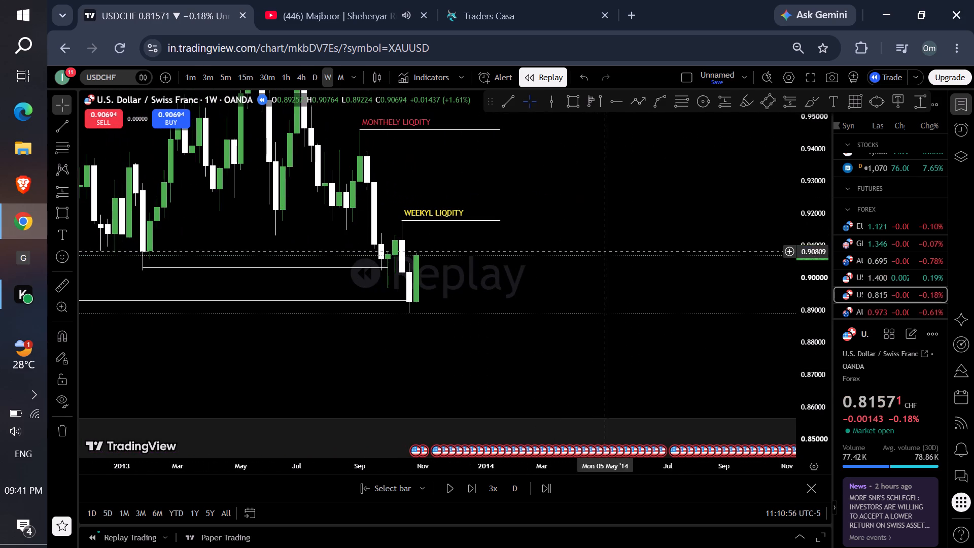
# On the daily timeframe, play the replay forward to about 8 November 2013, past the weekly liquidity line, and pause it.
pyautogui.moveTo(504, 221); pyautogui.dragTo(477, 220)
pyautogui.moveTo(543, 226); pyautogui.dragTo(655, 234)
pyautogui.moveTo(618, 266); pyautogui.dragTo(749, 282)
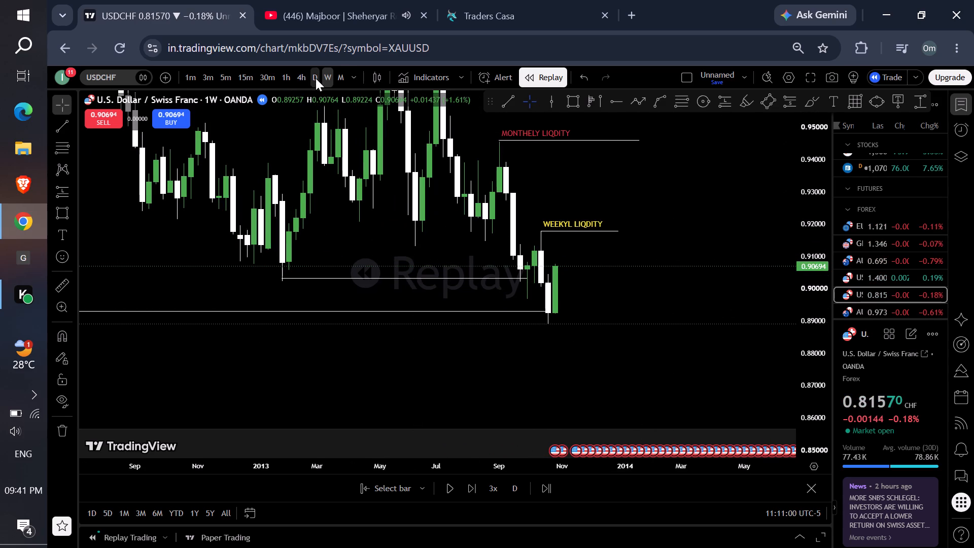
pyautogui.click(316, 78)
pyautogui.moveTo(808, 341); pyautogui.dragTo(808, 343)
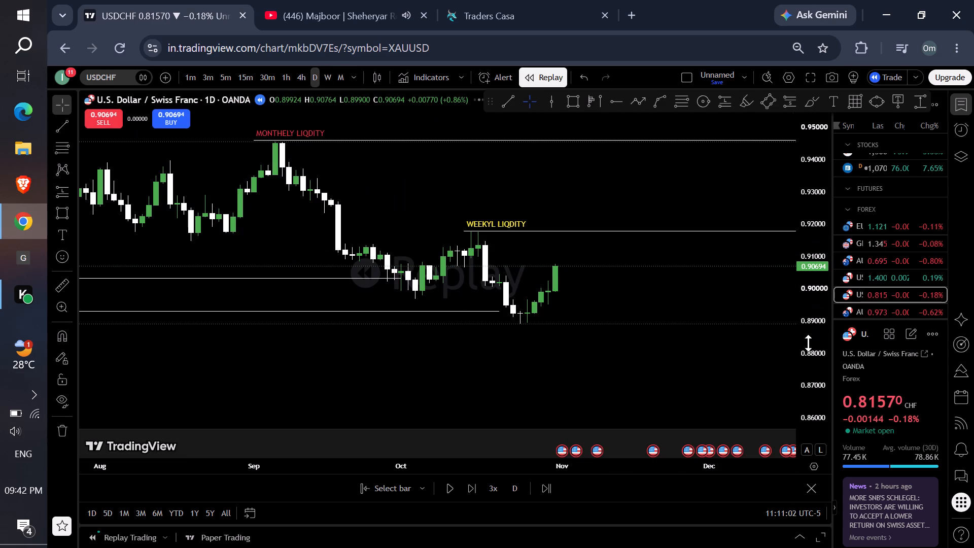
pyautogui.moveTo(808, 343); pyautogui.dragTo(730, 192)
pyautogui.moveTo(682, 294); pyautogui.dragTo(589, 361)
pyautogui.click(450, 490)
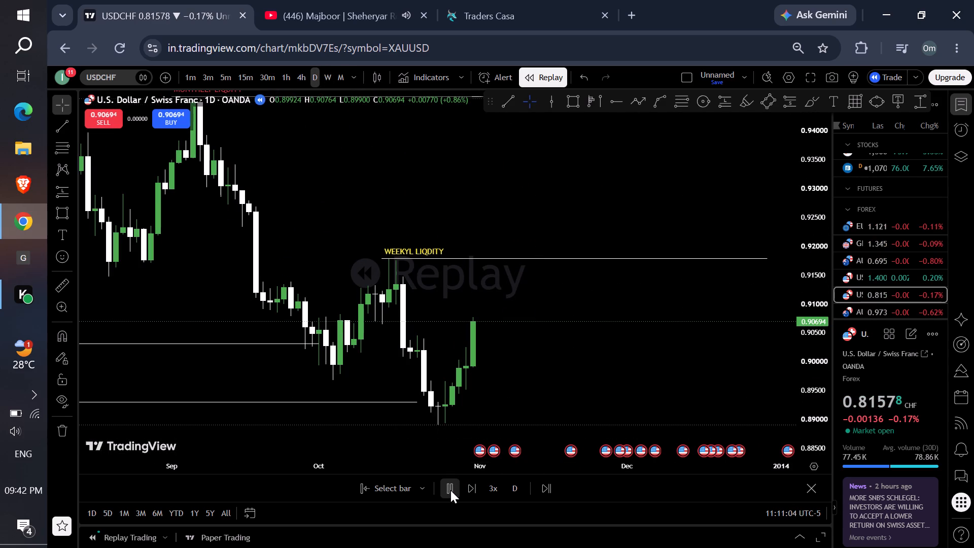
pyautogui.click(451, 493)
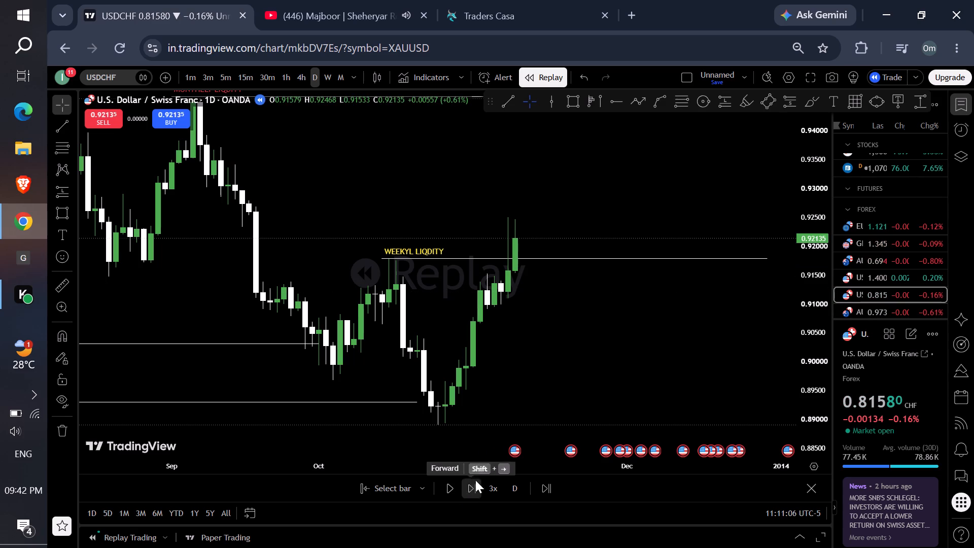
# On the weekly timeframe, lengthen the weekly liquidity line so it ends around mid-February 2014.
pyautogui.moveTo(636, 333); pyautogui.dragTo(547, 360)
pyautogui.click(324, 75)
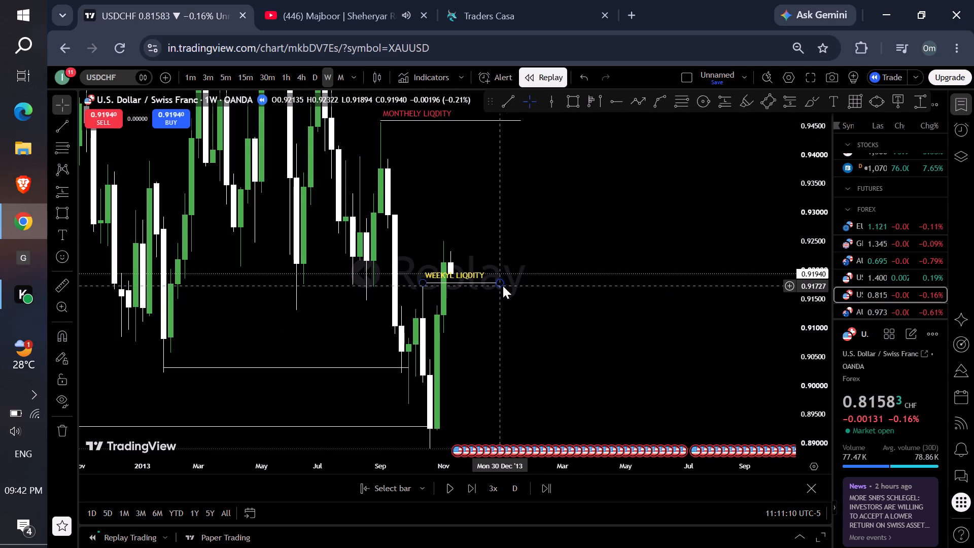
pyautogui.moveTo(498, 282); pyautogui.dragTo(551, 281)
pyautogui.moveTo(545, 252); pyautogui.dragTo(551, 252)
pyautogui.click(539, 254)
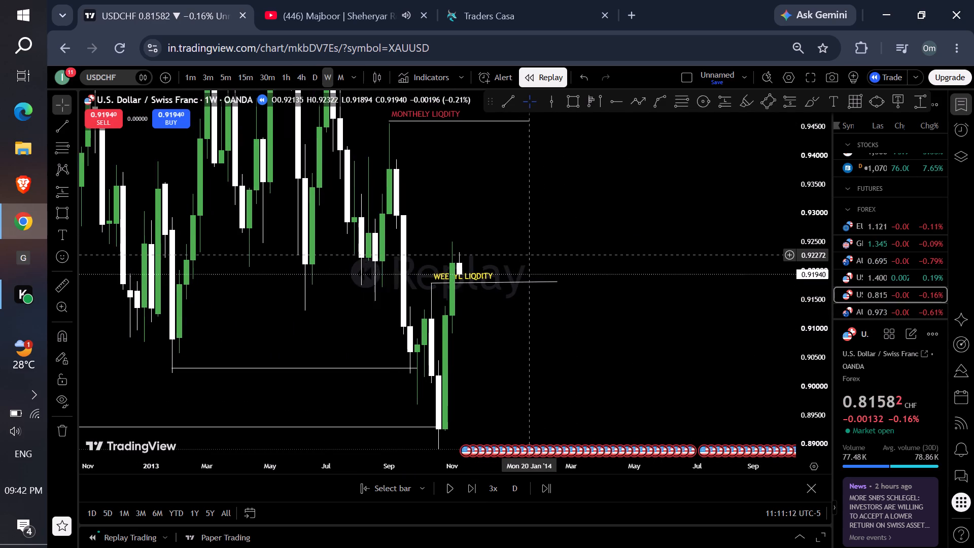
# Draw a rectangle at about 0.9269 to 0.9298 spanning 9 September 2013 to 6 January 2014, above the weekly liquidity line.
pyautogui.click(573, 108)
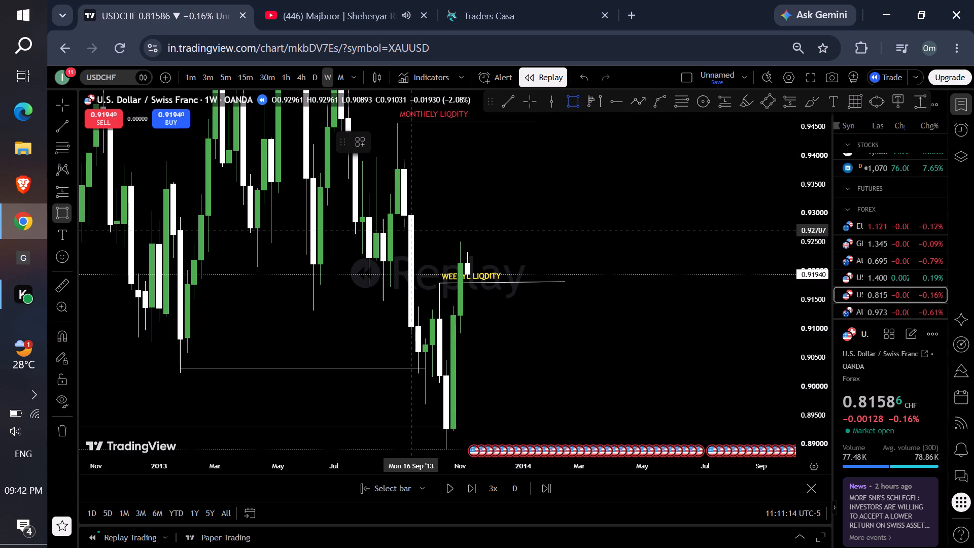
pyautogui.moveTo(404, 231); pyautogui.dragTo(430, 228)
pyautogui.click(523, 214)
pyautogui.click(552, 197)
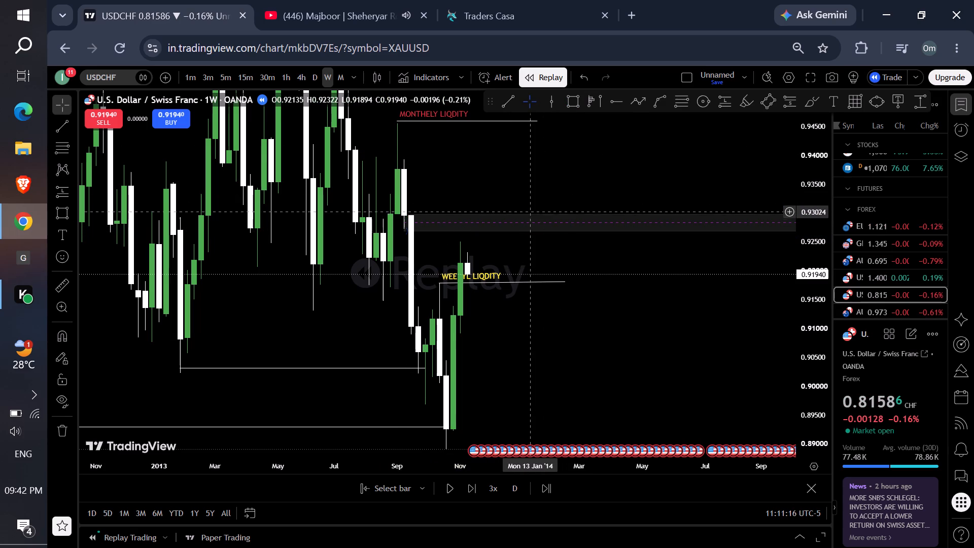
# Turn off the Extend right setting for the new rectangle above the weekly liquidity line.
pyautogui.click(531, 214)
pyautogui.click(513, 146)
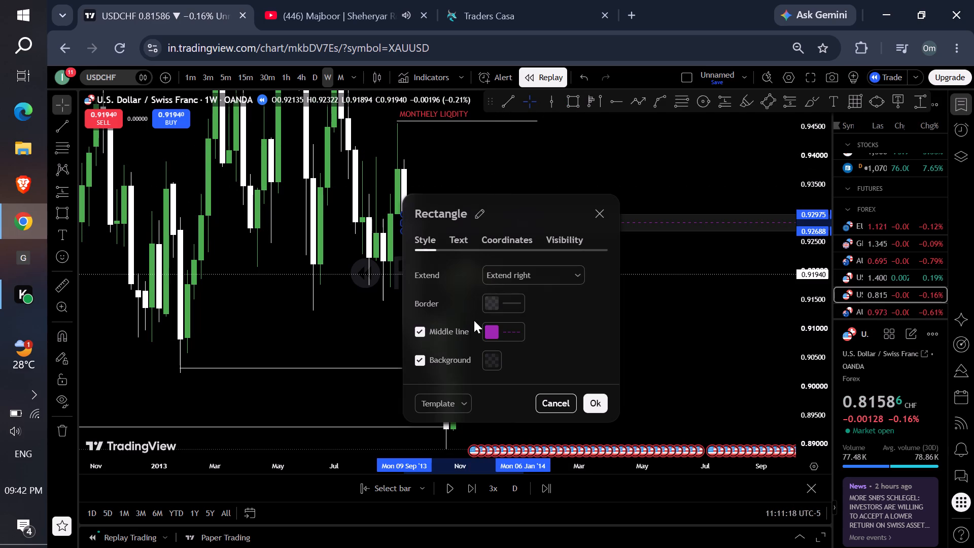
pyautogui.click(549, 270)
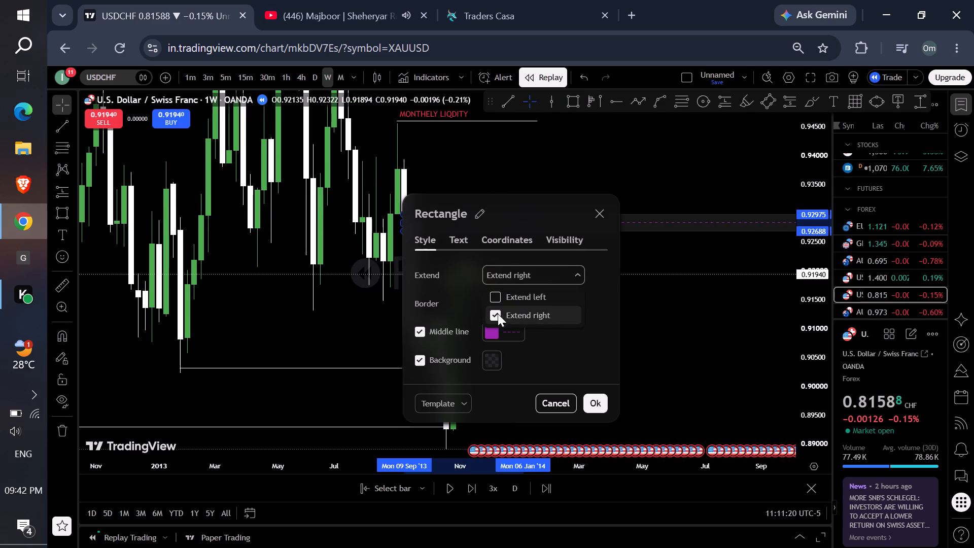
pyautogui.click(498, 315)
pyautogui.click(582, 341)
pyautogui.click(592, 403)
pyautogui.moveTo(611, 278); pyautogui.dragTo(590, 278)
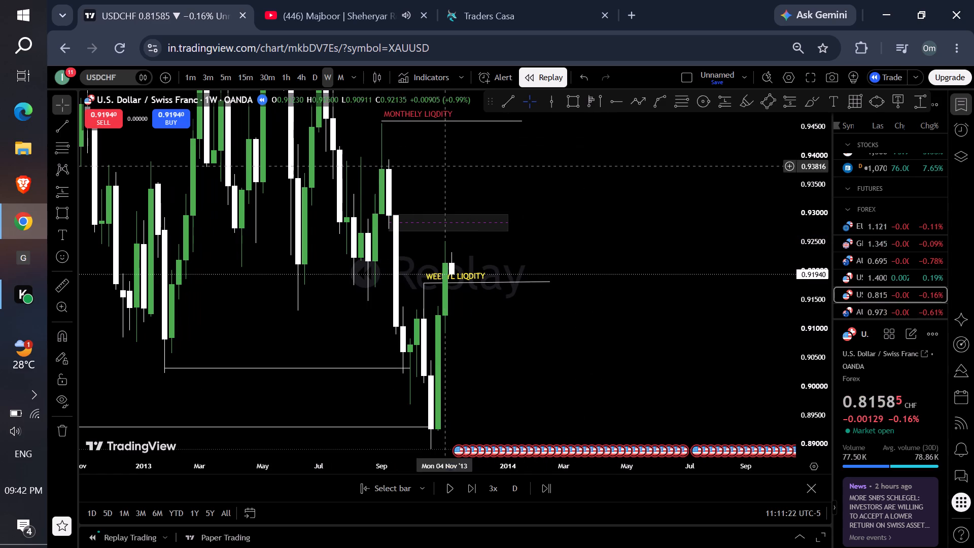
# On the daily timeframe, play the replay forward to the start of December 2013.
pyautogui.click(313, 78)
pyautogui.scroll(-3, 463, 183)
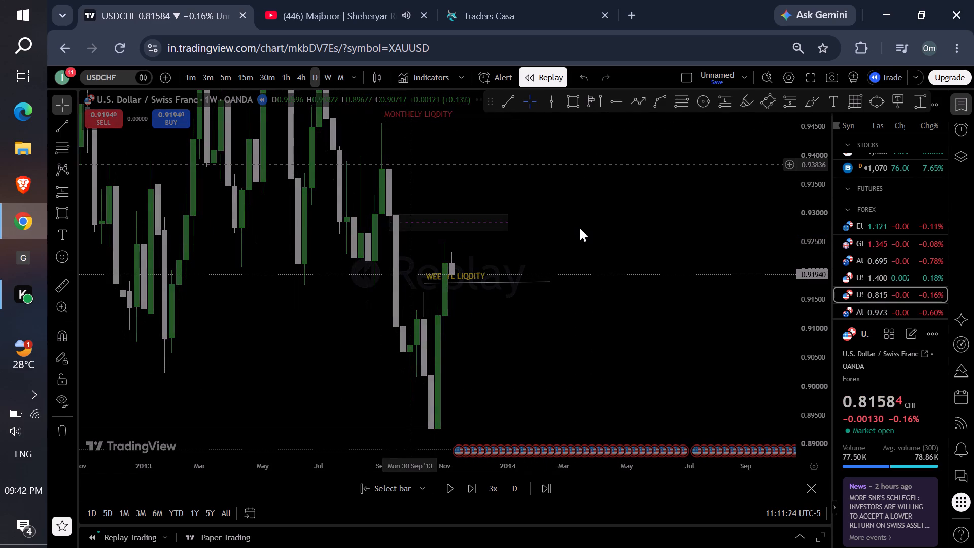
pyautogui.scroll(-1, 580, 228)
pyautogui.scroll(1, 599, 234)
pyautogui.scroll(-1, 599, 235)
pyautogui.scroll(1, 599, 235)
pyautogui.scroll(-1, 600, 235)
pyautogui.scroll(1, 621, 236)
pyautogui.moveTo(669, 242); pyautogui.dragTo(639, 253)
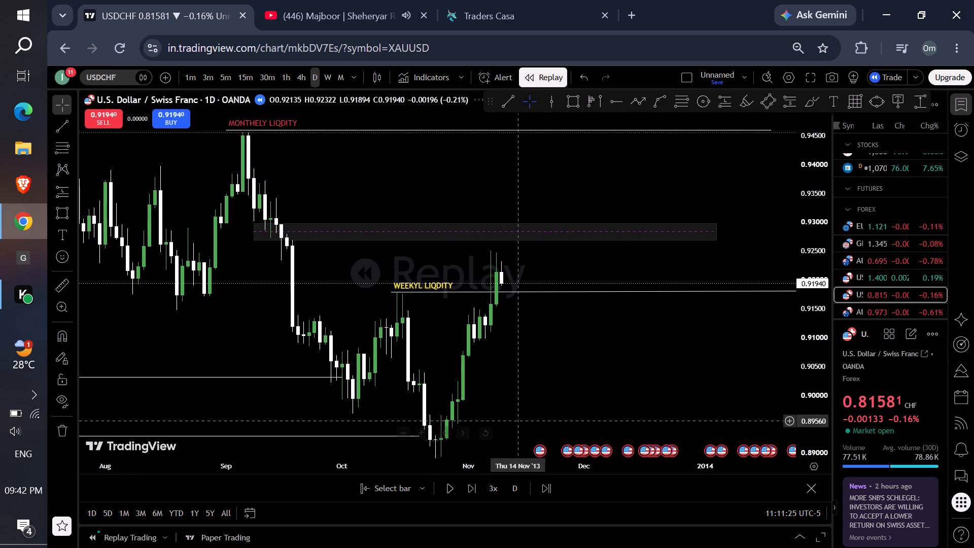
pyautogui.click(451, 489)
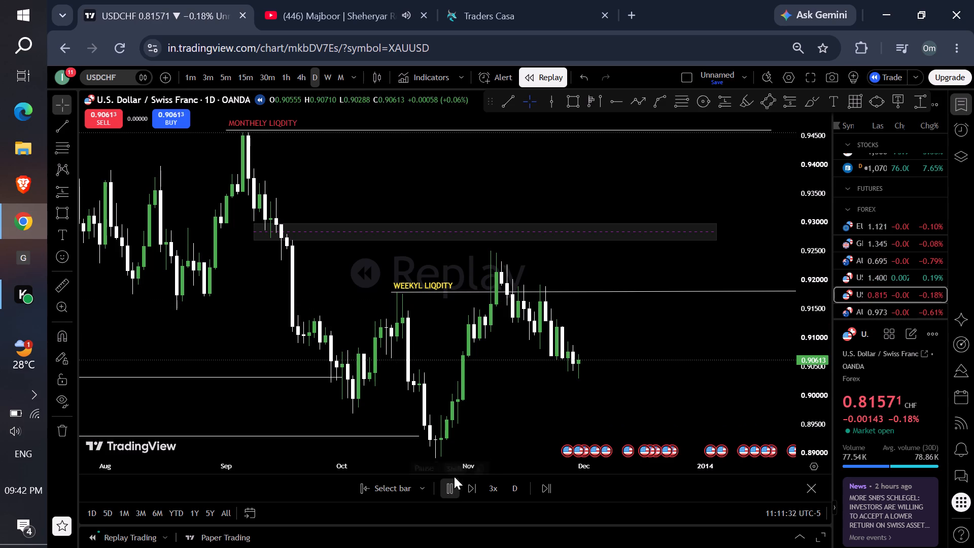
# On the weekly timeframe, draw a rectangle at about 0.9020 to 0.9043 spanning 21 October to 9 December 2013.
pyautogui.click(328, 78)
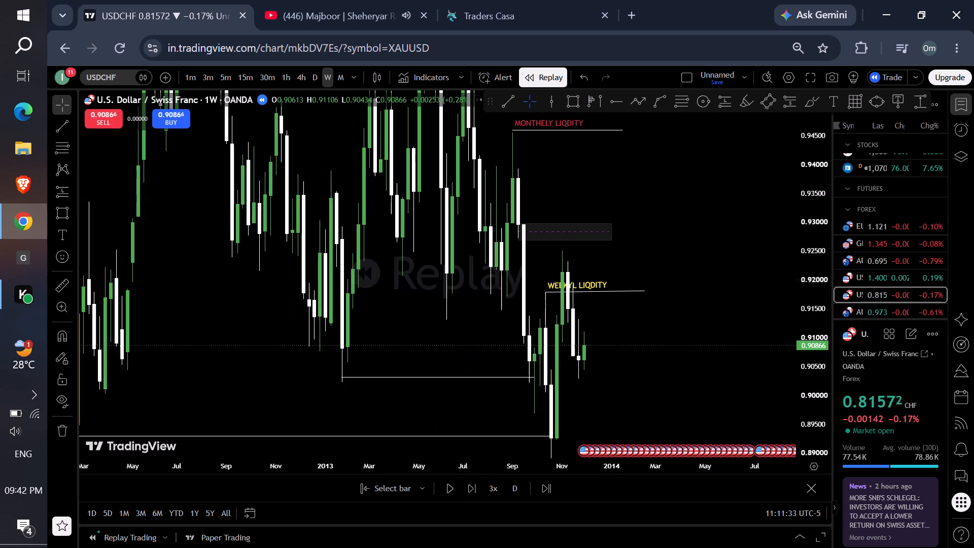
pyautogui.scroll(5, 617, 295)
pyautogui.moveTo(538, 316); pyautogui.dragTo(596, 293)
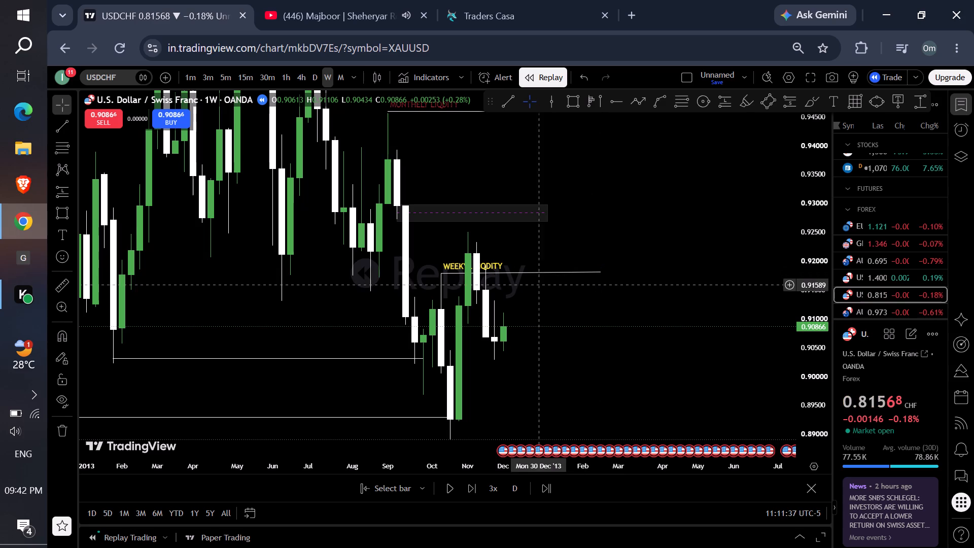
pyautogui.moveTo(545, 297); pyautogui.dragTo(545, 250)
pyautogui.click(574, 99)
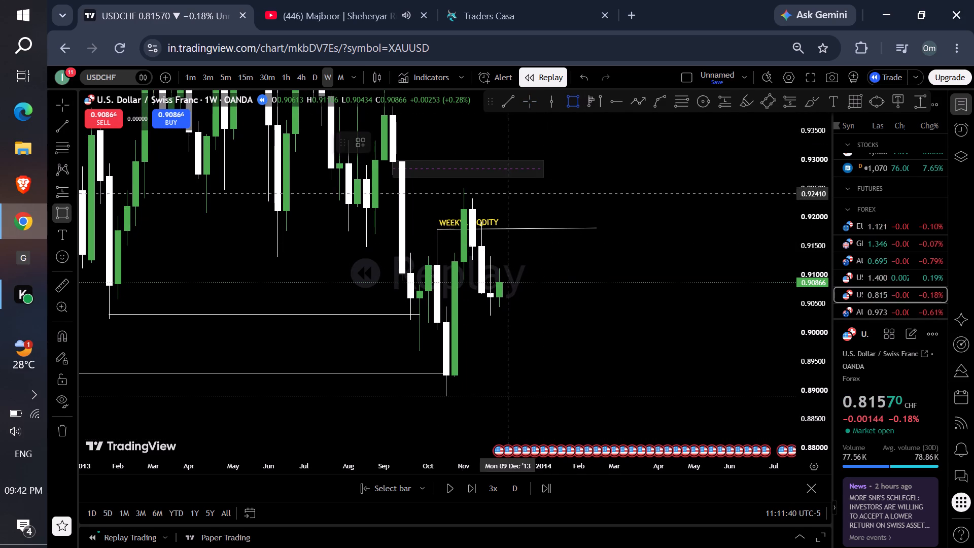
pyautogui.click(442, 307)
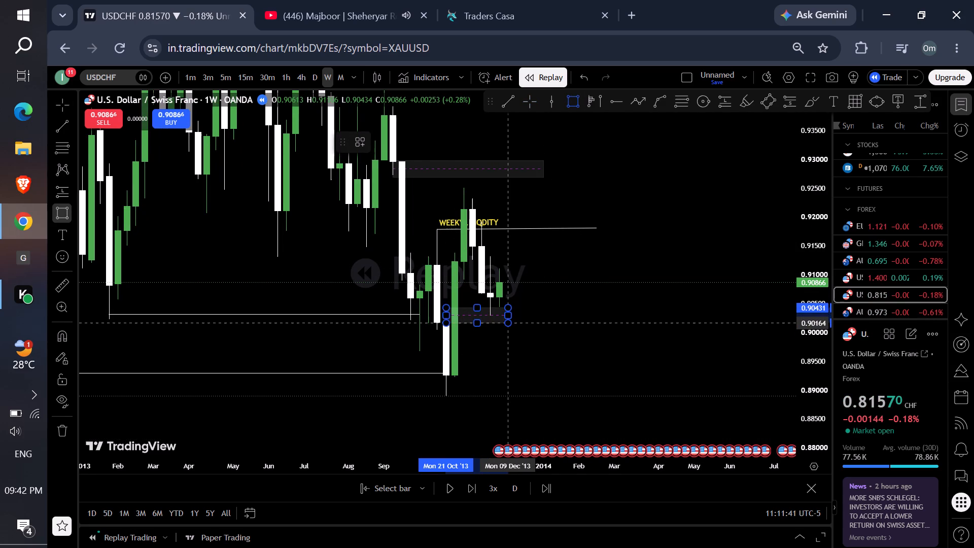
pyautogui.moveTo(510, 321); pyautogui.dragTo(518, 317)
pyautogui.click(547, 302)
# Move the weekly liquidity line up to the November 2013 swing high at about 0.925.
pyautogui.moveTo(510, 227); pyautogui.dragTo(525, 225)
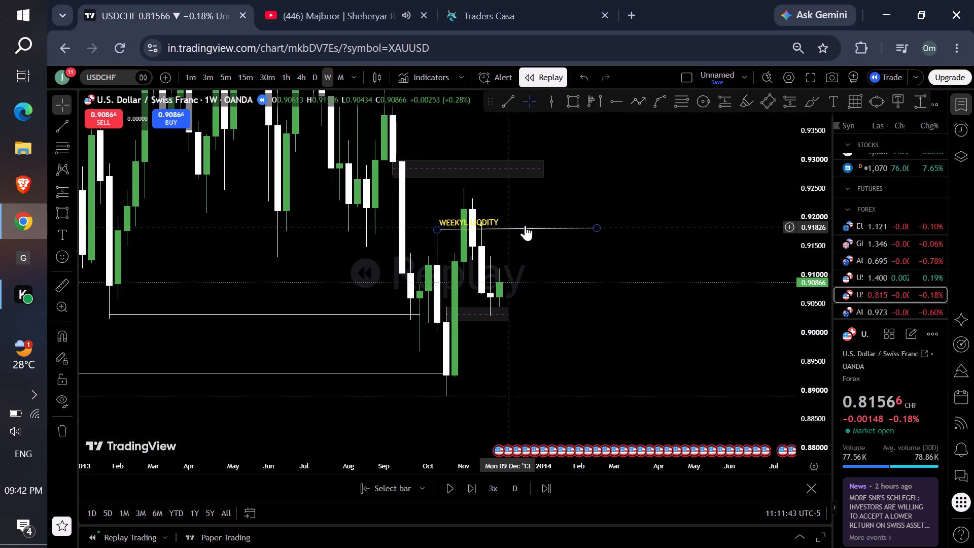
pyautogui.moveTo(525, 225); pyautogui.dragTo(538, 185)
pyautogui.click(552, 199)
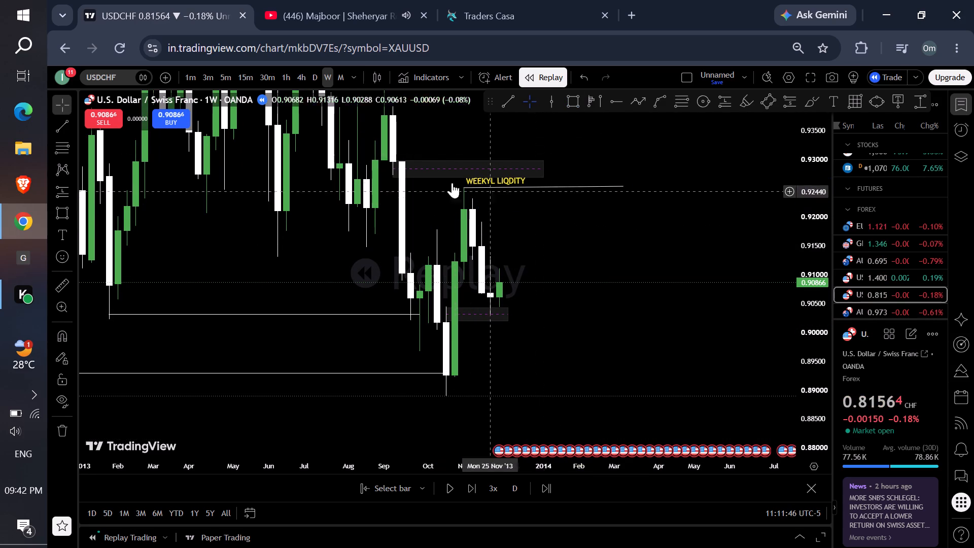
# On the daily timeframe, place a market buy order for 1000000 units of USDCHF at 0.90866.
pyautogui.click(318, 76)
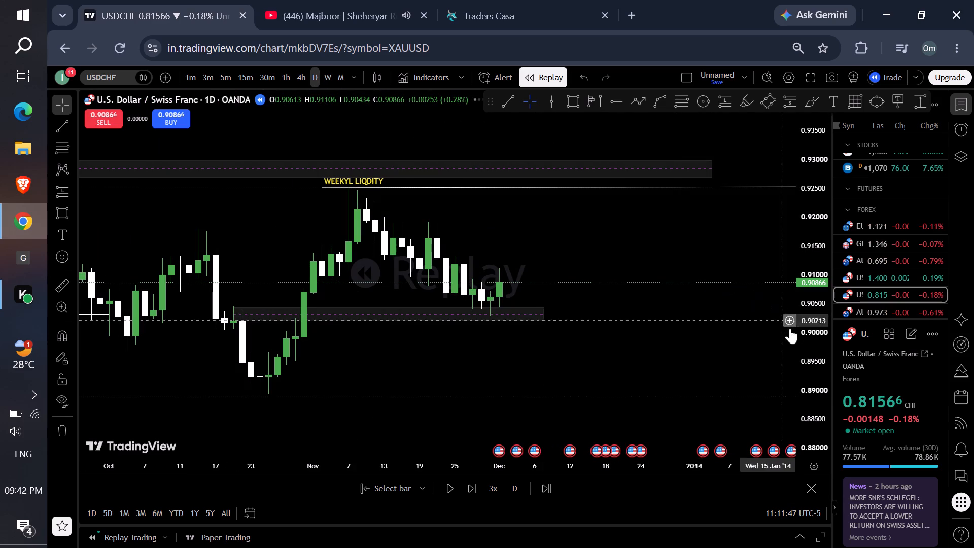
pyautogui.moveTo(808, 366); pyautogui.dragTo(691, 205)
pyautogui.moveTo(636, 273); pyautogui.dragTo(601, 237)
pyautogui.scroll(1, 587, 233)
pyautogui.scroll(-1, 587, 233)
pyautogui.moveTo(610, 230); pyautogui.dragTo(601, 232)
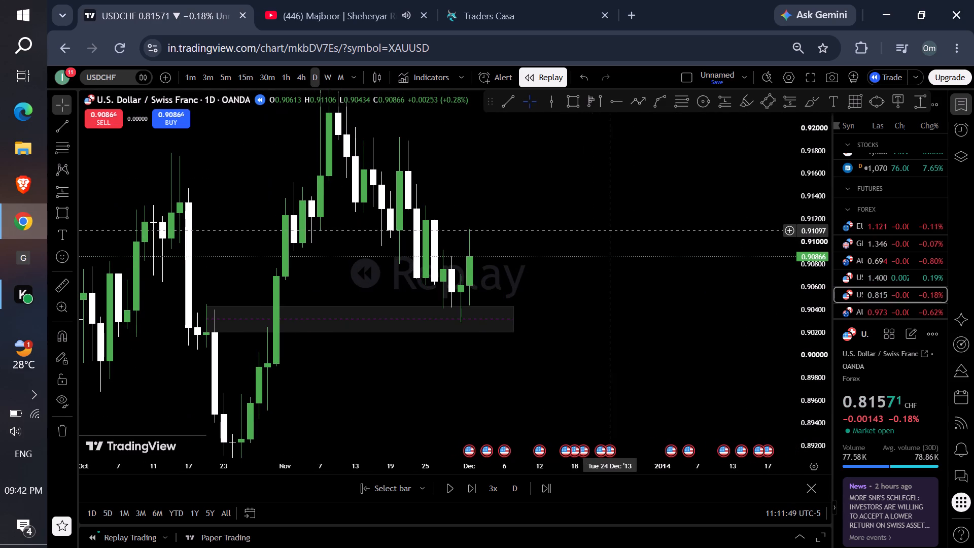
pyautogui.moveTo(601, 232); pyautogui.dragTo(591, 243)
pyautogui.click(179, 125)
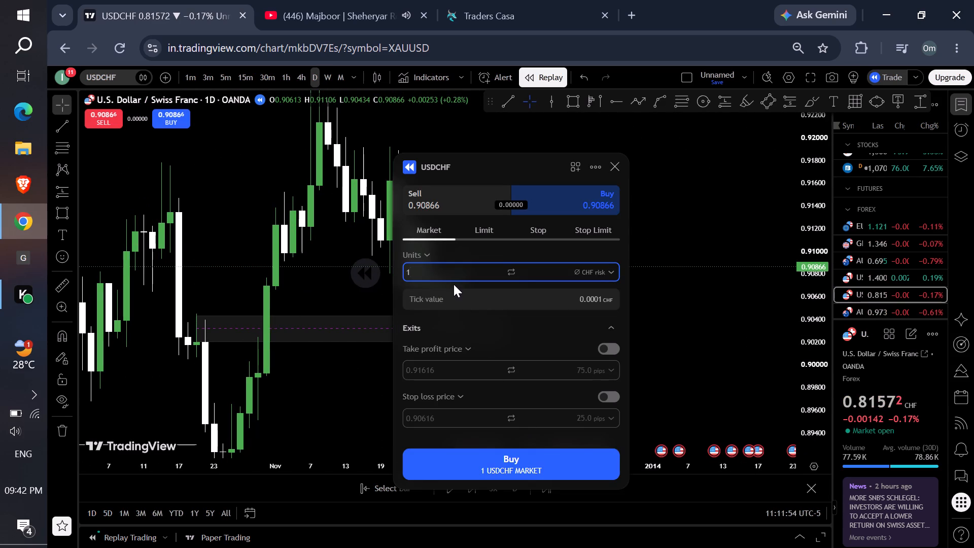
pyautogui.press('0')
pyautogui.press('0')
pyautogui.press('0')
pyautogui.press('0')
pyautogui.press('0')
pyautogui.press('0')
pyautogui.click(530, 469)
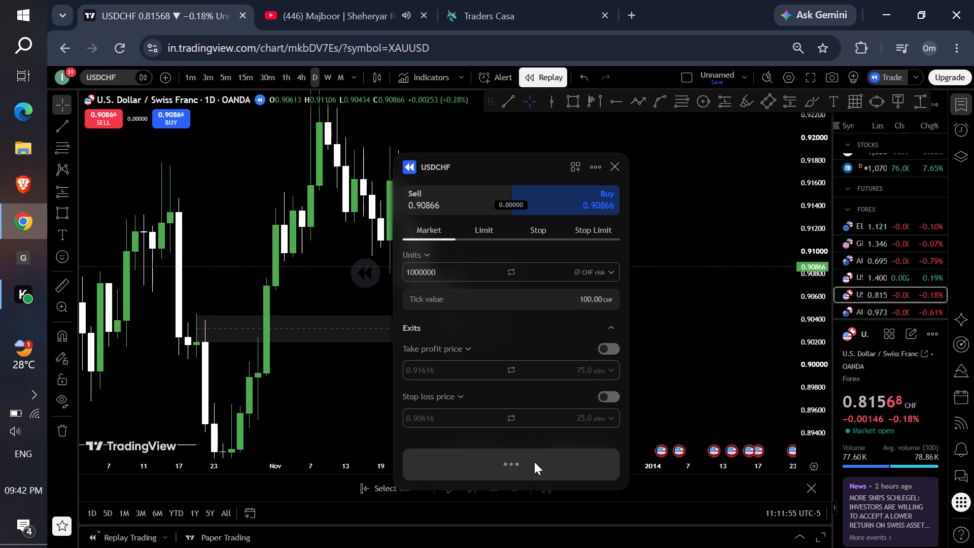
# Set the long position's stop loss to 0.90256 and its take profit to 0.91927, and confirm both exits.
pyautogui.moveTo(640, 270); pyautogui.dragTo(630, 315)
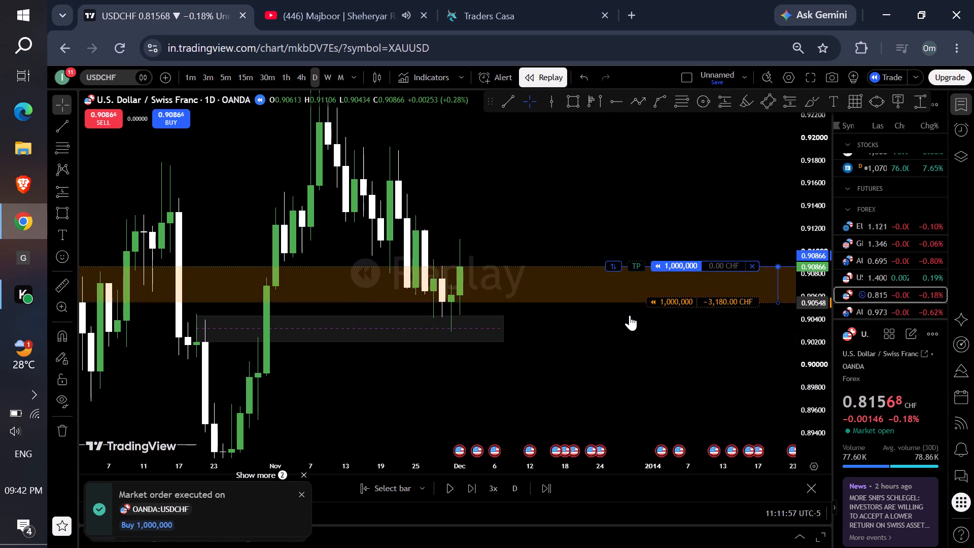
pyautogui.moveTo(630, 315); pyautogui.dragTo(630, 335)
pyautogui.moveTo(640, 243); pyautogui.dragTo(630, 275)
pyautogui.moveTo(633, 294); pyautogui.dragTo(633, 290)
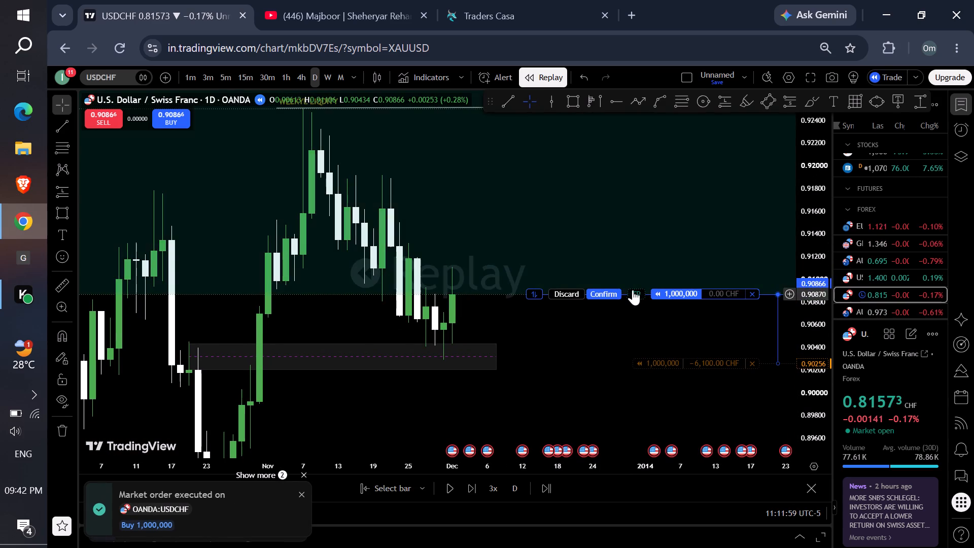
pyautogui.moveTo(633, 290); pyautogui.dragTo(612, 174)
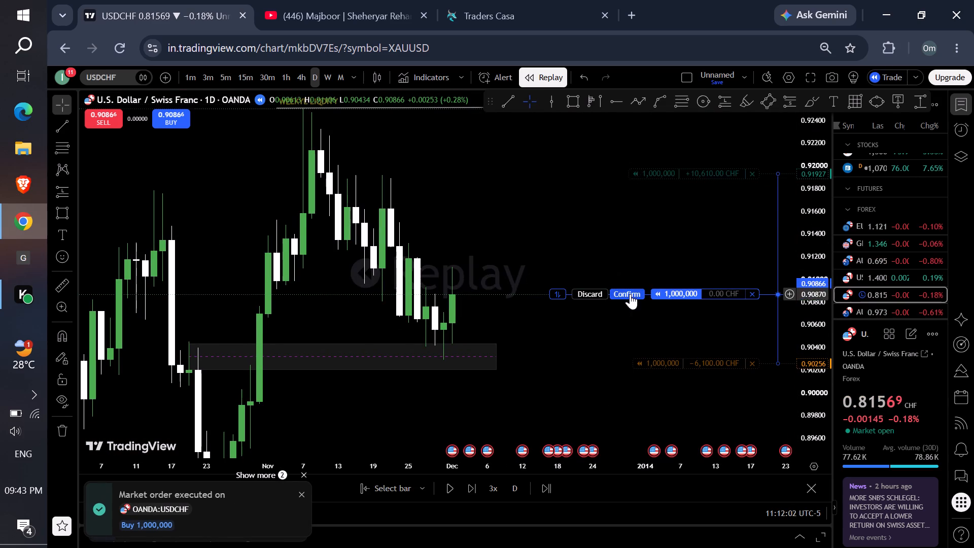
pyautogui.click(630, 294)
# Play the daily replay forward to about 10 December 2013 and examine the price action around the 0.902 to 0.904 zone.
pyautogui.click(449, 495)
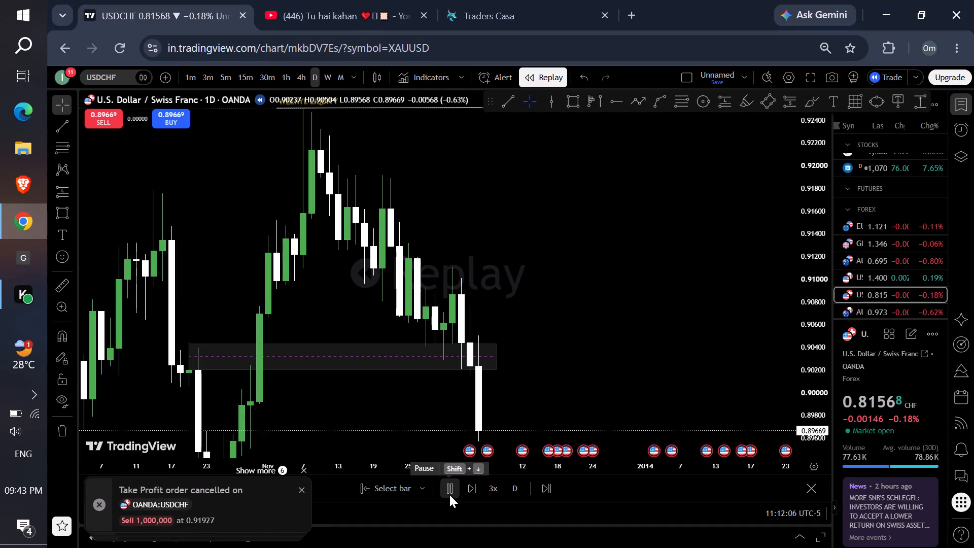
pyautogui.moveTo(608, 327); pyautogui.dragTo(718, 201)
pyautogui.scroll(1, 718, 200)
pyautogui.scroll(-1, 721, 200)
pyautogui.scroll(1, 723, 201)
pyautogui.scroll(-1, 725, 202)
pyautogui.scroll(1, 728, 203)
pyautogui.moveTo(811, 202); pyautogui.dragTo(773, 269)
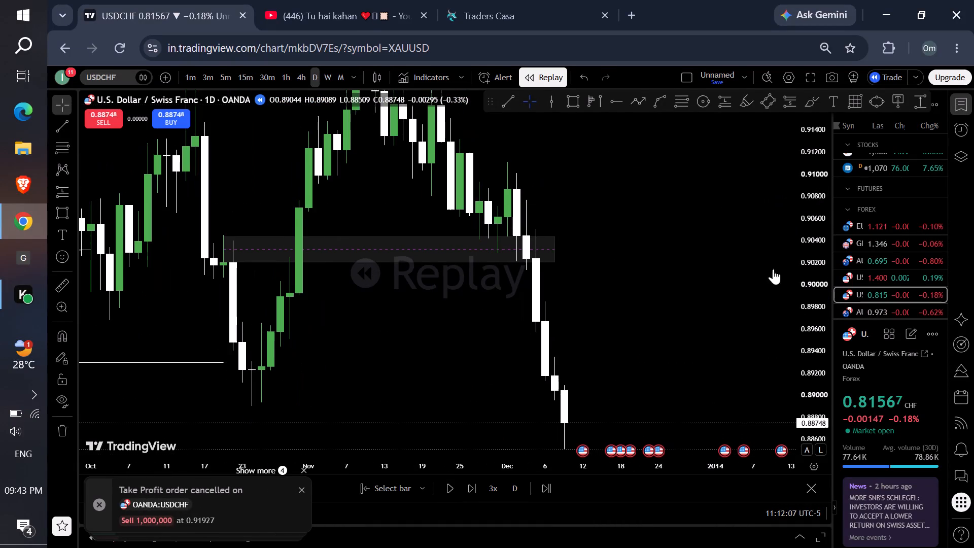
pyautogui.moveTo(773, 269); pyautogui.dragTo(744, 322)
pyautogui.moveTo(699, 275); pyautogui.dragTo(687, 344)
pyautogui.moveTo(815, 363); pyautogui.dragTo(742, 262)
pyautogui.scroll(-1, 673, 260)
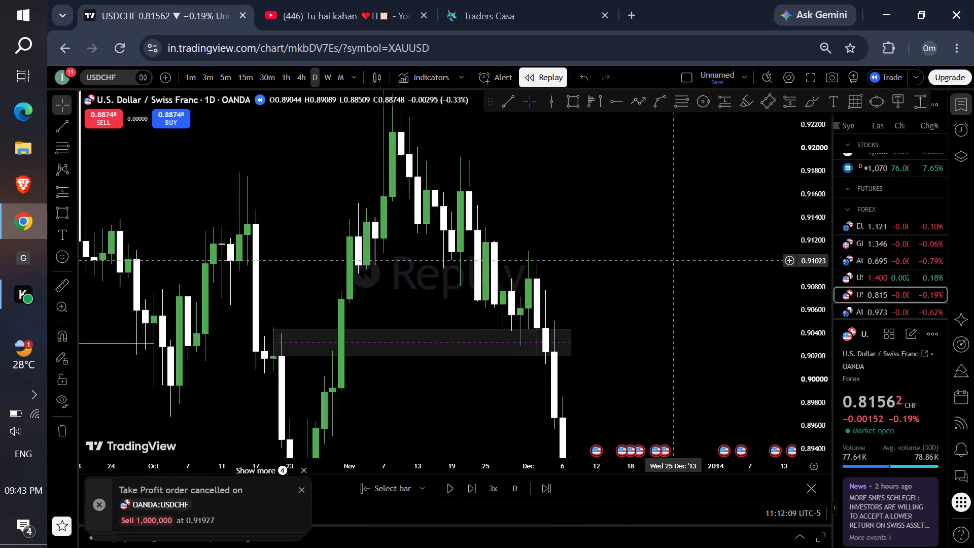
pyautogui.scroll(1, 673, 260)
# On the weekly timeframe, delete the rectangle at about 0.9020 to 0.9043.
pyautogui.click(329, 83)
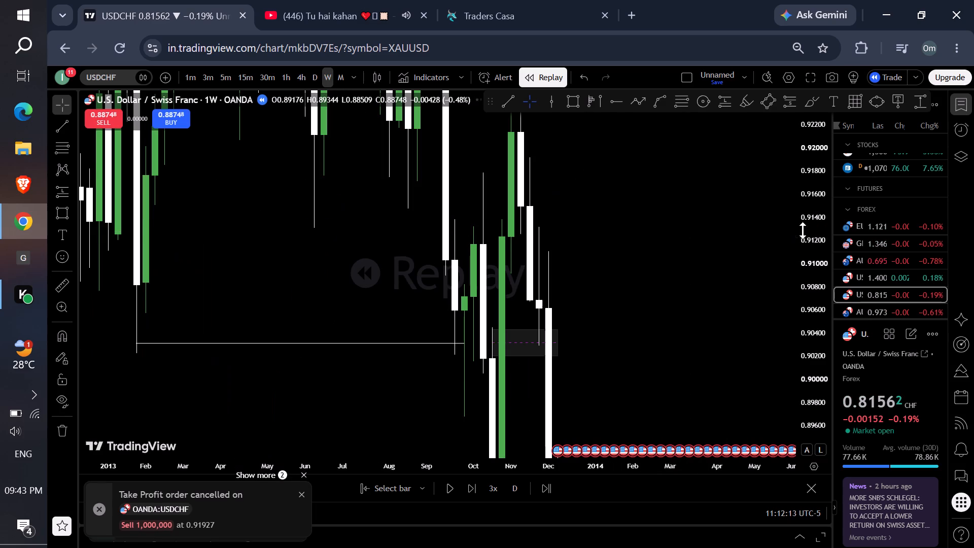
pyautogui.moveTo(813, 230); pyautogui.dragTo(653, 414)
pyautogui.click(556, 310)
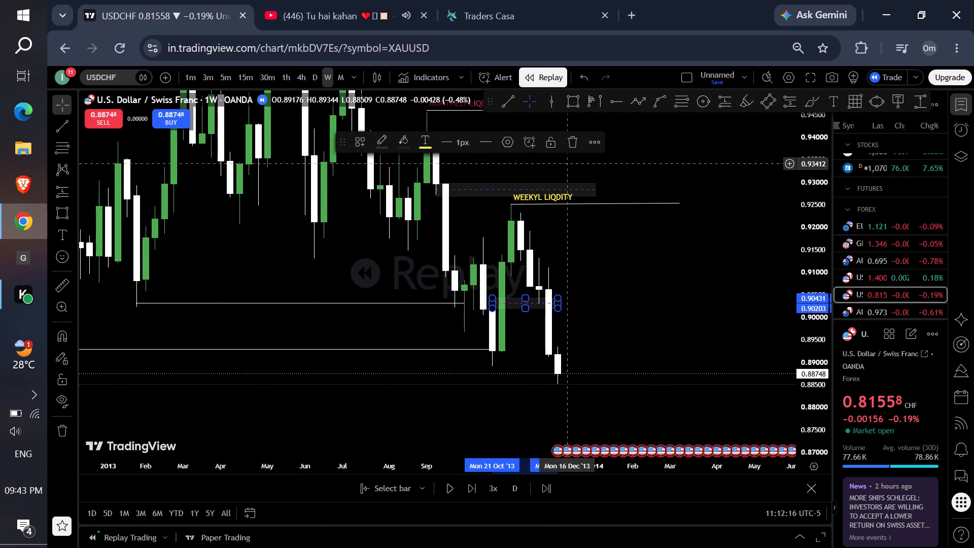
pyautogui.click(580, 151)
# On the monthly timeframe, realign the WEEKYL LIQDITY line with the candle high at about 0.925 and extend it to about July 2014.
pyautogui.click(335, 78)
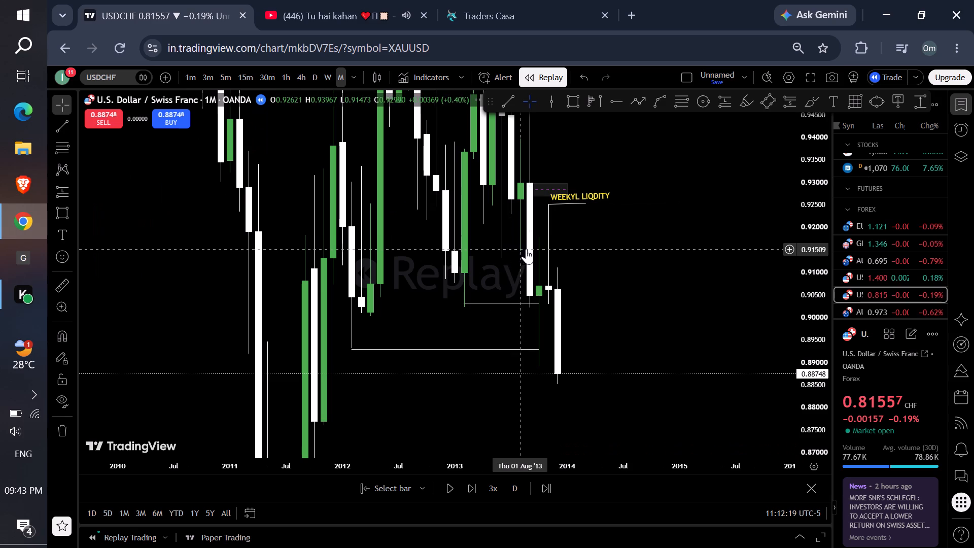
pyautogui.moveTo(805, 210); pyautogui.dragTo(764, 263)
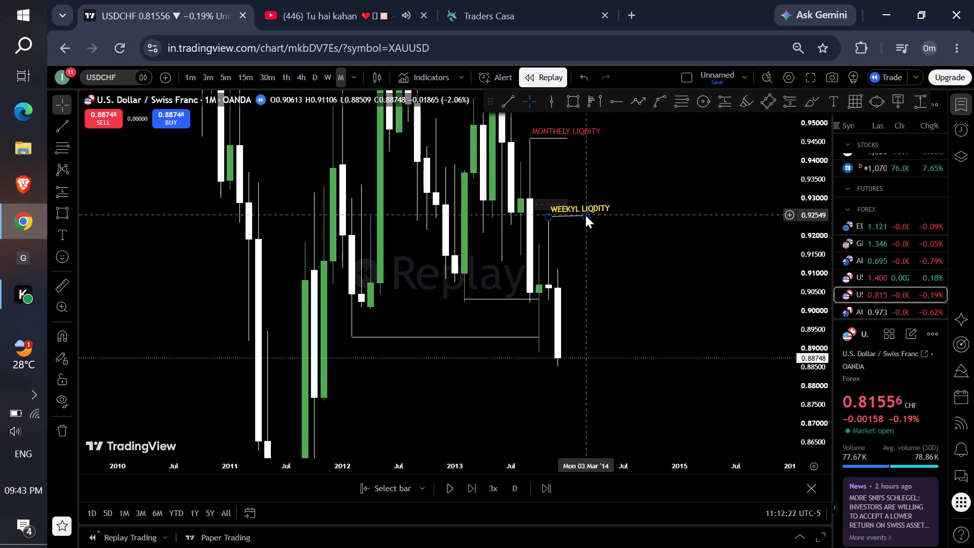
pyautogui.moveTo(595, 215); pyautogui.dragTo(616, 215)
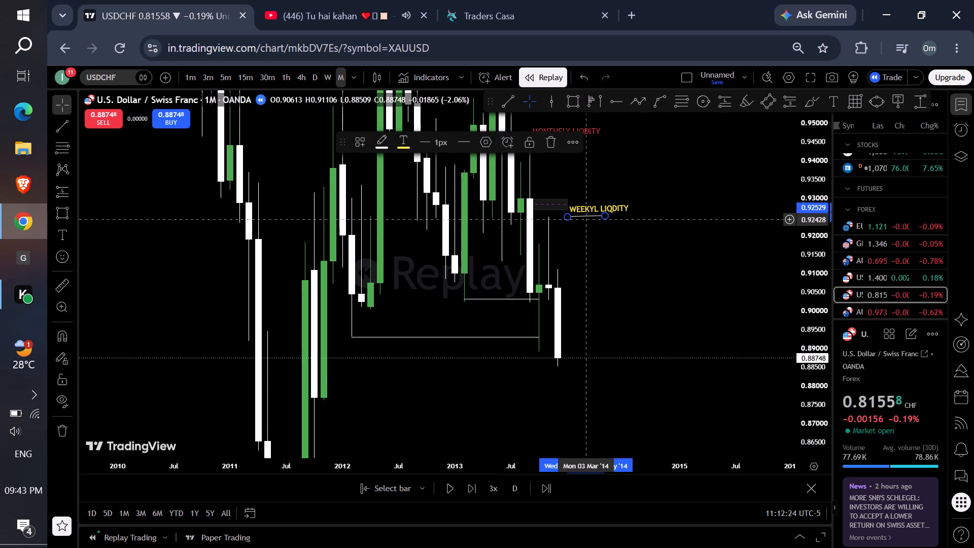
pyautogui.moveTo(588, 218); pyautogui.dragTo(565, 217)
pyautogui.moveTo(569, 216); pyautogui.dragTo(548, 217)
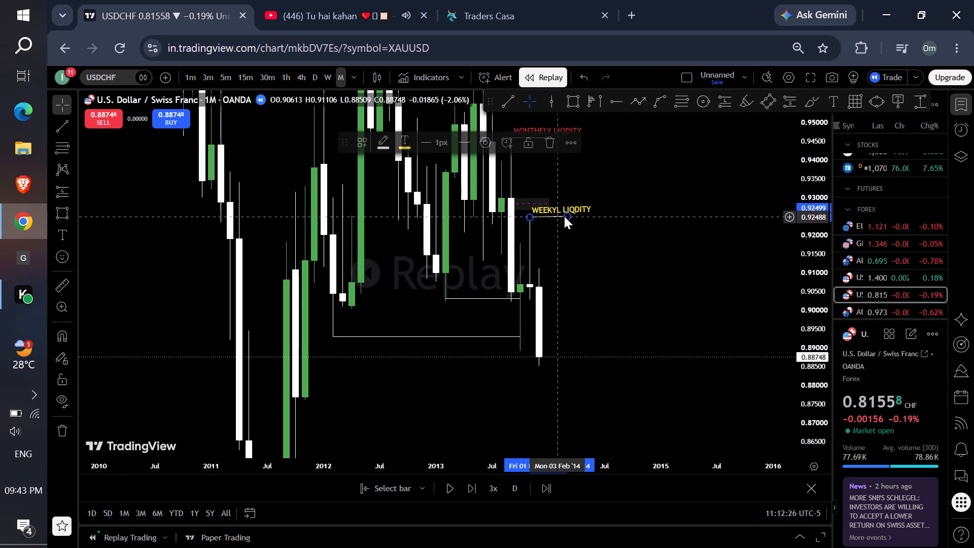
pyautogui.moveTo(569, 216); pyautogui.dragTo(602, 217)
pyautogui.moveTo(651, 216); pyautogui.dragTo(666, 215)
pyautogui.moveTo(814, 207); pyautogui.dragTo(803, 236)
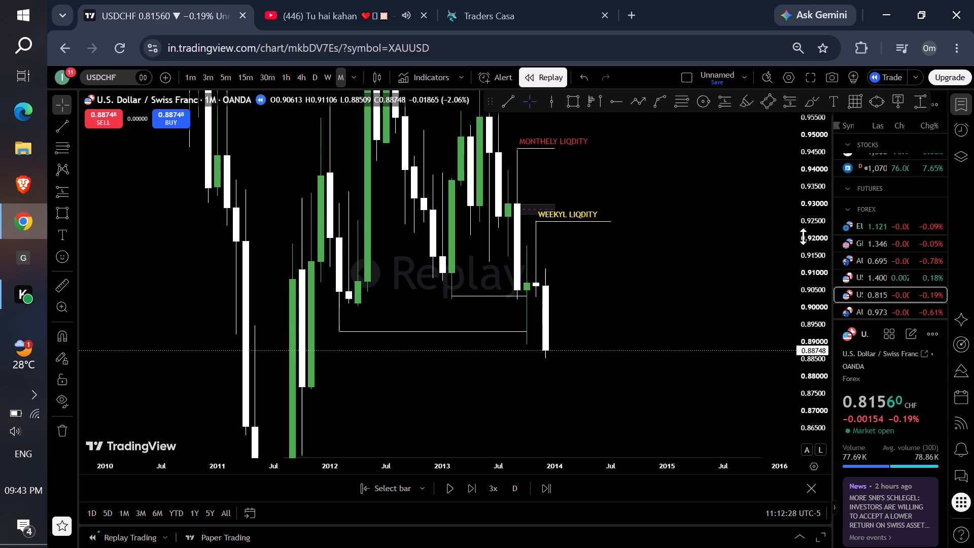
pyautogui.moveTo(803, 236); pyautogui.dragTo(806, 236)
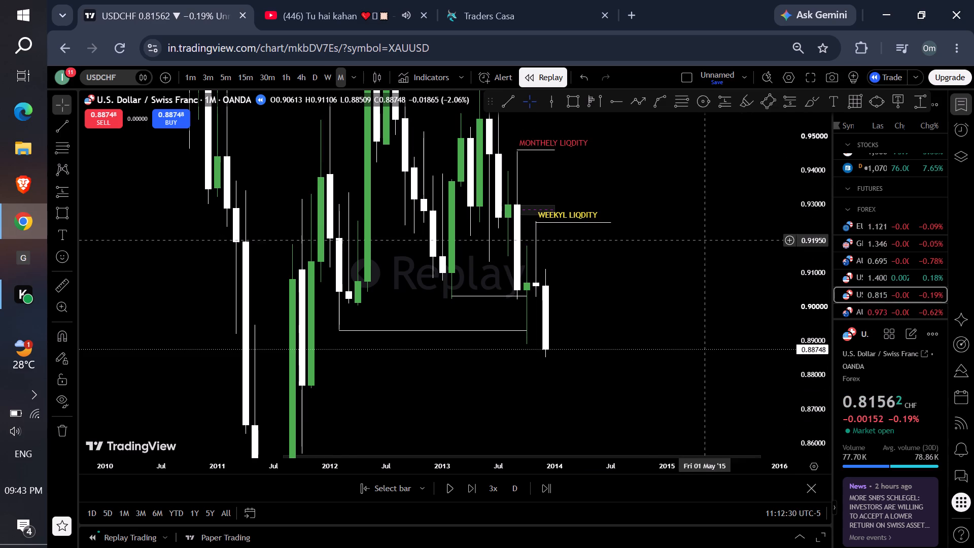
# Examine the monthly price action around the marked lows and the large zone beneath them.
pyautogui.moveTo(677, 295); pyautogui.dragTo(742, 283)
pyautogui.scroll(3, 728, 283)
pyautogui.moveTo(651, 290); pyautogui.dragTo(722, 194)
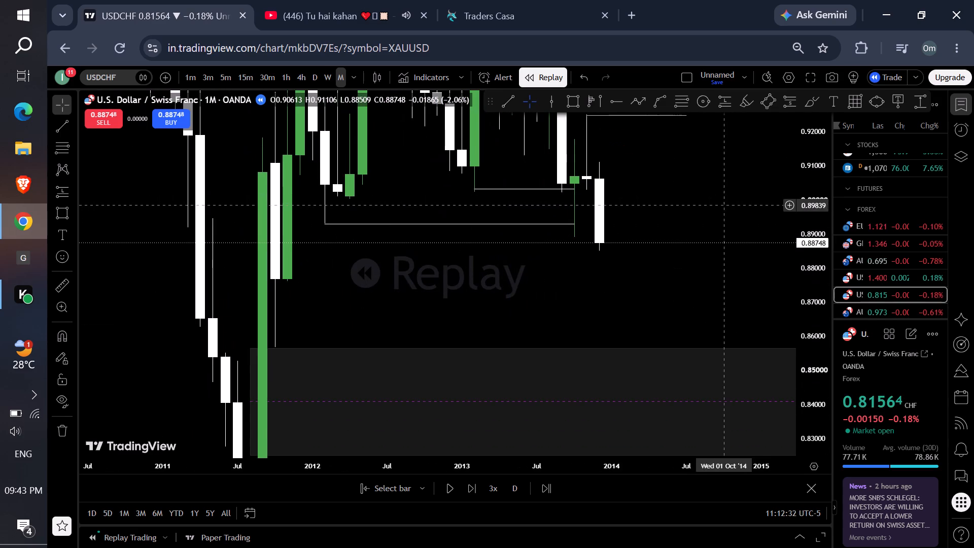
pyautogui.moveTo(823, 200); pyautogui.dragTo(752, 329)
pyautogui.moveTo(707, 229); pyautogui.dragTo(670, 323)
pyautogui.scroll(-2, 671, 318)
pyautogui.moveTo(819, 361); pyautogui.dragTo(789, 288)
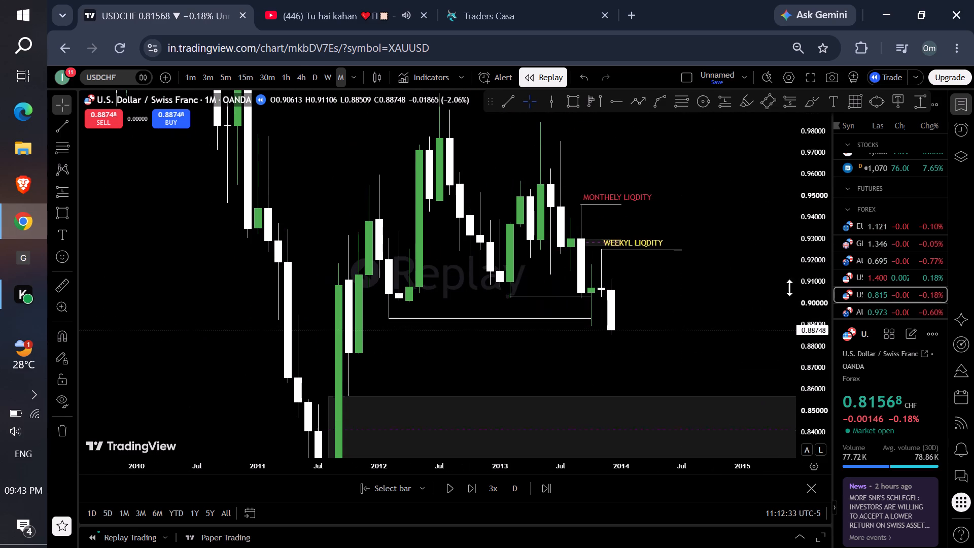
pyautogui.moveTo(789, 288); pyautogui.dragTo(751, 236)
pyautogui.moveTo(723, 272); pyautogui.dragTo(666, 269)
# On the weekly timeframe, play the replay forward to about 20 December 2013.
pyautogui.click(321, 78)
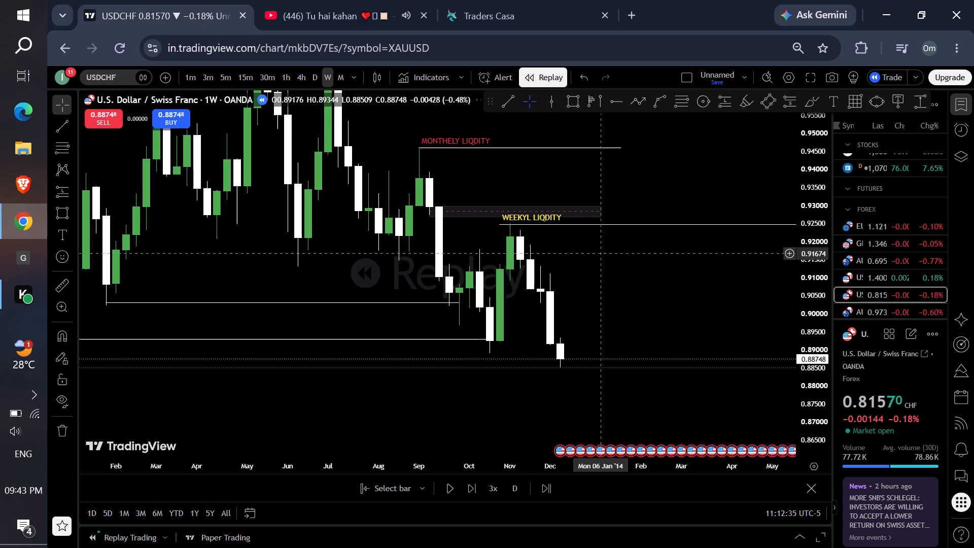
pyautogui.moveTo(821, 400); pyautogui.dragTo(758, 295)
pyautogui.scroll(1, 629, 273)
pyautogui.scroll(-4, 626, 280)
pyautogui.moveTo(712, 337); pyautogui.dragTo(662, 287)
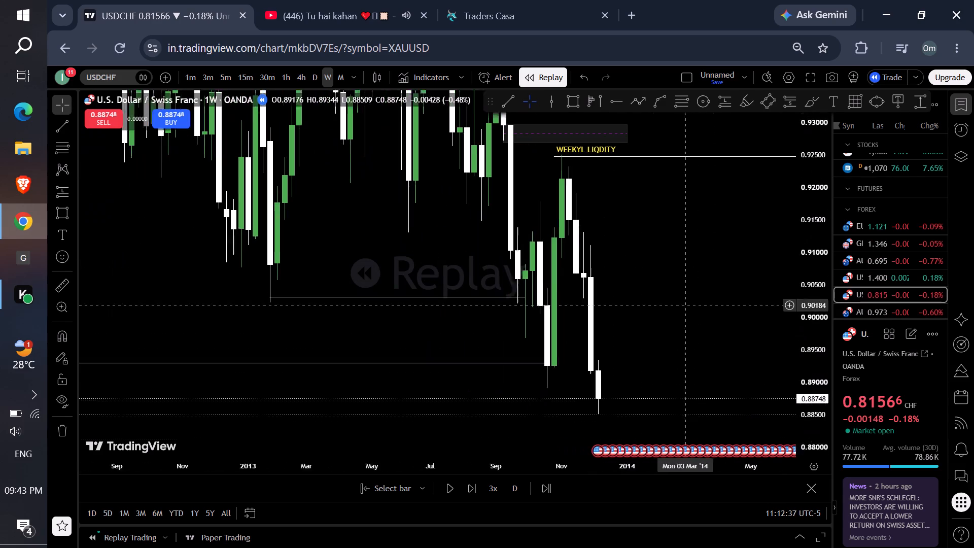
pyautogui.moveTo(662, 287); pyautogui.dragTo(631, 218)
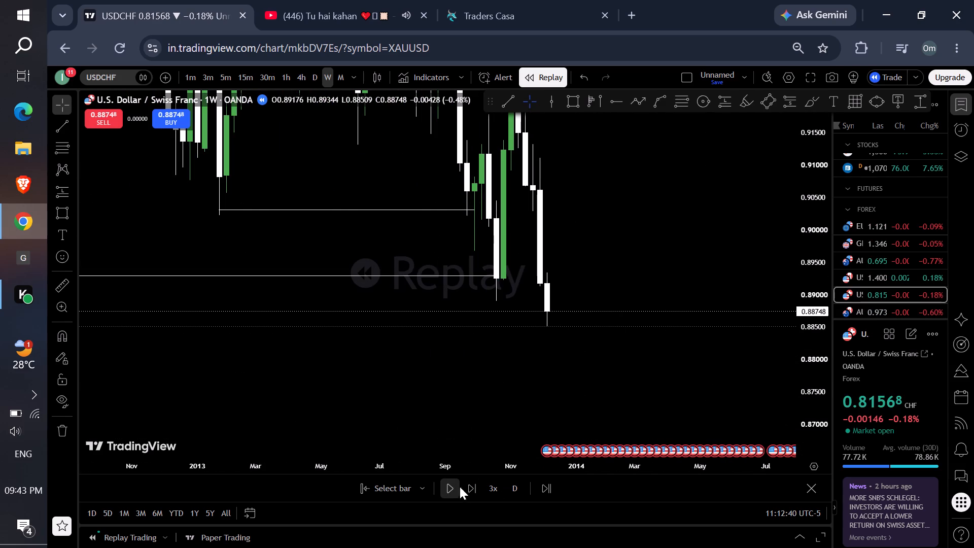
pyautogui.click(455, 491)
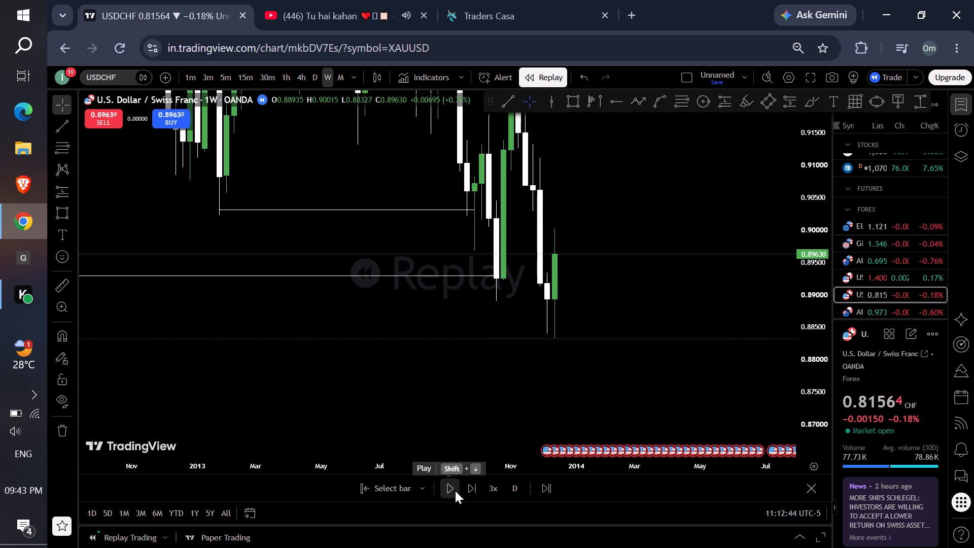
# On the daily timeframe, draw a horizontal trend line under the December low at about 0.8842, from 11 to about 17 December 2013.
pyautogui.click(314, 74)
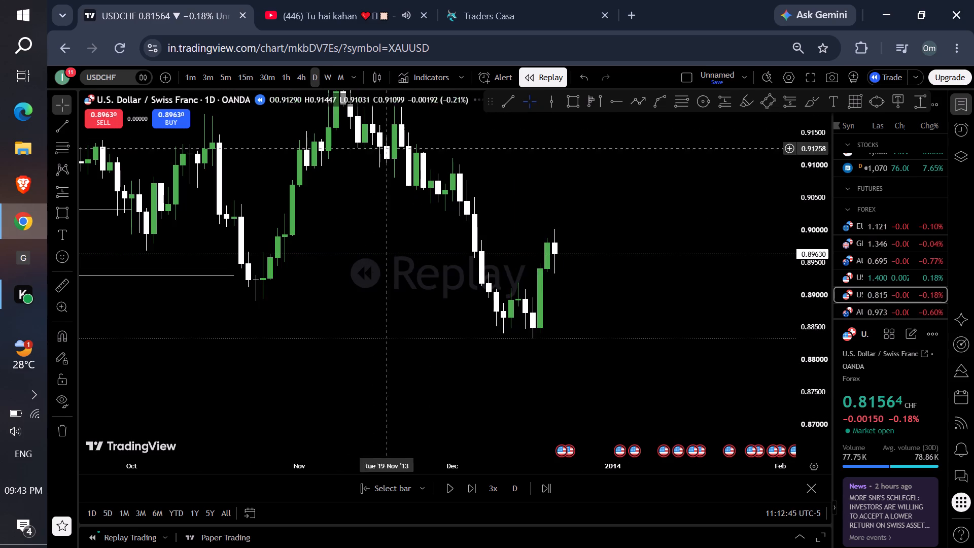
pyautogui.moveTo(820, 395); pyautogui.dragTo(778, 318)
pyautogui.moveTo(711, 334); pyautogui.dragTo(687, 263)
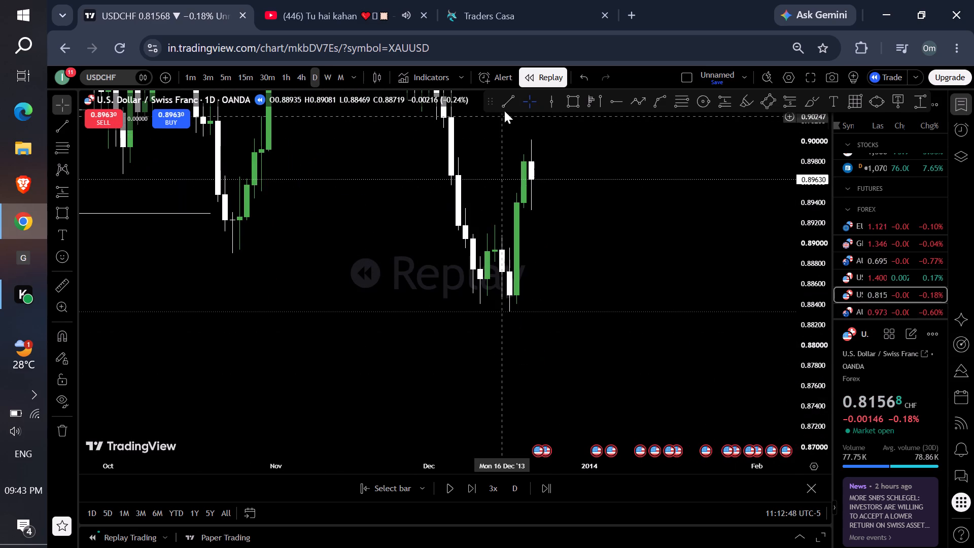
pyautogui.click(504, 102)
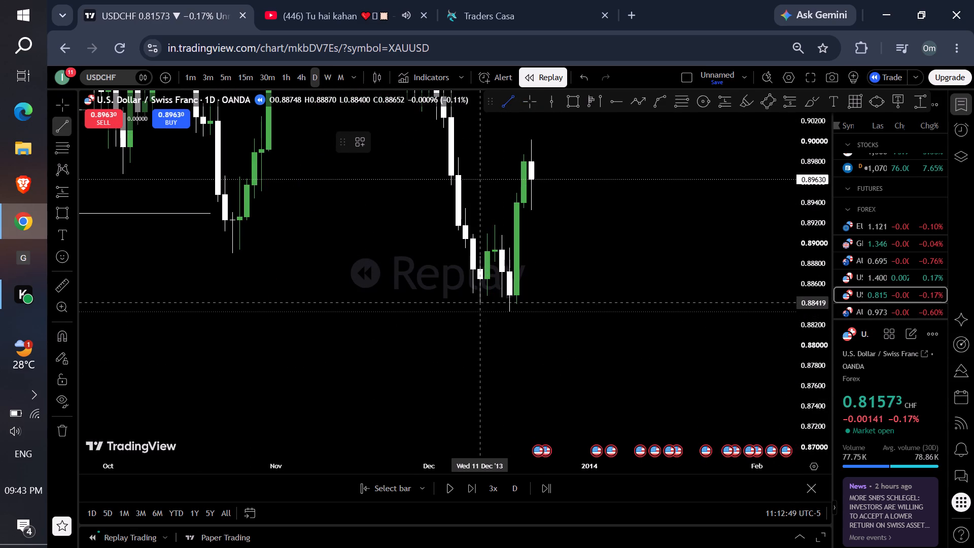
pyautogui.click(480, 302)
pyautogui.keyDown('shift'); pyautogui.click(512, 302); pyautogui.keyUp('shift')
# On the weekly timeframe, draw a rectangle from about 0.9132 to 0.9029, spanning 25 November 2013 to 3 February 2014.
pyautogui.moveTo(602, 260); pyautogui.dragTo(579, 356)
pyautogui.click(331, 81)
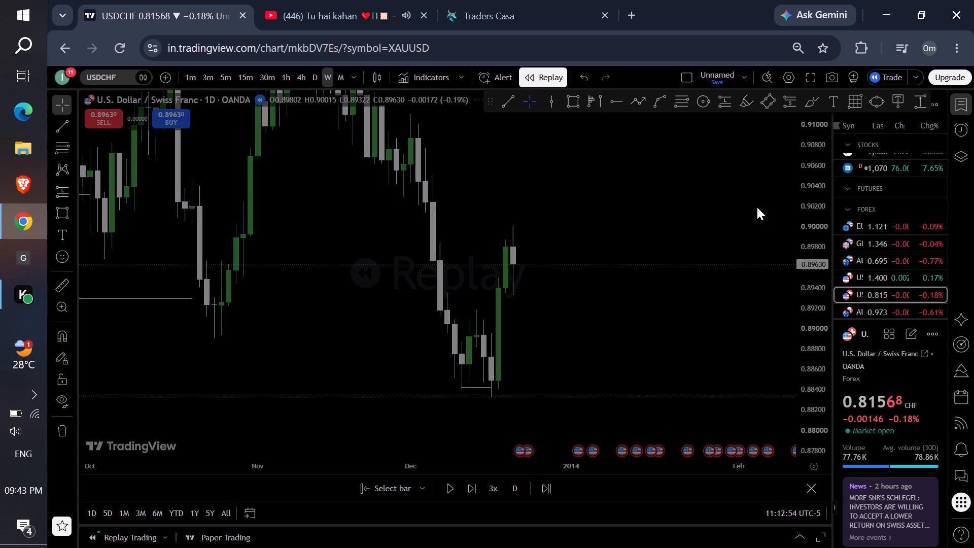
pyautogui.moveTo(801, 198); pyautogui.dragTo(761, 311)
pyautogui.click(575, 100)
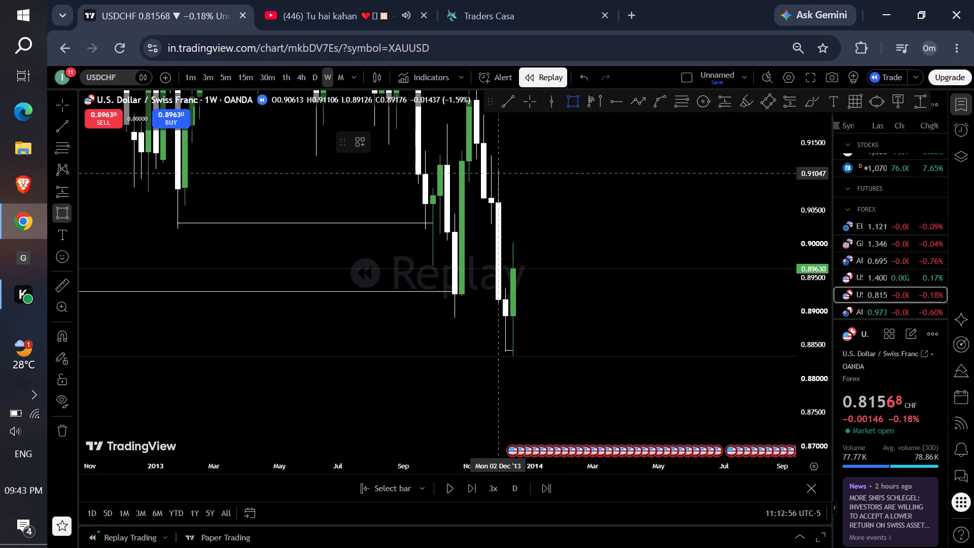
pyautogui.click(491, 155)
pyautogui.moveTo(567, 224); pyautogui.dragTo(576, 224)
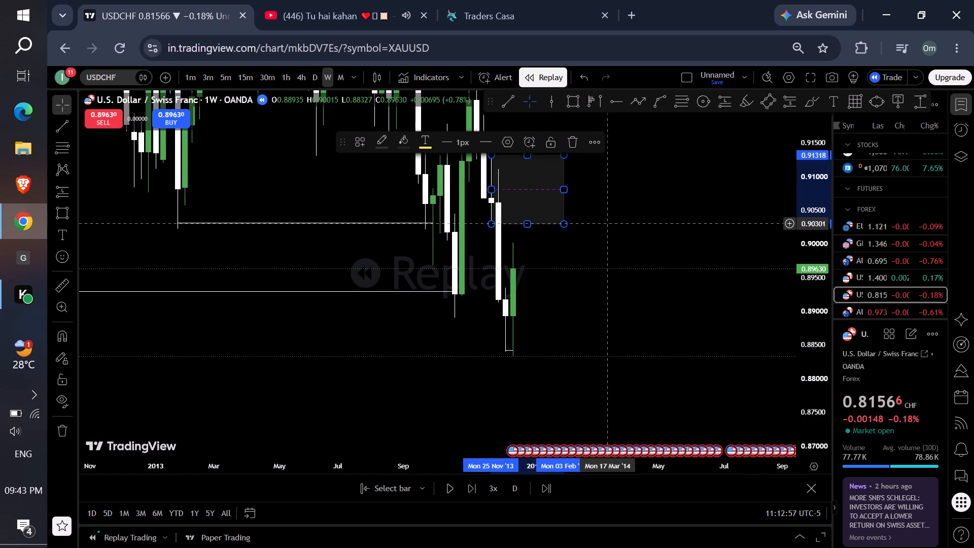
# On the daily timeframe, play the replay forward to about 13 January 2014, dismissing the advertisement on the way.
pyautogui.click(319, 79)
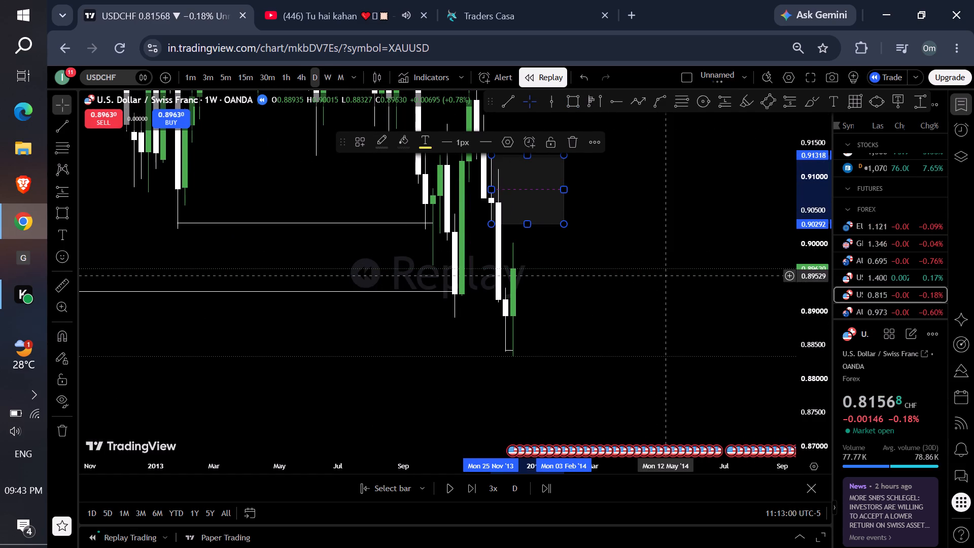
pyautogui.moveTo(664, 276); pyautogui.dragTo(646, 279)
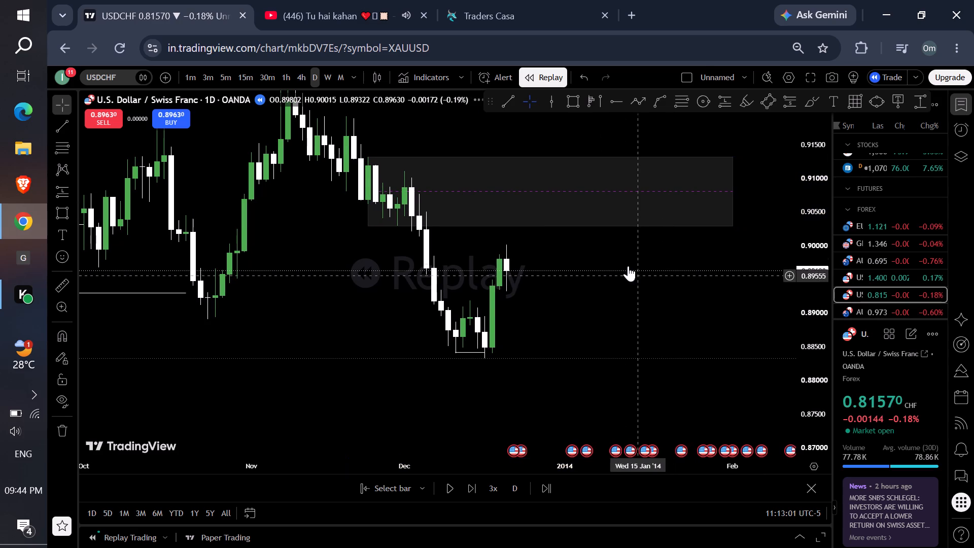
pyautogui.click(455, 491)
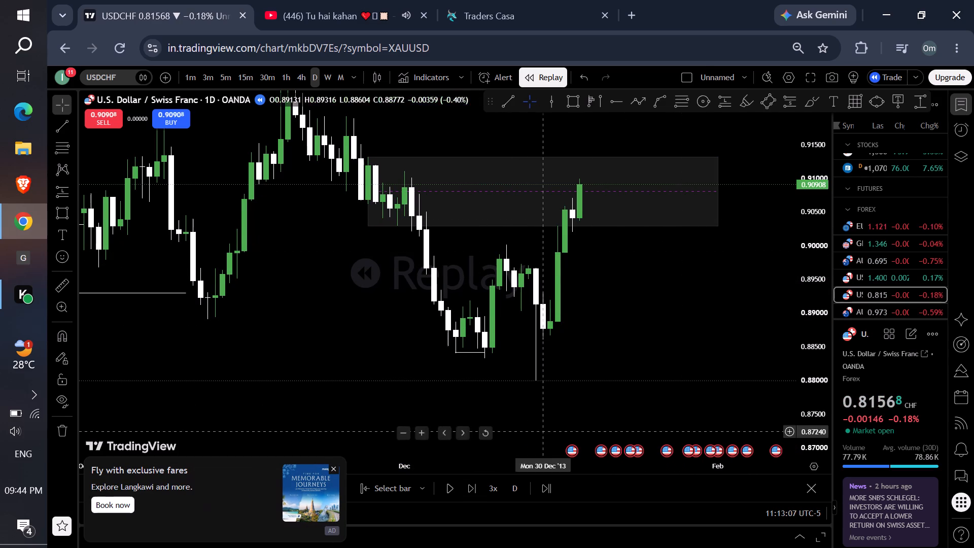
pyautogui.moveTo(698, 338); pyautogui.dragTo(635, 419)
pyautogui.moveTo(807, 384); pyautogui.dragTo(783, 356)
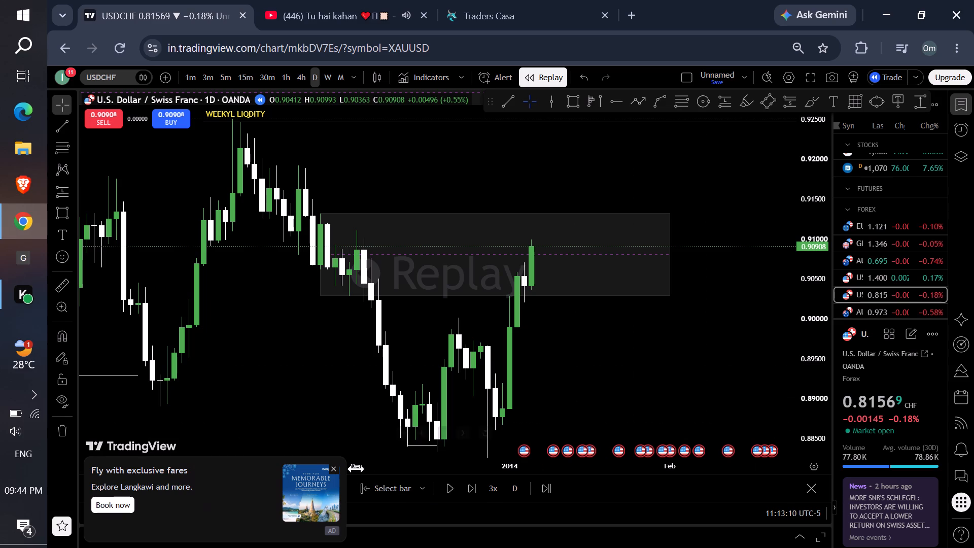
pyautogui.click(336, 468)
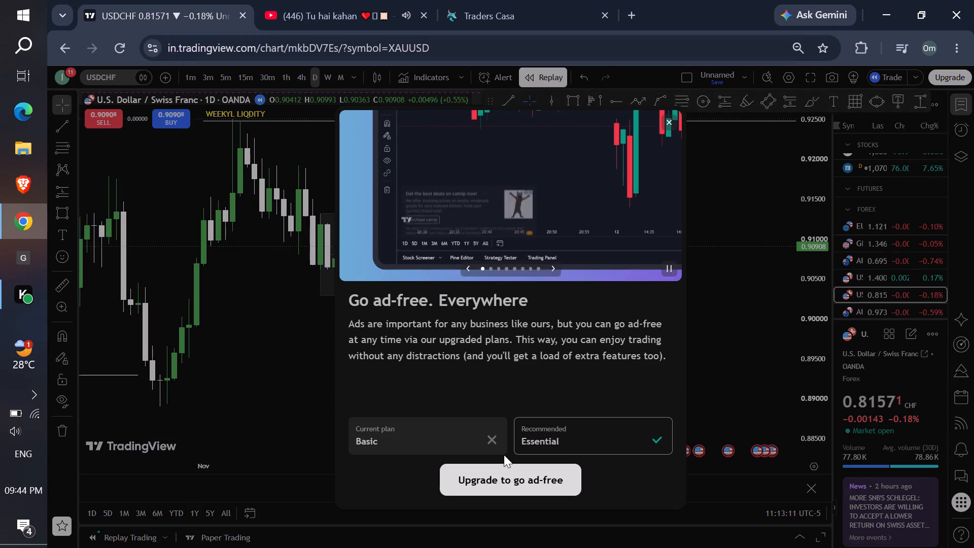
pyautogui.click(667, 121)
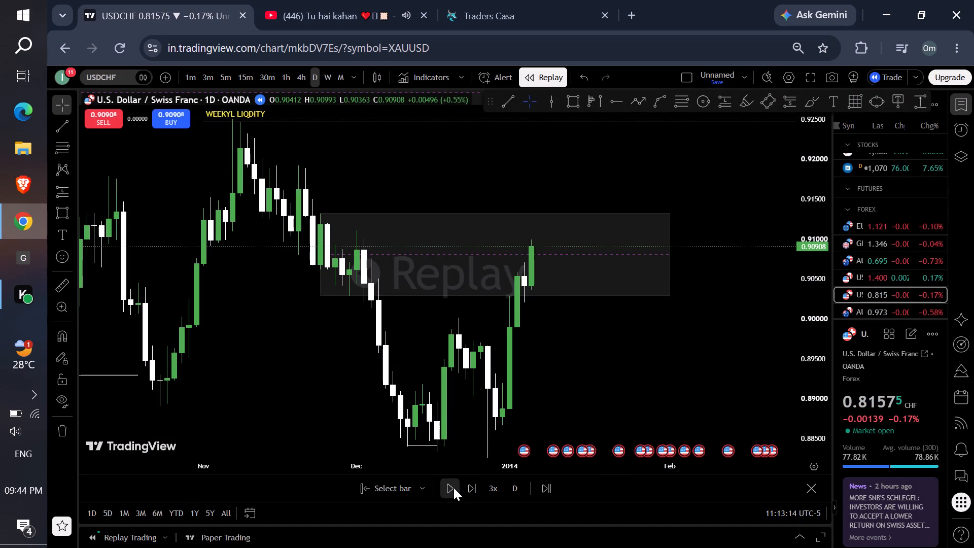
pyautogui.click(454, 488)
pyautogui.click(454, 488)
pyautogui.click(454, 488)
pyautogui.click(454, 488)
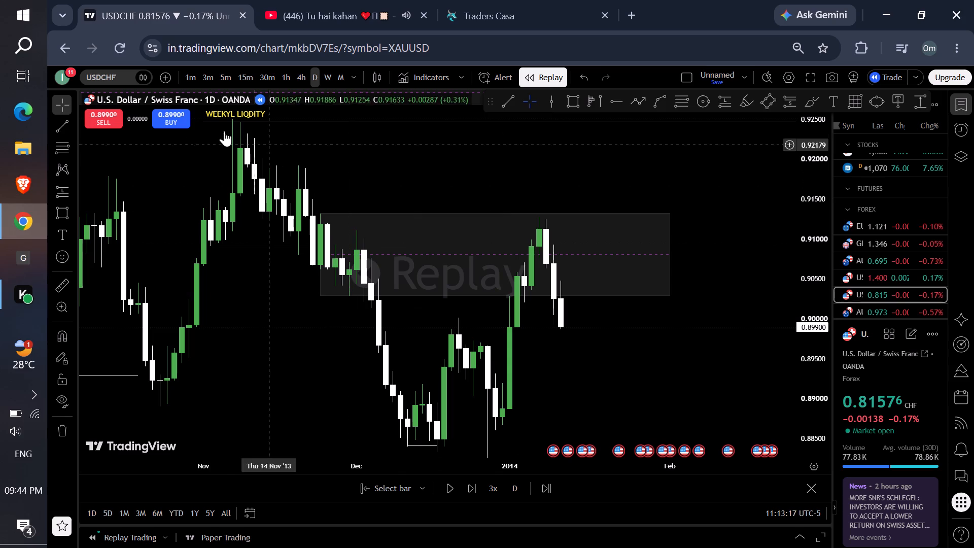
# Place a sell limit order for 1000000 units of USDCHF at 0.90499 with stop loss 0.91314 and take profit 0.87933.
pyautogui.click(112, 119)
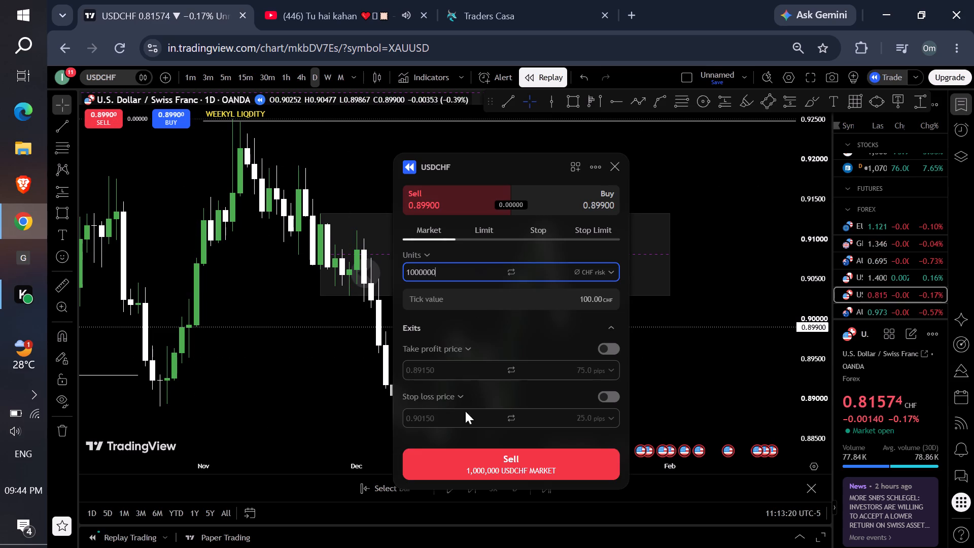
pyautogui.click(489, 230)
pyautogui.moveTo(534, 169); pyautogui.dragTo(341, 193)
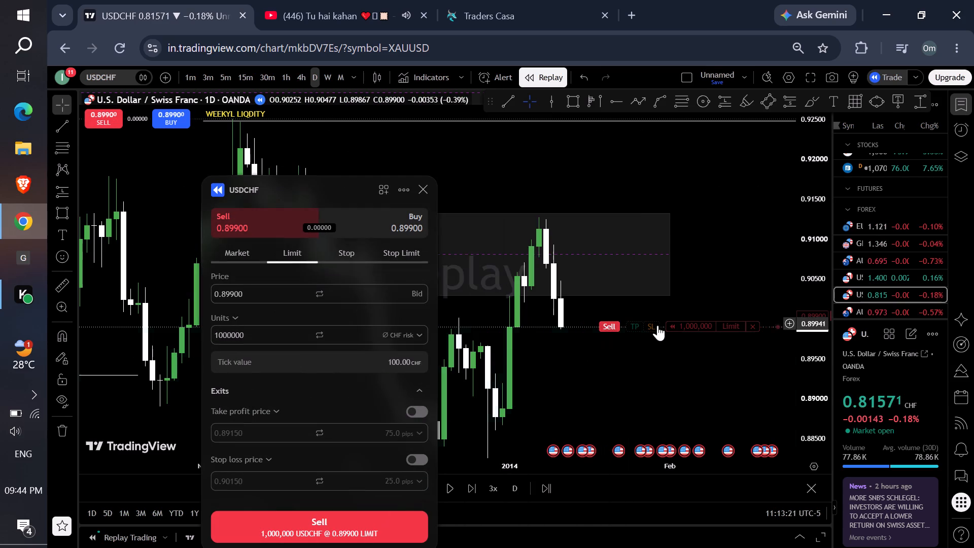
pyautogui.moveTo(672, 326); pyautogui.dragTo(562, 279)
pyautogui.moveTo(653, 281); pyautogui.dragTo(637, 218)
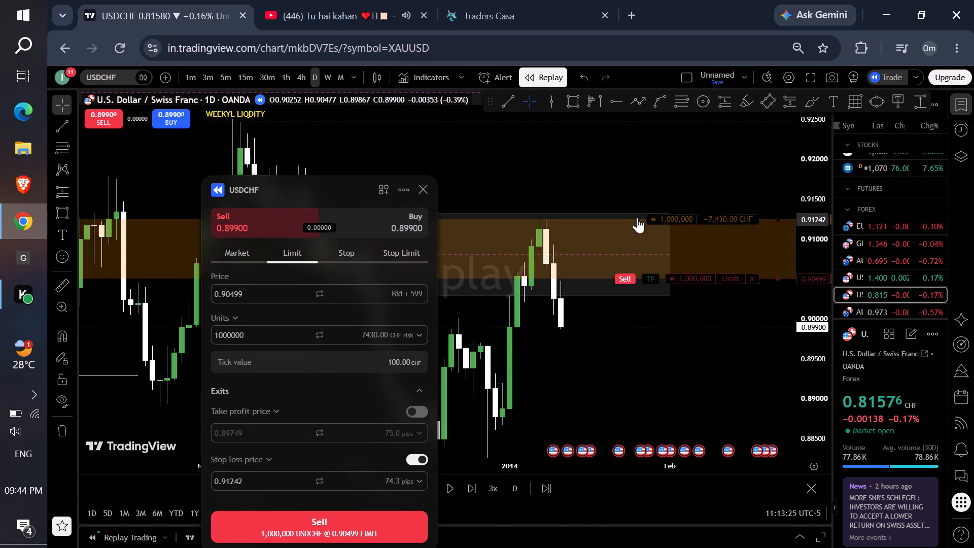
pyautogui.moveTo(637, 218); pyautogui.dragTo(640, 214)
pyautogui.moveTo(807, 281); pyautogui.dragTo(781, 335)
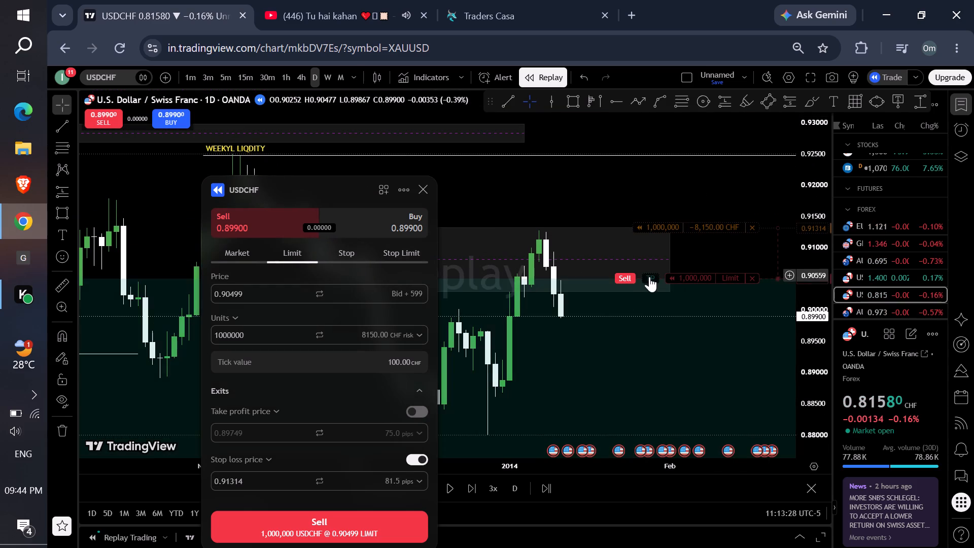
pyautogui.moveTo(650, 277); pyautogui.dragTo(639, 438)
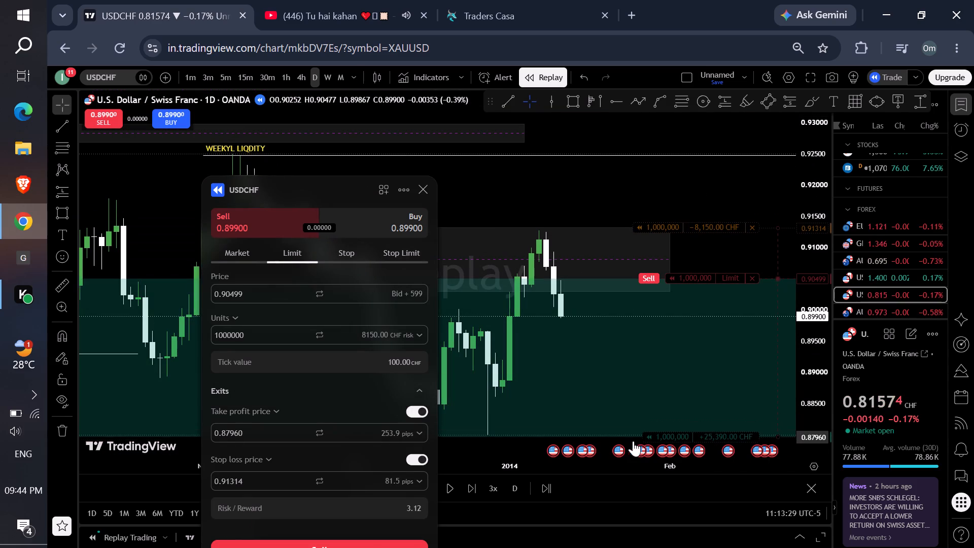
pyautogui.click(400, 541)
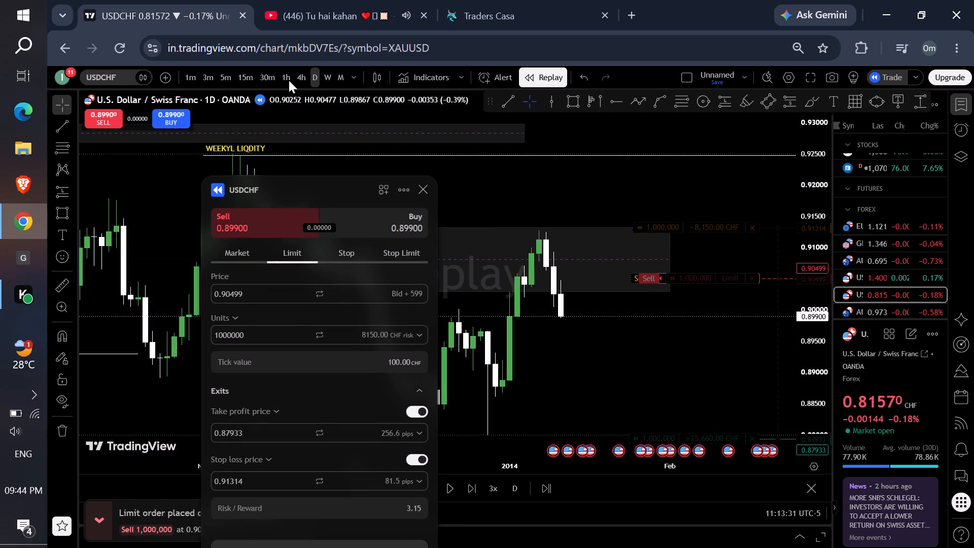
# Close the order ticket, switch to the weekly timeframe and play the replay forward to about 11 February 2014.
pyautogui.click(326, 65)
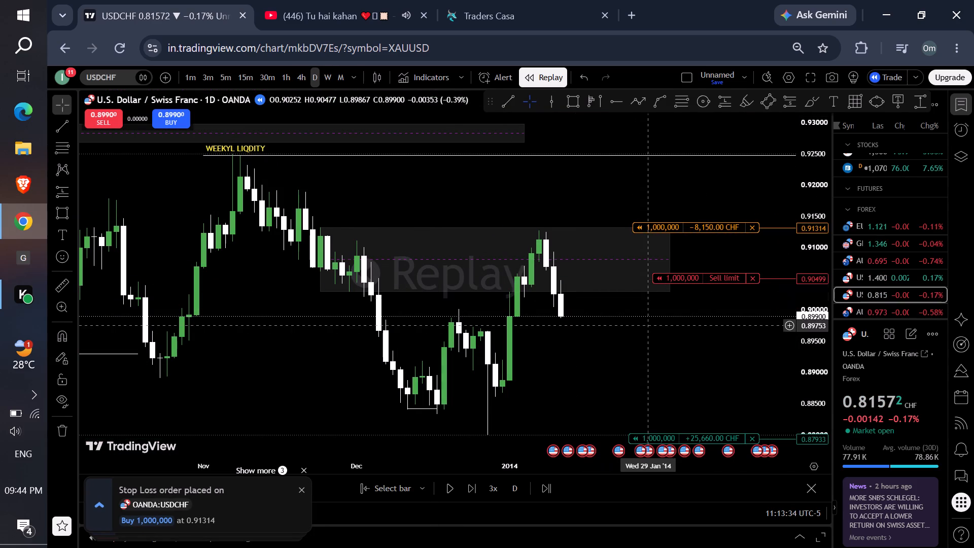
pyautogui.click(325, 80)
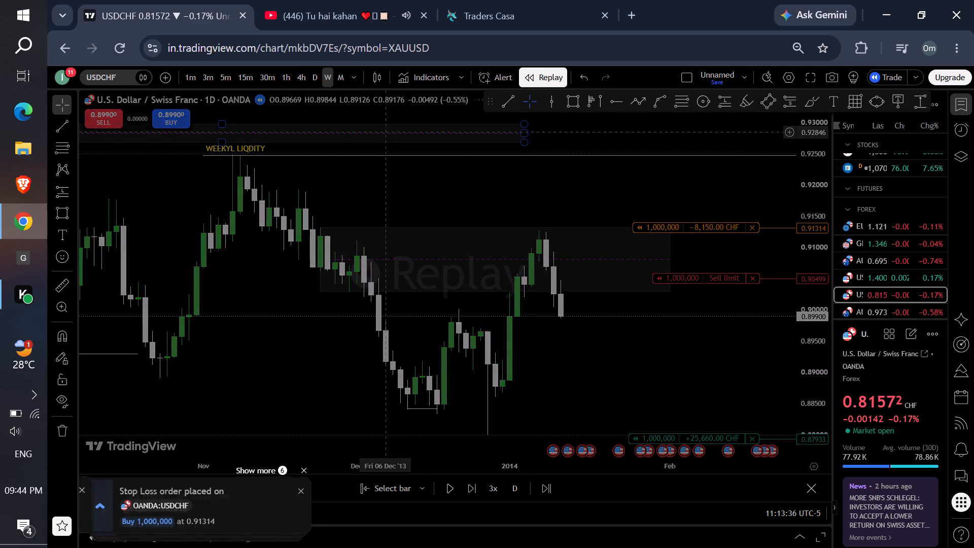
pyautogui.moveTo(683, 353); pyautogui.dragTo(583, 284)
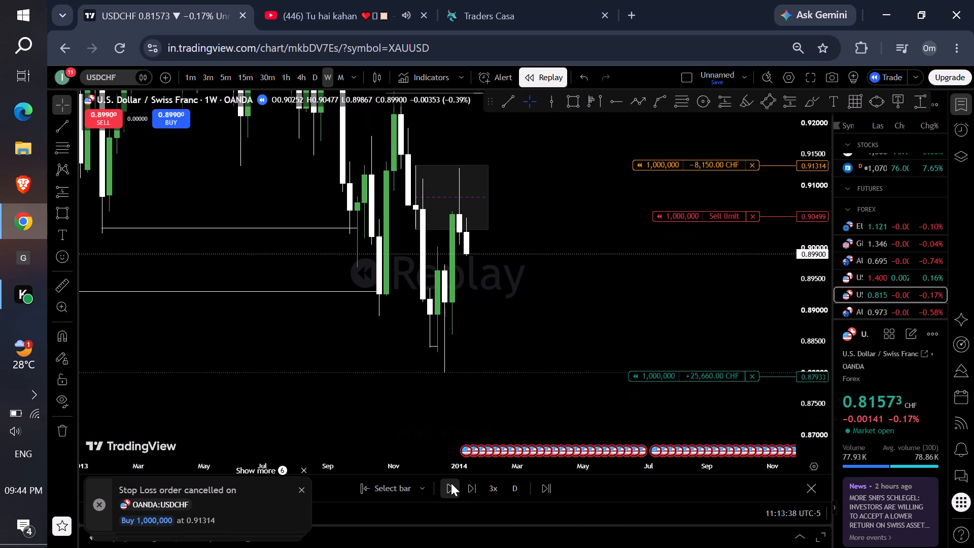
pyautogui.click(451, 483)
pyautogui.click(450, 483)
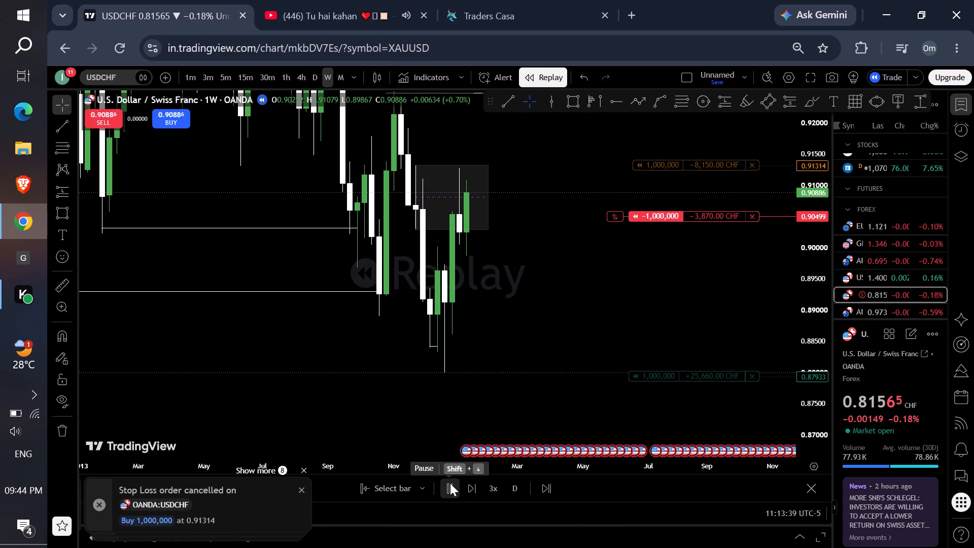
pyautogui.click(450, 483)
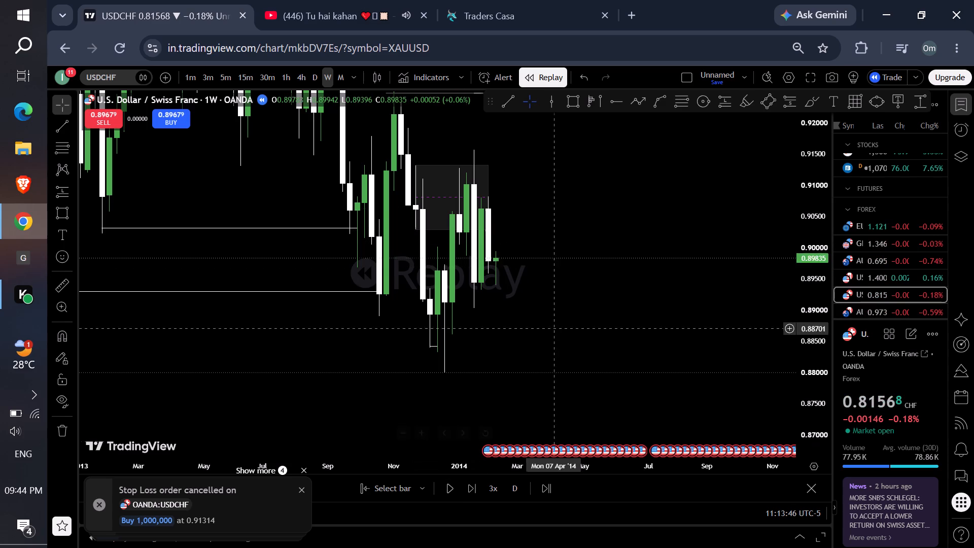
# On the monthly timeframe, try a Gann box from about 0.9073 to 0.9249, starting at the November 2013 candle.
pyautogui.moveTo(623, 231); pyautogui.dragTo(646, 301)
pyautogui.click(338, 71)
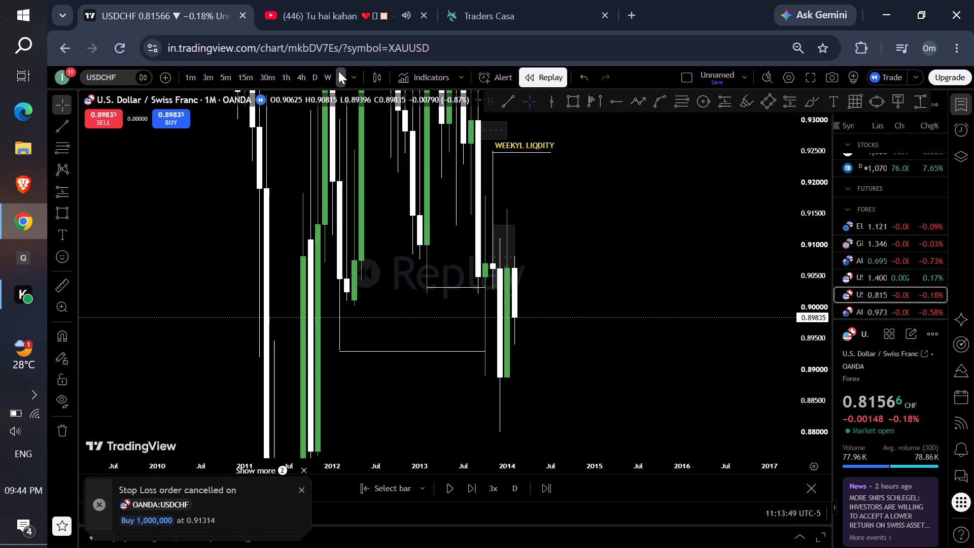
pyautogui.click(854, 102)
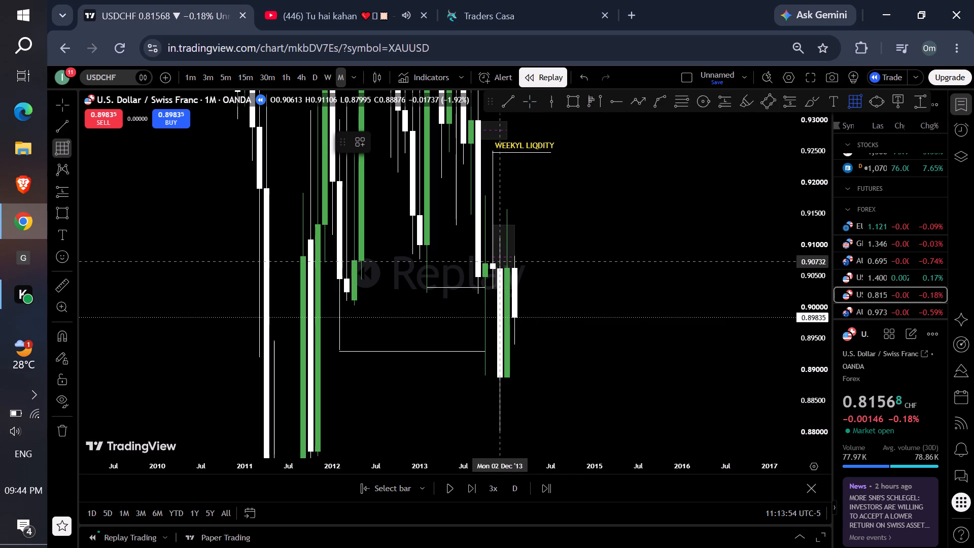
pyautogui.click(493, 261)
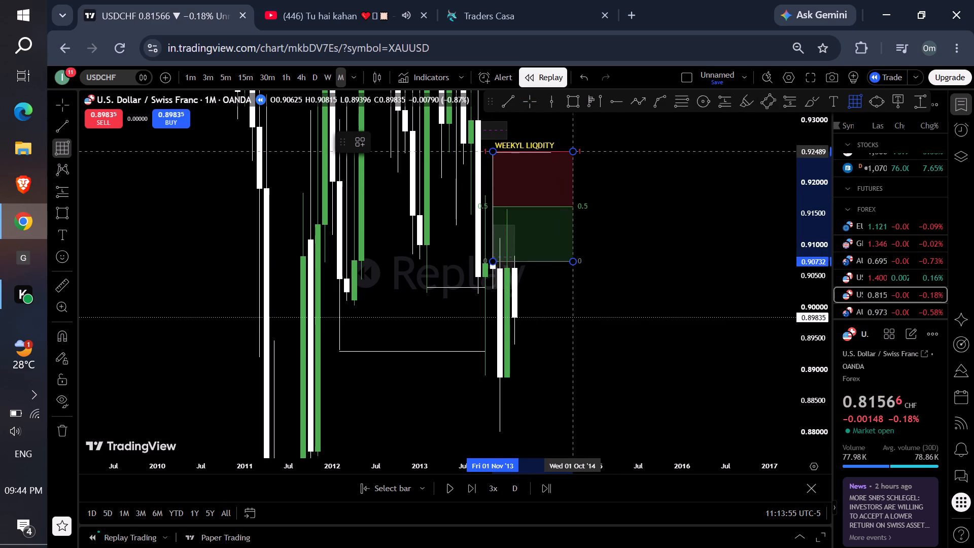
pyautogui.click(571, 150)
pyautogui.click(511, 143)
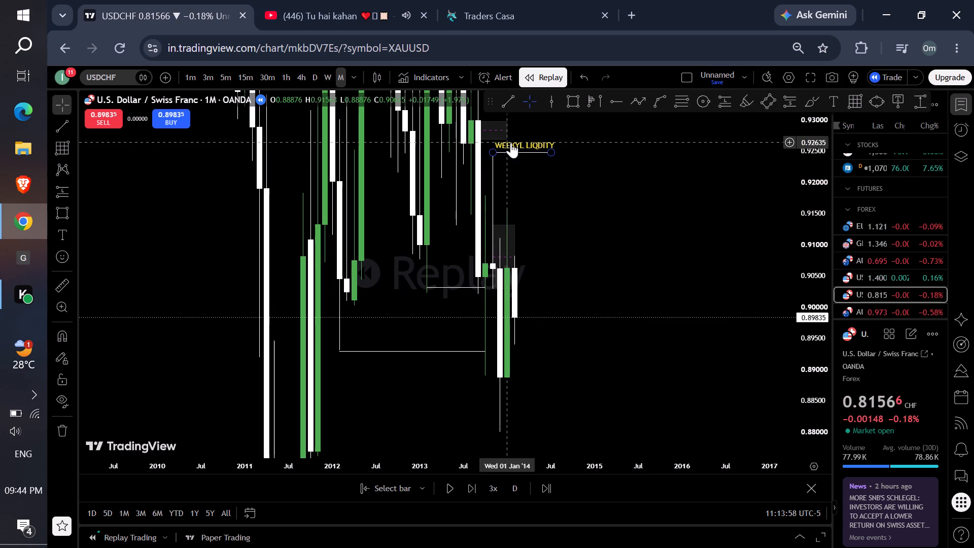
# On the weekly timeframe, draw a horizontal trend line at the October low, about 0.8890, from 21 October to about 16 December 2013.
pyautogui.click(331, 78)
pyautogui.scroll(1, 666, 227)
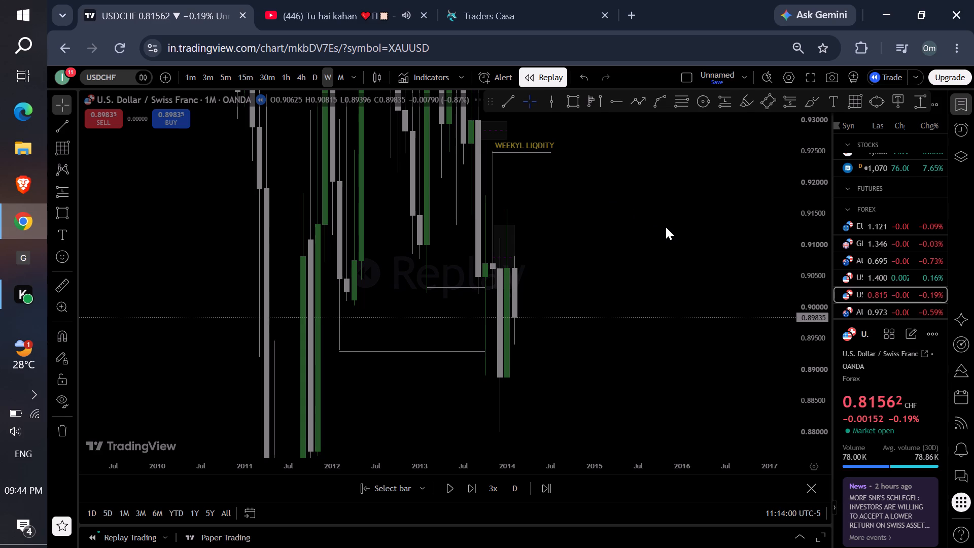
pyautogui.scroll(2, 666, 227)
pyautogui.scroll(1, 589, 251)
pyautogui.scroll(-1, 589, 251)
pyautogui.scroll(1, 589, 251)
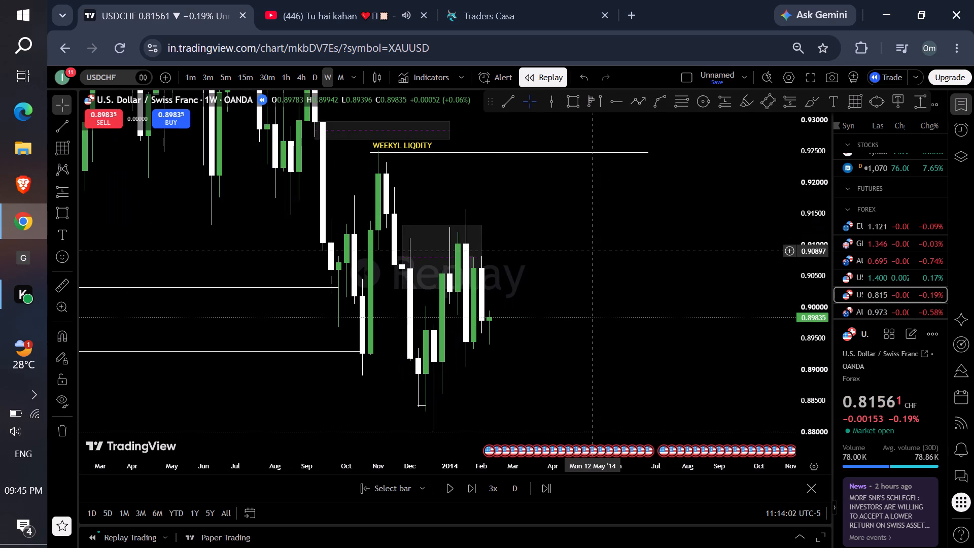
pyautogui.moveTo(596, 275); pyautogui.dragTo(641, 187)
pyautogui.click(507, 100)
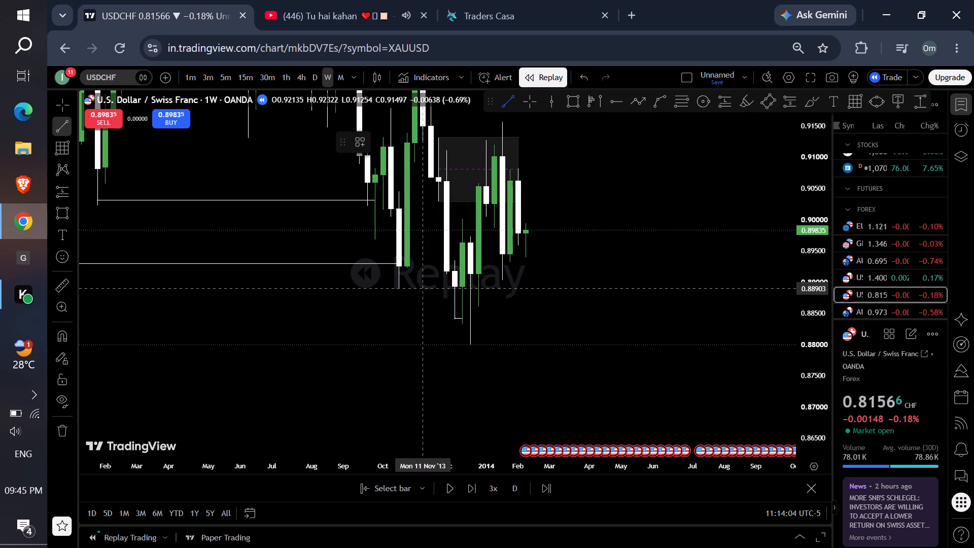
pyautogui.click(401, 288)
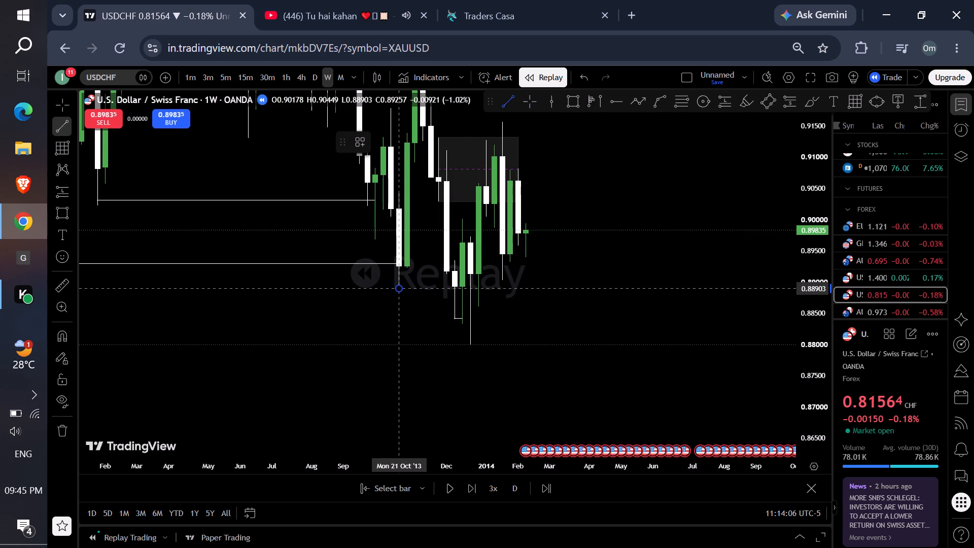
pyautogui.keyDown('shift'); pyautogui.click(464, 288); pyautogui.keyUp('shift')
# Delete the rectangle between about 0.9132 and 0.9029 that starts on 25 November 2013.
pyautogui.moveTo(633, 286); pyautogui.dragTo(616, 314)
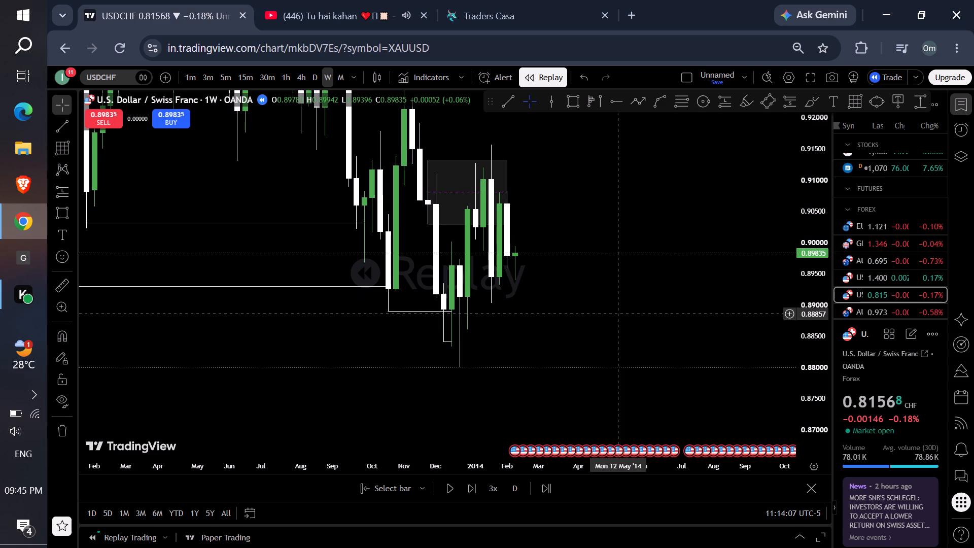
pyautogui.moveTo(653, 266); pyautogui.dragTo(638, 282)
pyautogui.scroll(1, 631, 267)
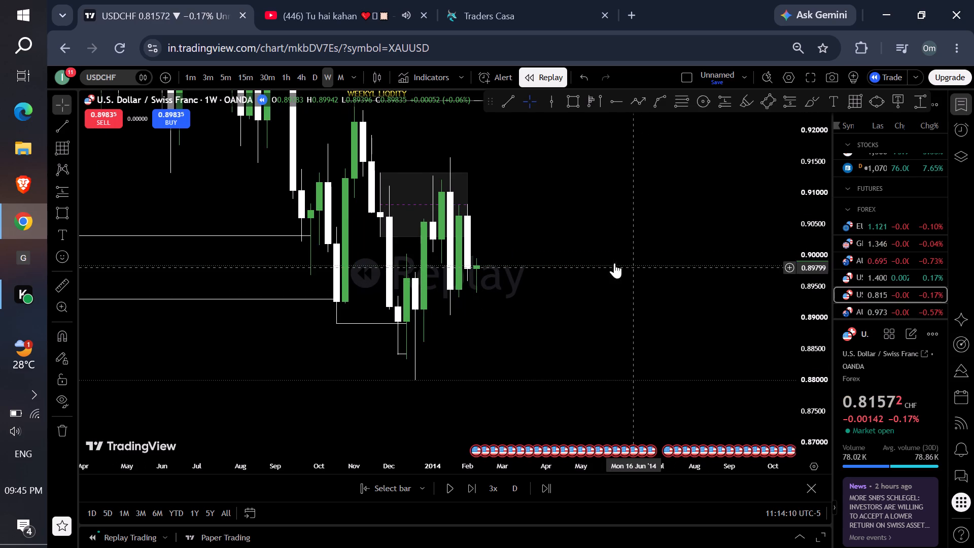
pyautogui.moveTo(611, 262); pyautogui.dragTo(609, 302)
pyautogui.click(467, 198)
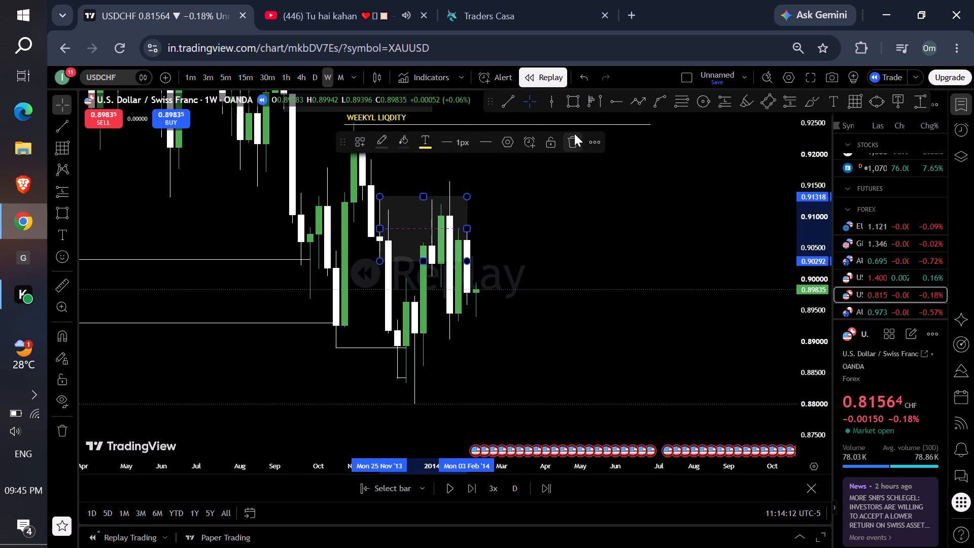
pyautogui.click(574, 133)
# Draw a rectangle from about 0.8972 to 0.8869, spanning 23 December 2013 to 14 April 2014.
pyautogui.moveTo(592, 250); pyautogui.dragTo(602, 170)
pyautogui.click(573, 101)
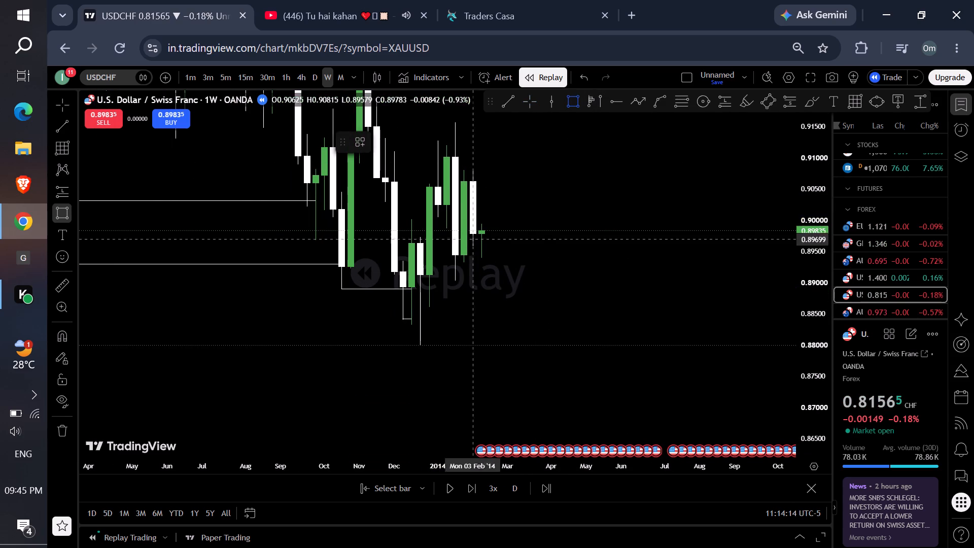
pyautogui.click(420, 238)
pyautogui.click(556, 301)
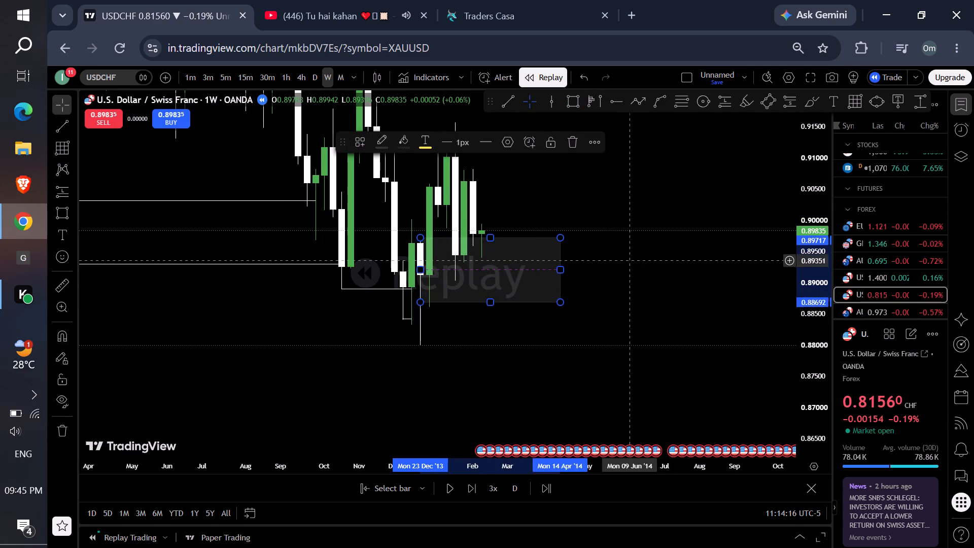
pyautogui.click(629, 261)
# On the daily timeframe, resize the new rectangle so its top is at about 0.8920 and it starts around 31 December 2013.
pyautogui.click(314, 79)
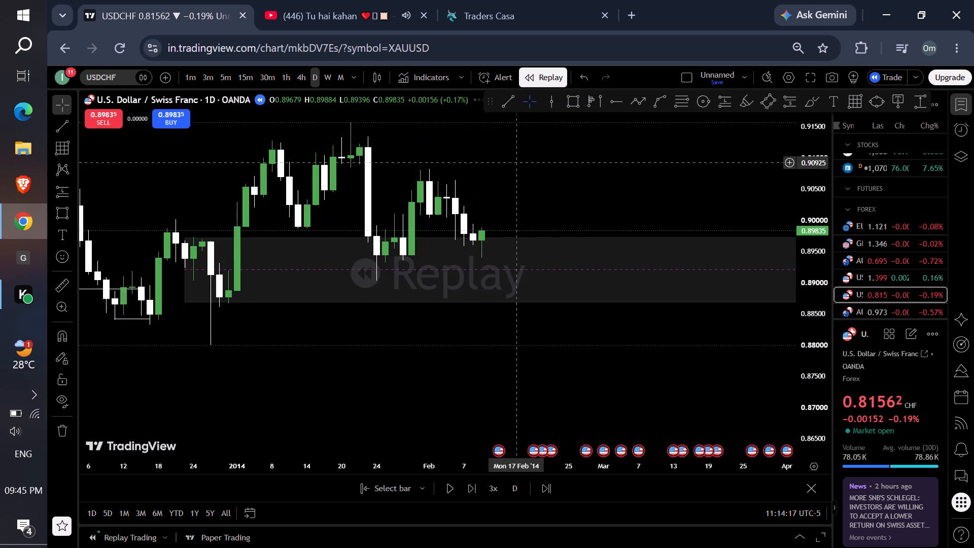
pyautogui.scroll(-2, 550, 187)
pyautogui.scroll(1, 566, 197)
pyautogui.scroll(-2, 569, 199)
pyautogui.moveTo(651, 189); pyautogui.dragTo(633, 239)
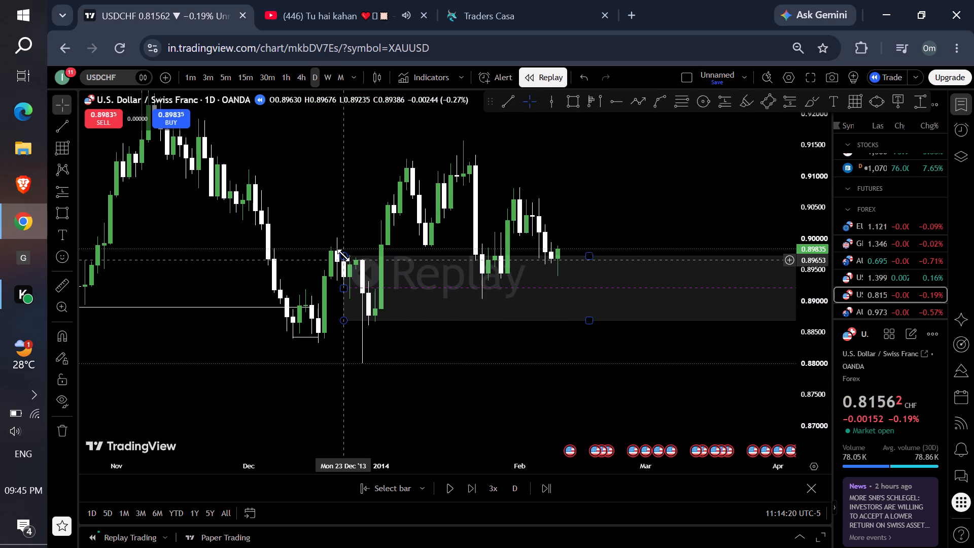
pyautogui.moveTo(343, 255); pyautogui.dragTo(373, 288)
# Play the daily replay forward in stages to about 5 March 2014, as price trades through the rectangle.
pyautogui.moveTo(666, 229); pyautogui.dragTo(658, 256)
pyautogui.moveTo(680, 235); pyautogui.dragTo(662, 255)
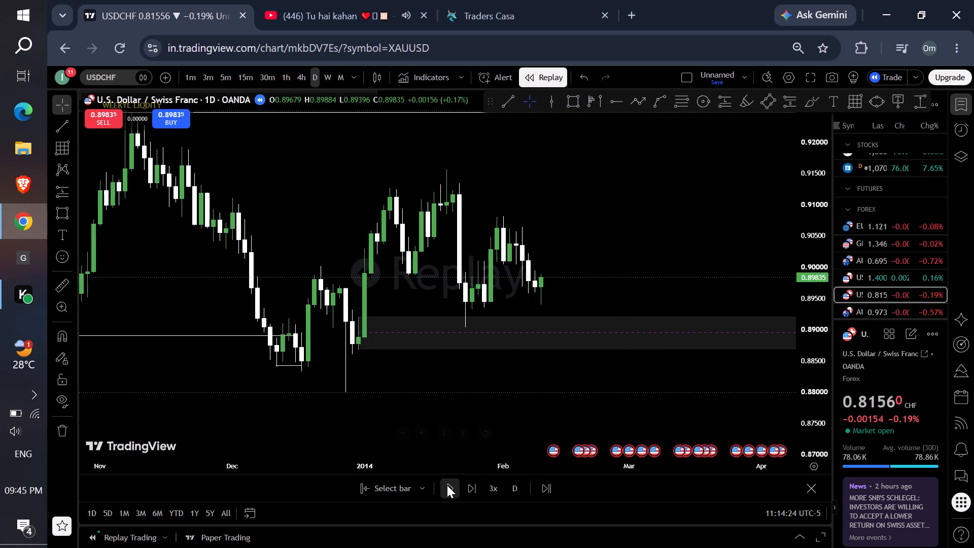
pyautogui.click(447, 485)
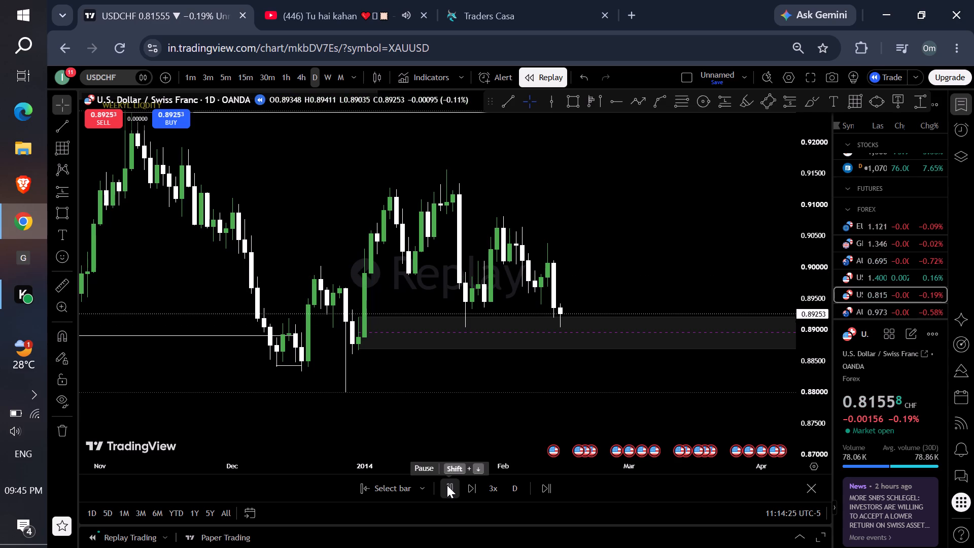
pyautogui.click(447, 485)
pyautogui.moveTo(819, 395); pyautogui.dragTo(771, 300)
pyautogui.scroll(-1, 702, 282)
pyautogui.moveTo(693, 283); pyautogui.dragTo(667, 239)
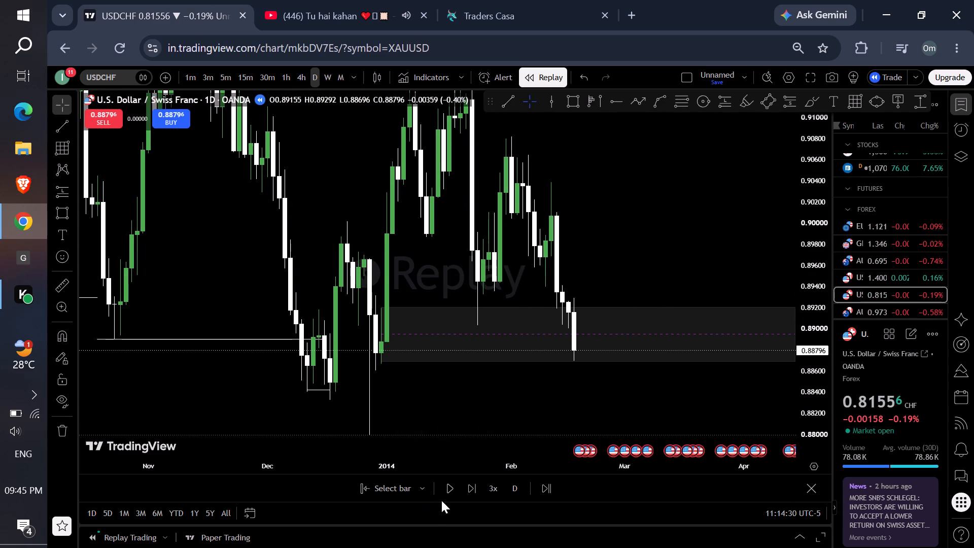
pyautogui.click(444, 496)
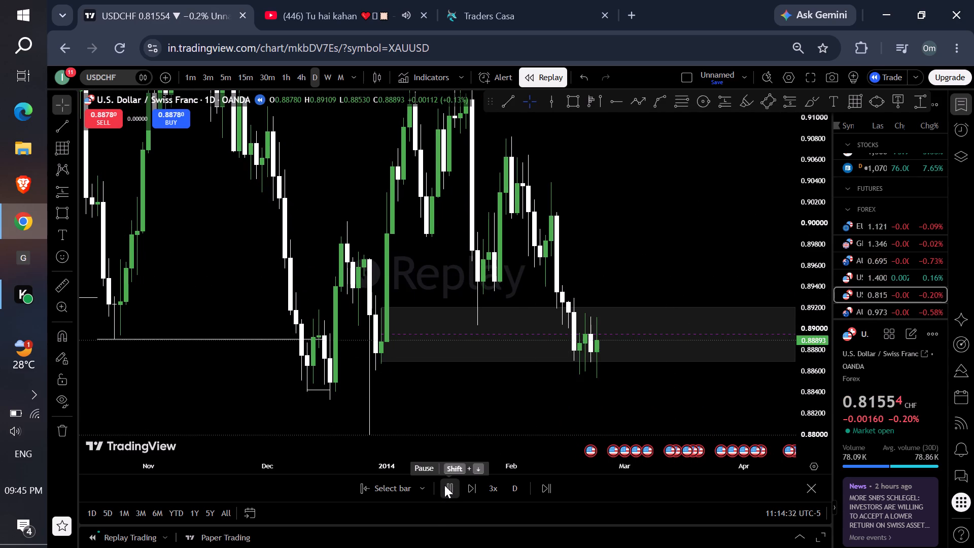
pyautogui.click(444, 483)
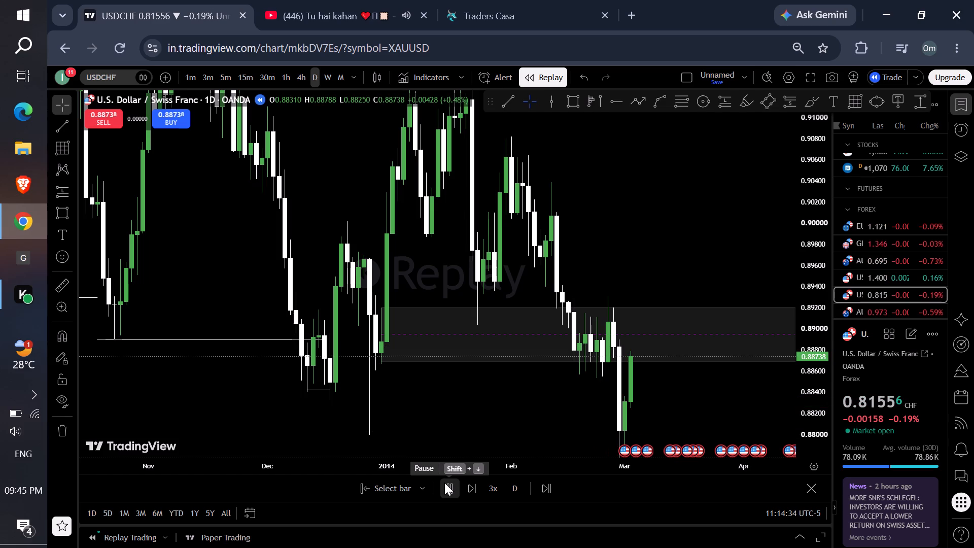
# Draw a horizontal trend line at the 27 December 2013 low, about 0.8800, extending to about 4 March 2014.
pyautogui.moveTo(662, 224); pyautogui.dragTo(649, 139)
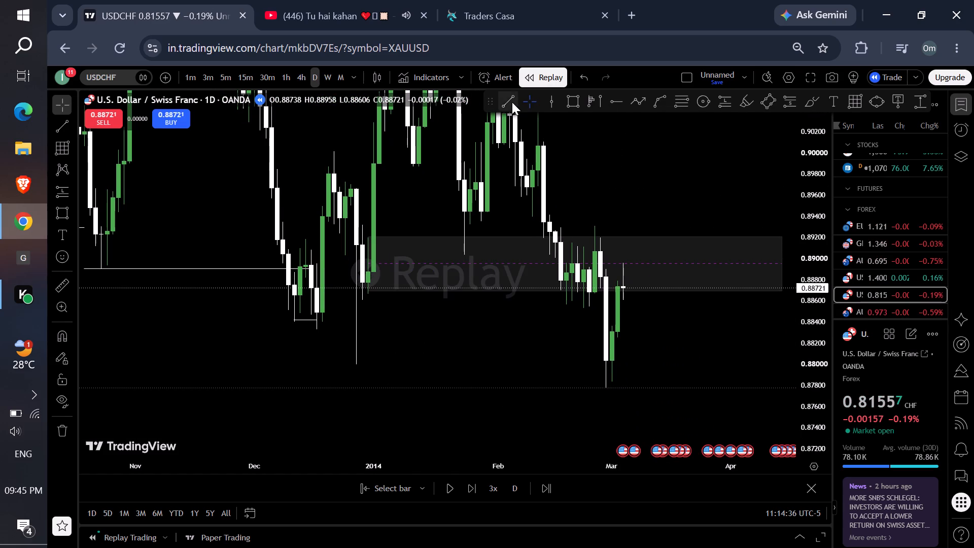
pyautogui.click(512, 102)
pyautogui.keyDown('shift'); pyautogui.click(357, 364); pyautogui.keyUp('shift')
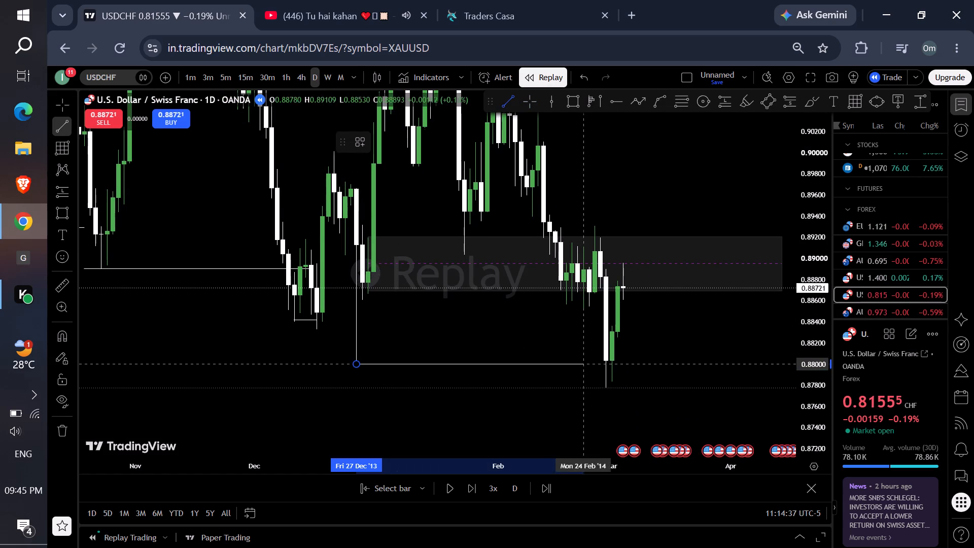
pyautogui.keyDown('shift'); pyautogui.click(616, 361); pyautogui.keyUp('shift')
pyautogui.click(707, 345)
# On the weekly timeframe, move the rectangle up to about 0.8978 to 0.8925, starting around 10 February 2014.
pyautogui.moveTo(813, 315); pyautogui.dragTo(757, 417)
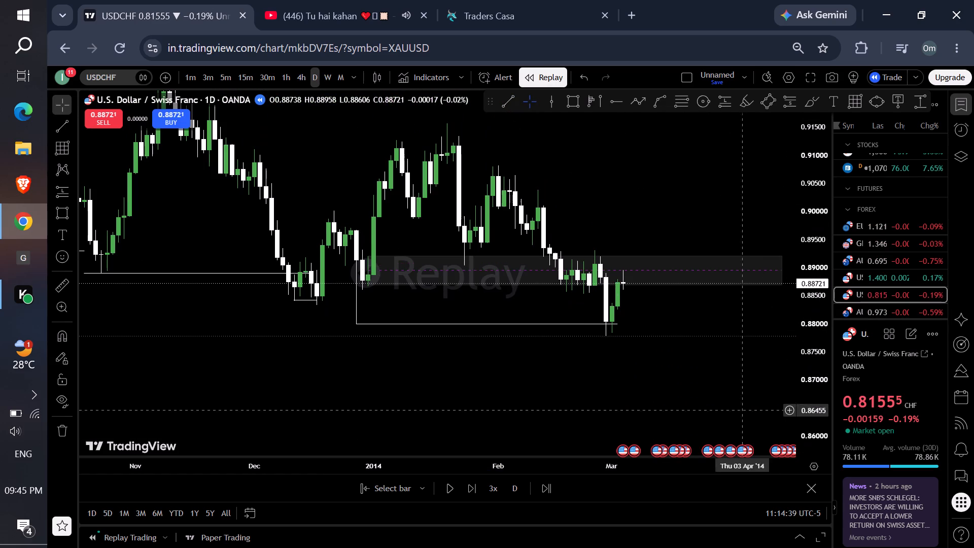
pyautogui.click(328, 76)
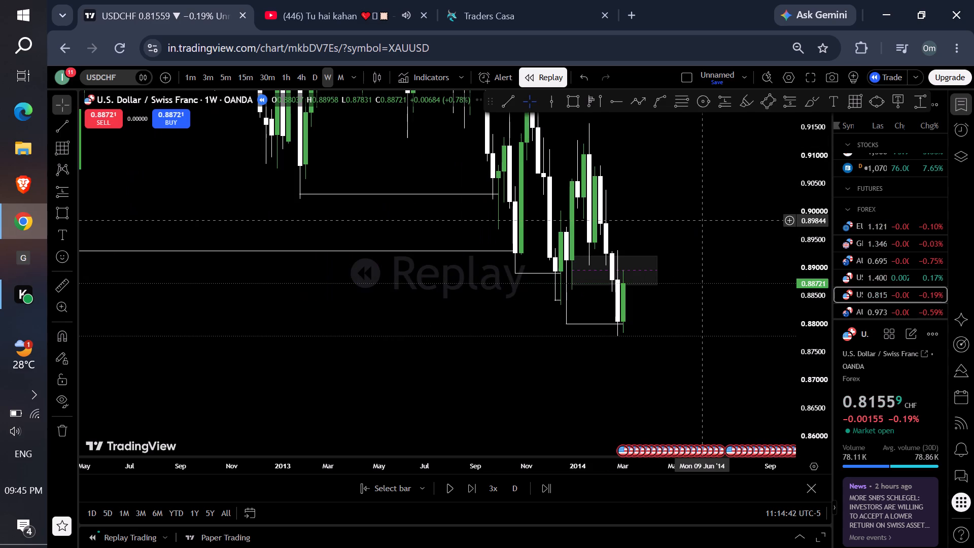
pyautogui.moveTo(700, 220); pyautogui.dragTo(586, 240)
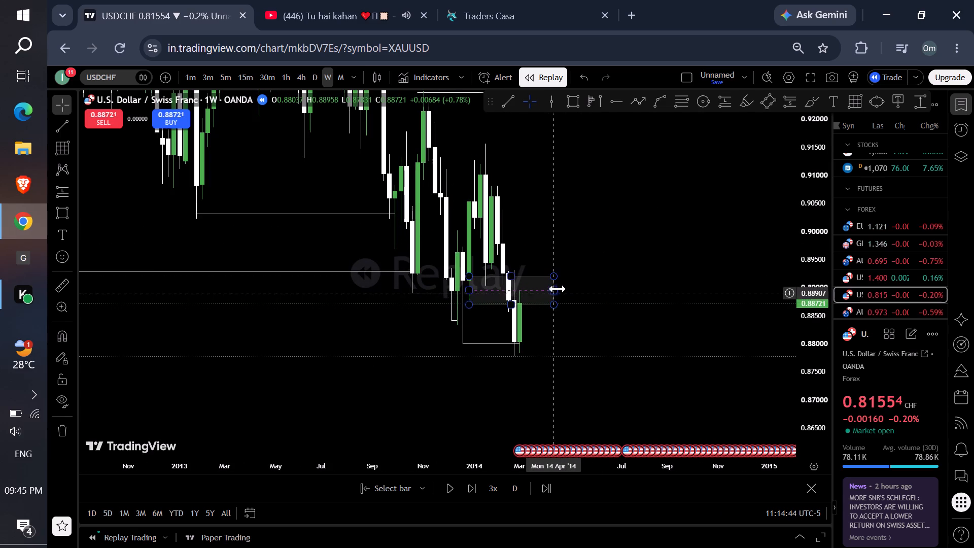
pyautogui.moveTo(545, 277); pyautogui.dragTo(573, 235)
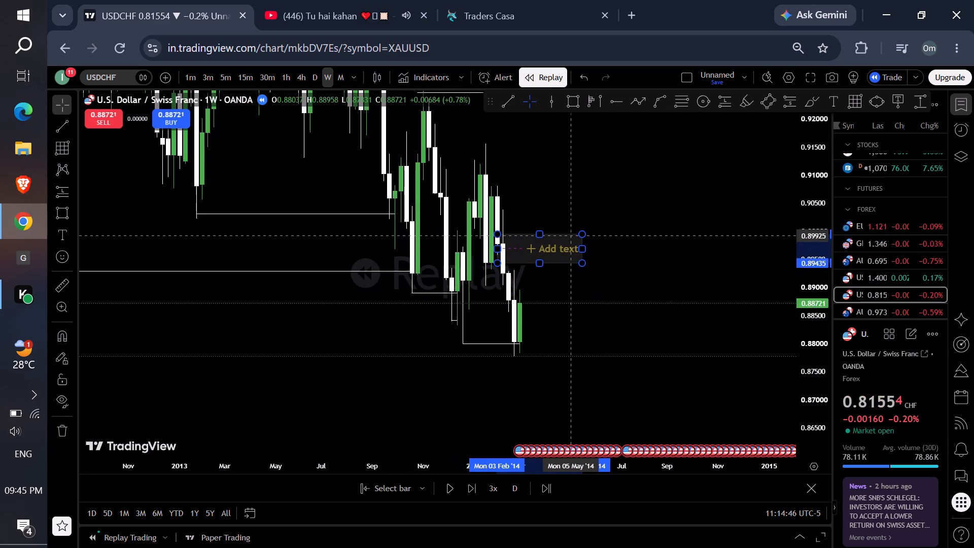
pyautogui.moveTo(573, 235); pyautogui.dragTo(572, 245)
pyautogui.moveTo(585, 247); pyautogui.dragTo(590, 243)
pyautogui.click(646, 236)
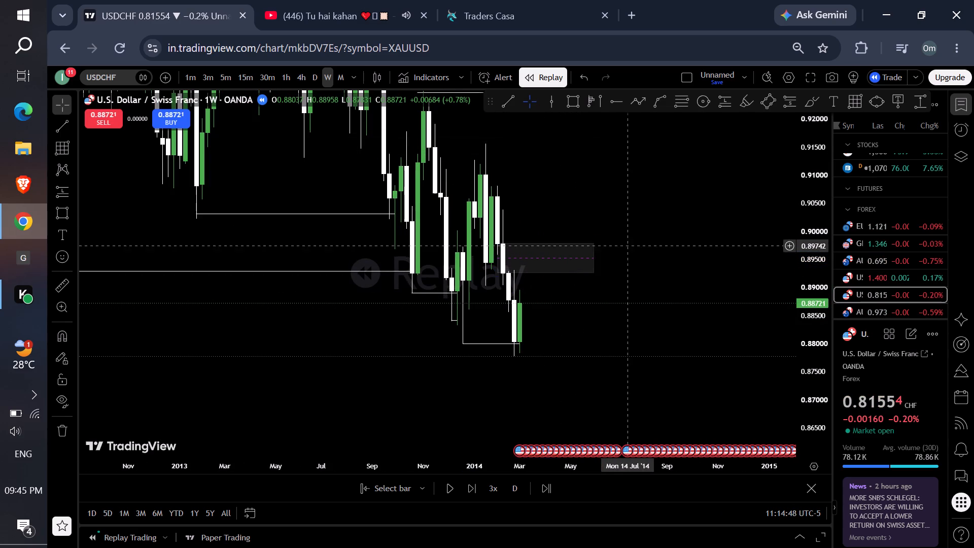
# Play the weekly replay forward to the week of 10 March 2014 and dismiss the plan upgrade advertisement.
pyautogui.click(456, 489)
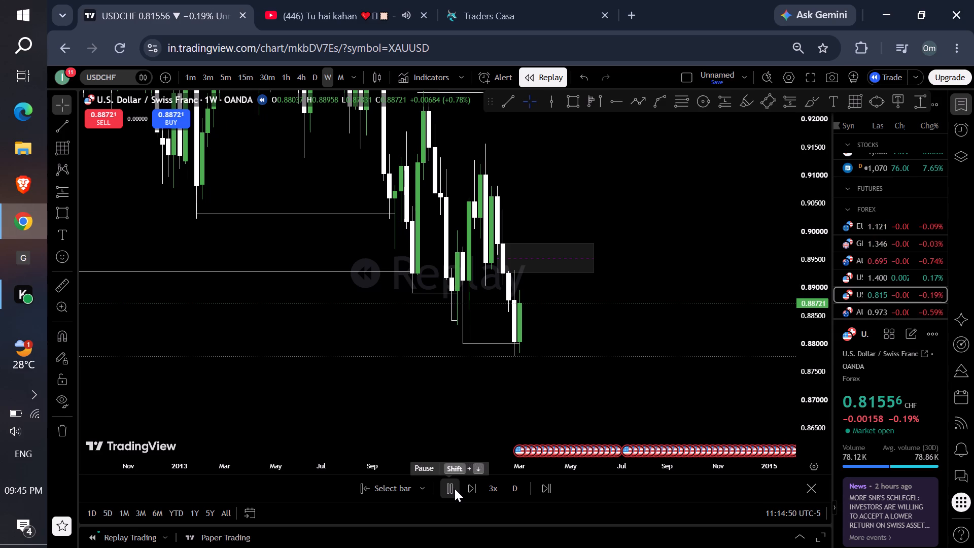
pyautogui.click(455, 489)
pyautogui.click(307, 68)
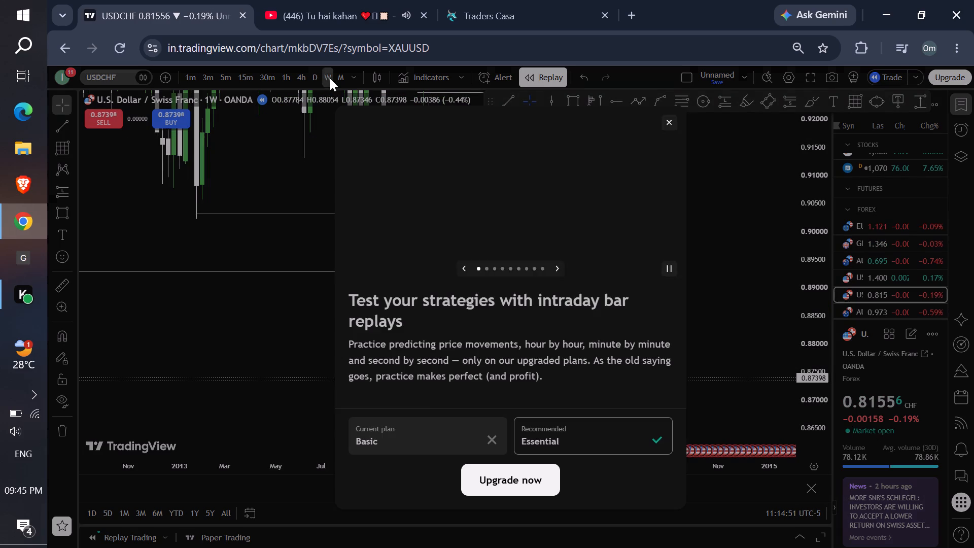
pyautogui.click(670, 122)
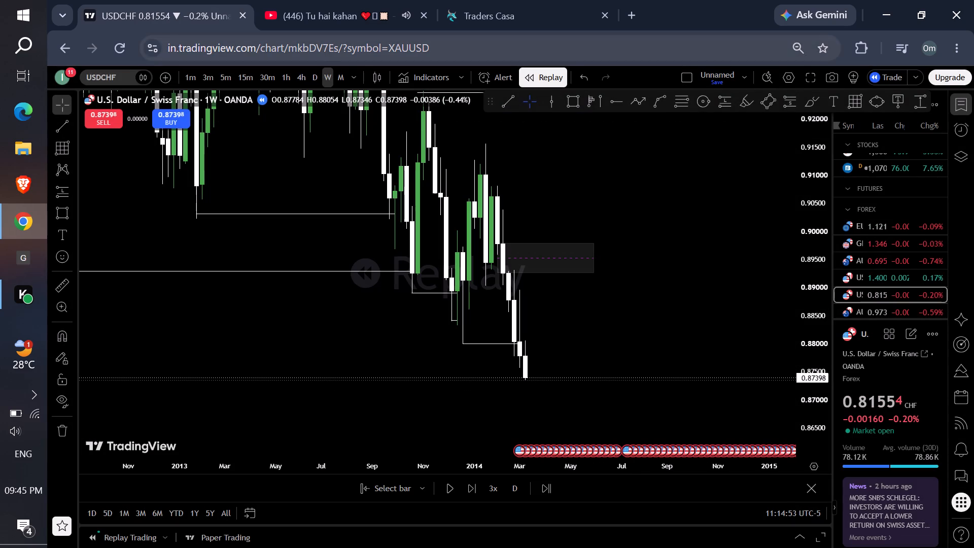
# On the daily timeframe, draw a rectangle from about 0.8902 to 0.8874, spanning 27 February to 10 March 2014.
pyautogui.click(317, 82)
pyautogui.moveTo(680, 347); pyautogui.dragTo(708, 286)
pyautogui.moveTo(803, 353); pyautogui.dragTo(734, 225)
pyautogui.click(575, 103)
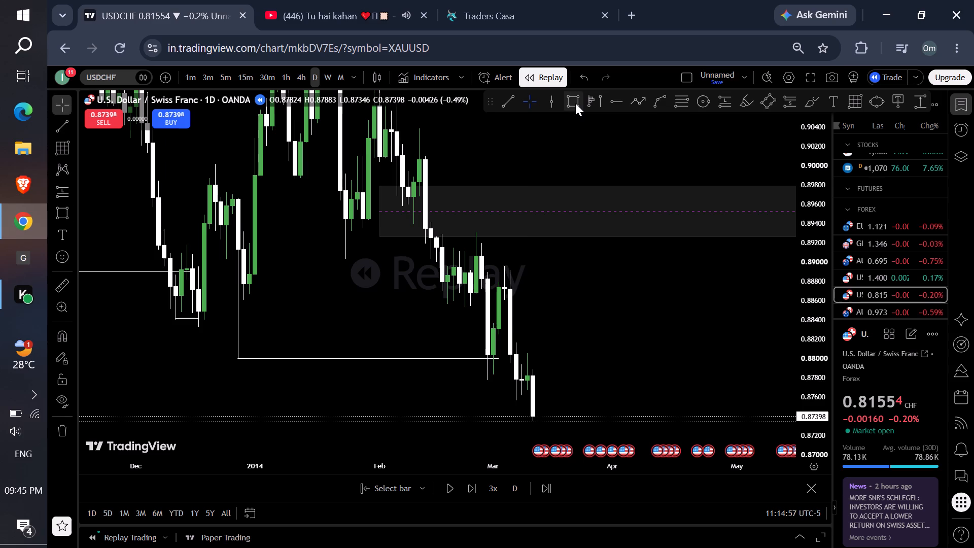
pyautogui.moveTo(480, 287); pyautogui.dragTo(502, 282)
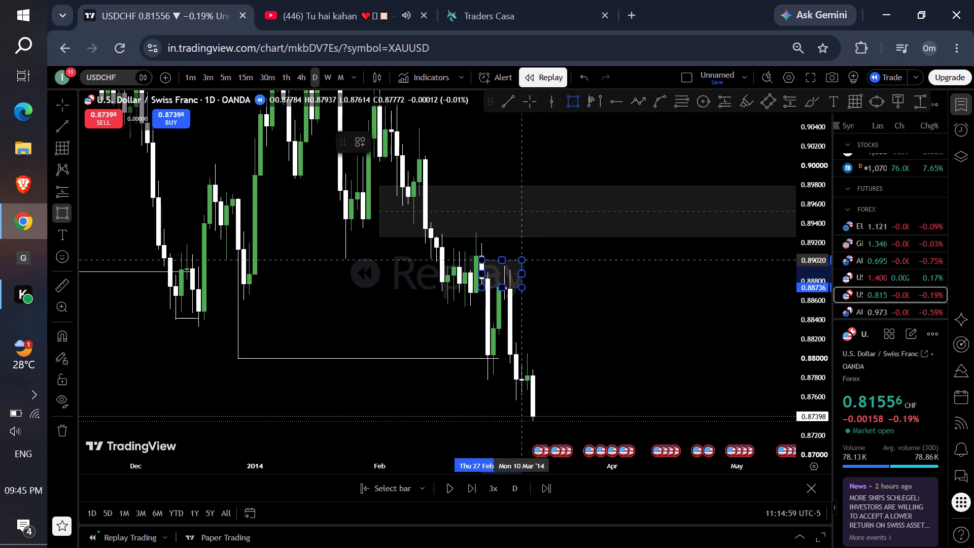
pyautogui.click(522, 260)
pyautogui.click(594, 260)
# Examine the monthly and weekly charts for zones between current price and the daily FVG below, back to 2011.
pyautogui.moveTo(611, 266); pyautogui.dragTo(646, 248)
pyautogui.scroll(-3, 663, 257)
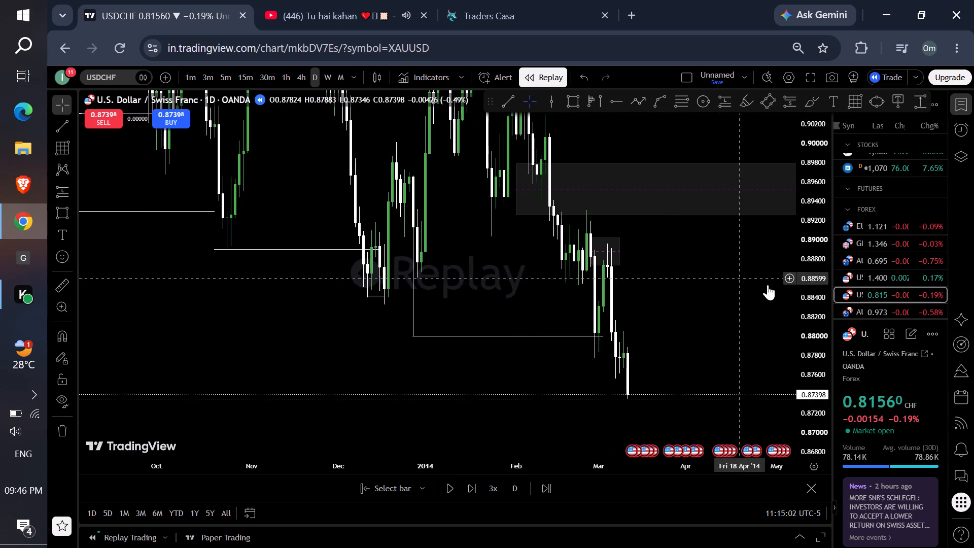
pyautogui.moveTo(814, 294); pyautogui.dragTo(735, 346)
pyautogui.moveTo(731, 347); pyautogui.dragTo(689, 260)
pyautogui.click(337, 79)
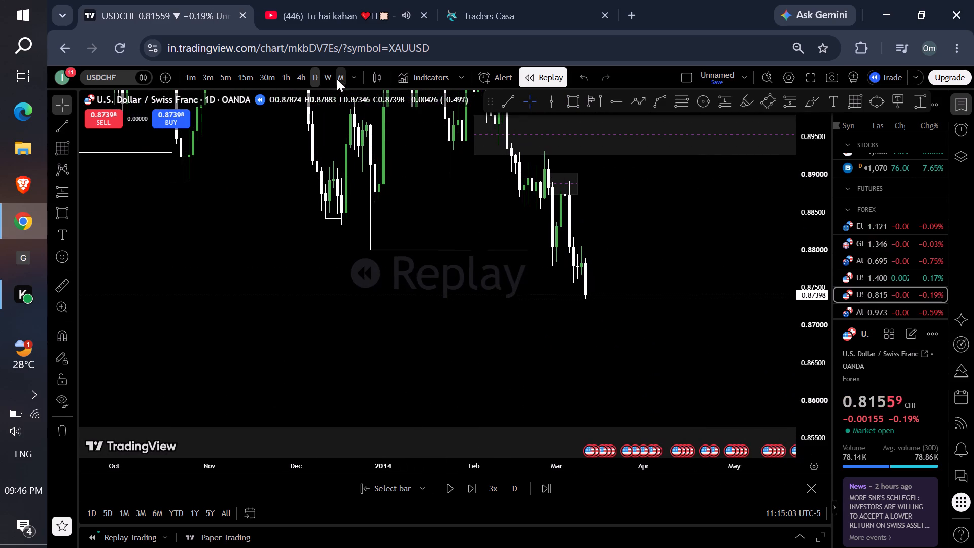
pyautogui.moveTo(816, 159); pyautogui.dragTo(697, 387)
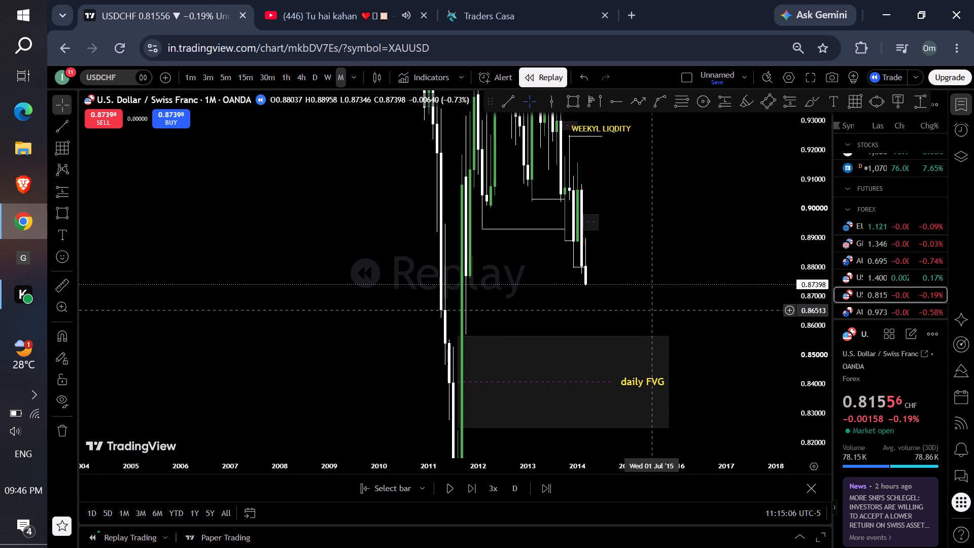
pyautogui.scroll(4, 646, 302)
pyautogui.scroll(-1, 644, 299)
pyautogui.scroll(1, 644, 299)
pyautogui.click(325, 75)
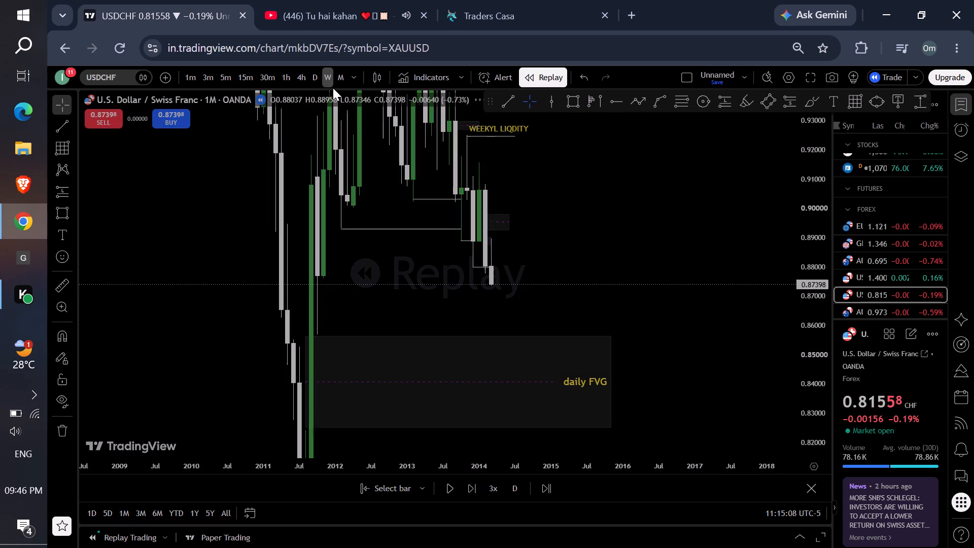
pyautogui.scroll(-5, 372, 181)
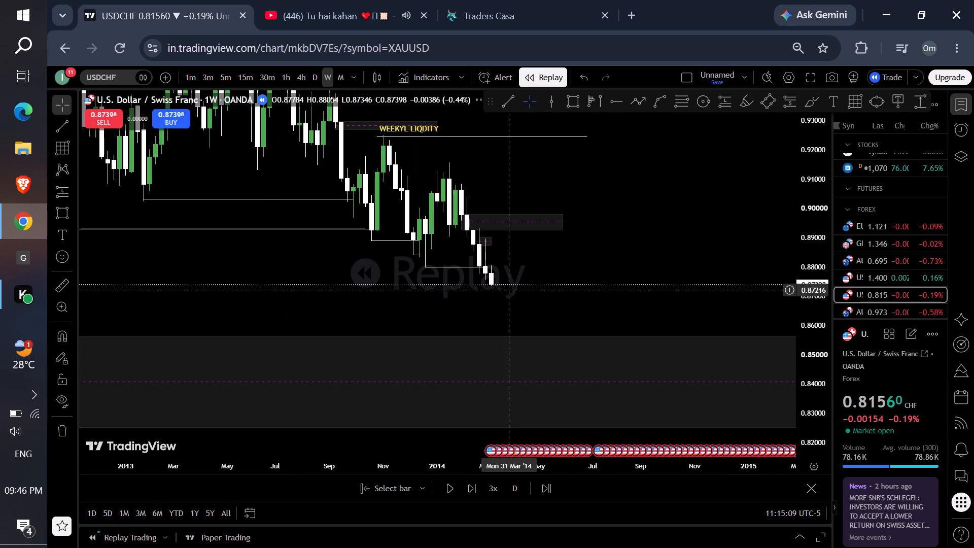
pyautogui.scroll(-4, 506, 289)
pyautogui.scroll(1, 506, 302)
pyautogui.scroll(-1, 506, 303)
pyautogui.scroll(1, 506, 304)
pyautogui.scroll(-1, 504, 307)
pyautogui.scroll(1, 497, 312)
pyautogui.moveTo(459, 297); pyautogui.dragTo(576, 287)
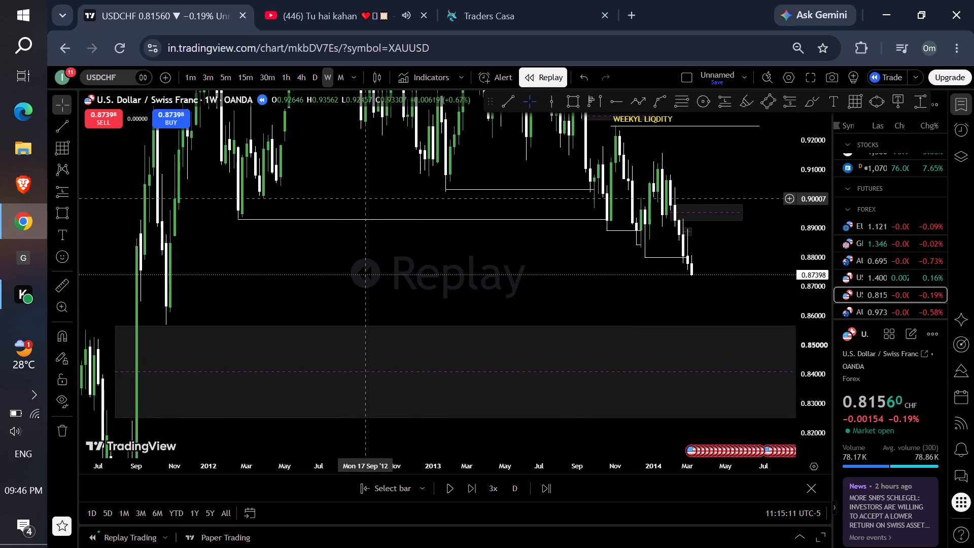
# On the daily timeframe, draw a rectangle over the gap at about 0.8733 to 0.8659, starting 25 October 2011.
pyautogui.click(317, 81)
pyautogui.scroll(-1, 413, 233)
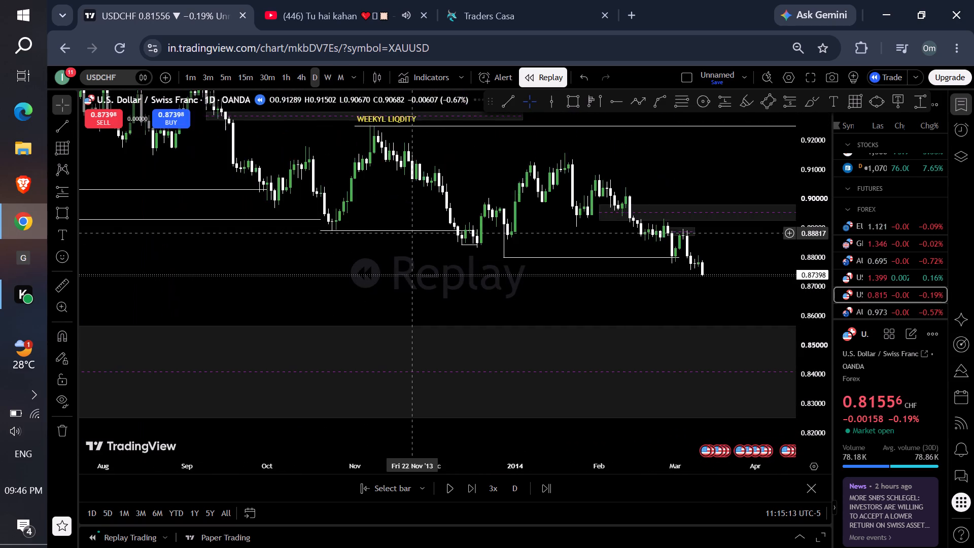
pyautogui.scroll(-2, 413, 233)
pyautogui.scroll(1, 413, 260)
pyautogui.scroll(-1, 412, 264)
pyautogui.scroll(1, 401, 273)
pyautogui.scroll(-1, 385, 278)
pyautogui.scroll(1, 371, 280)
pyautogui.moveTo(302, 296); pyautogui.dragTo(718, 249)
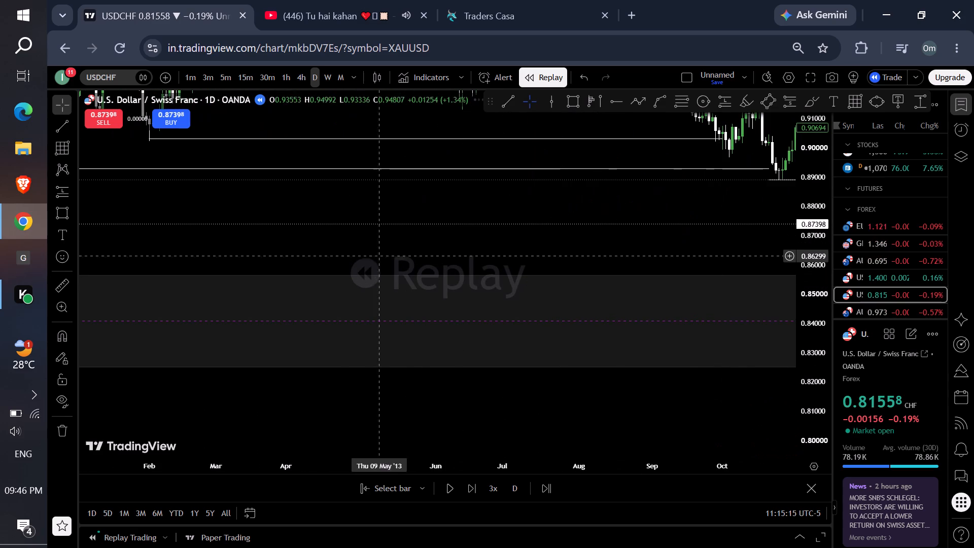
pyautogui.moveTo(367, 253); pyautogui.dragTo(775, 229)
pyautogui.moveTo(409, 218); pyautogui.dragTo(872, 203)
pyautogui.moveTo(373, 234); pyautogui.dragTo(825, 216)
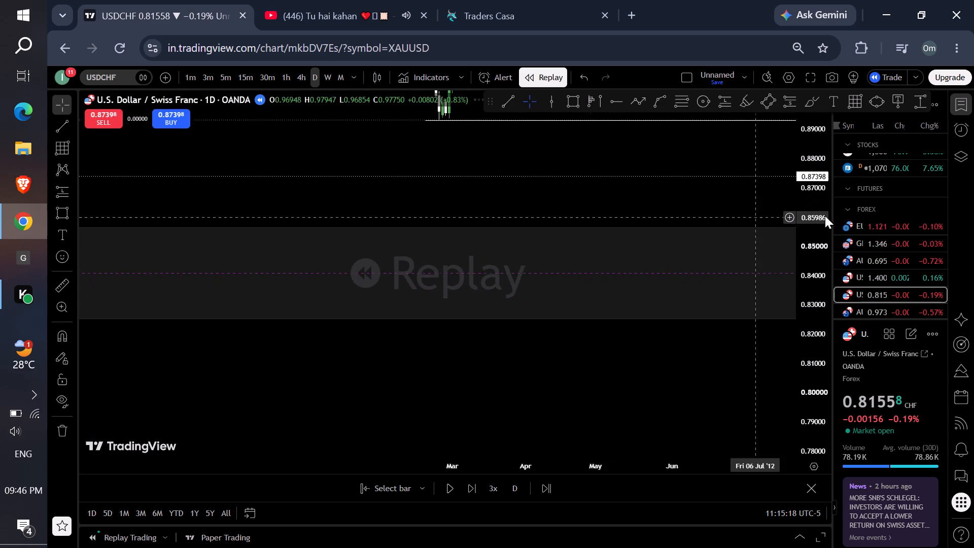
pyautogui.moveTo(825, 216); pyautogui.dragTo(830, 216)
pyautogui.moveTo(427, 210); pyautogui.dragTo(832, 192)
pyautogui.moveTo(750, 191); pyautogui.dragTo(608, 220)
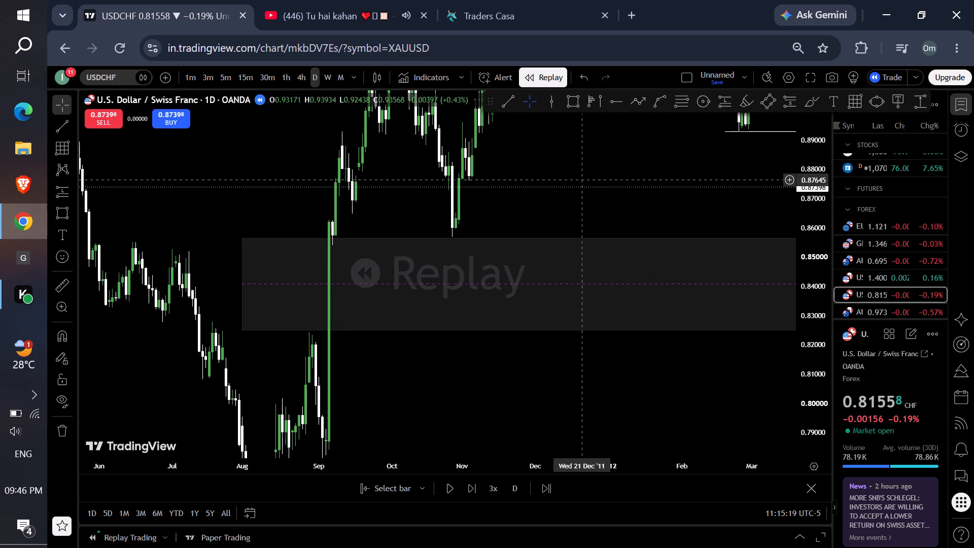
pyautogui.click(573, 108)
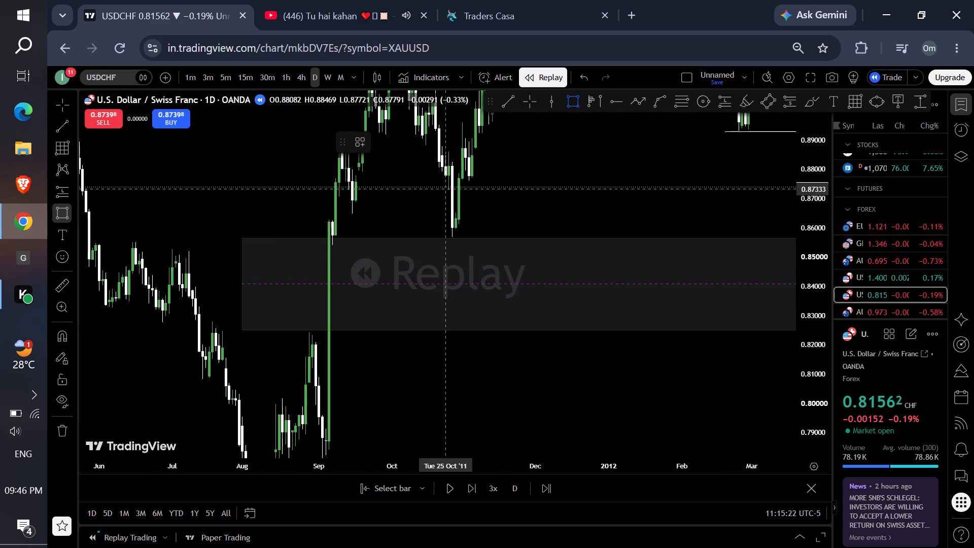
pyautogui.moveTo(445, 189); pyautogui.dragTo(451, 189)
pyautogui.click(512, 210)
# Extend the end of the October 2011 gap rectangle forward to about 3 April 2014, past the latest replay candle.
pyautogui.moveTo(514, 202); pyautogui.dragTo(797, 198)
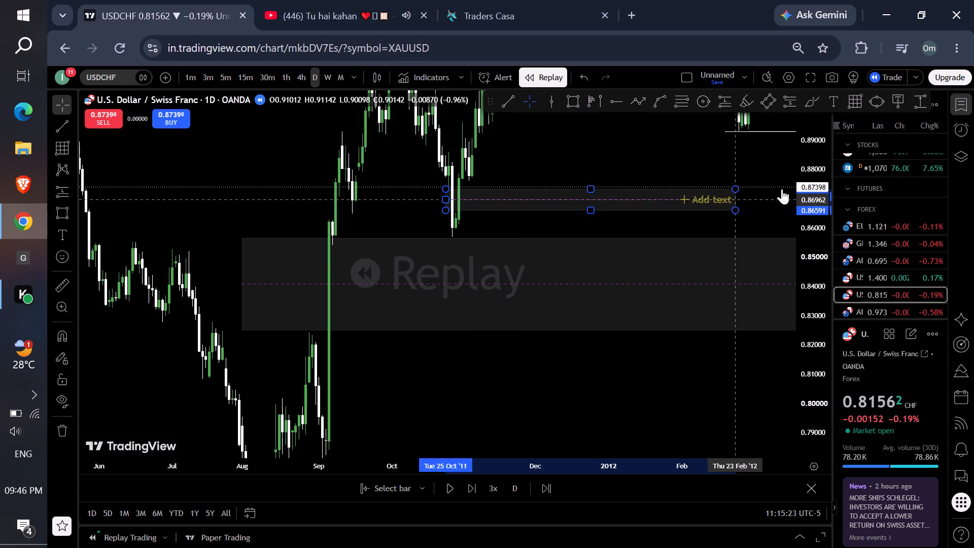
pyautogui.moveTo(745, 168); pyautogui.dragTo(125, 267)
pyautogui.moveTo(193, 299); pyautogui.dragTo(327, 289)
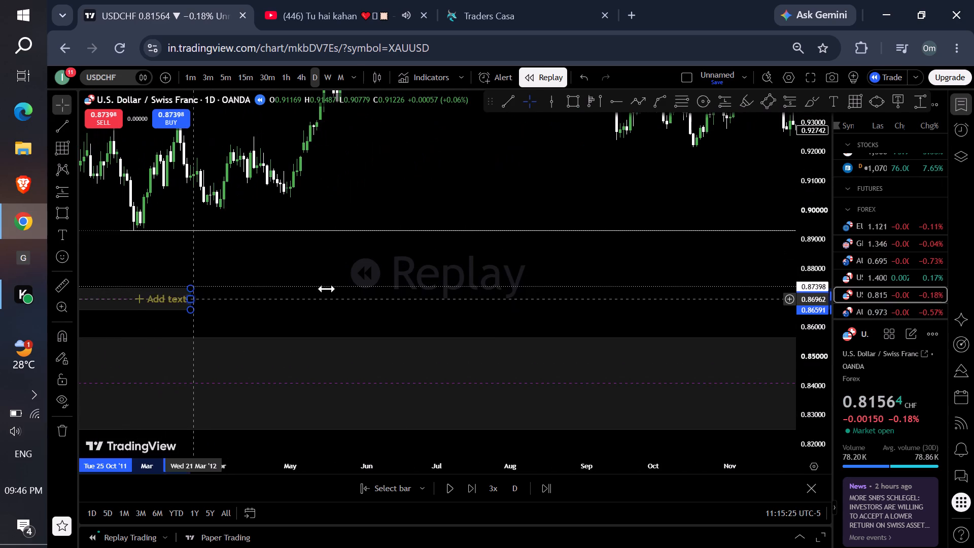
pyautogui.moveTo(327, 289); pyautogui.dragTo(747, 265)
pyautogui.moveTo(741, 262); pyautogui.dragTo(265, 289)
pyautogui.moveTo(280, 325); pyautogui.dragTo(616, 336)
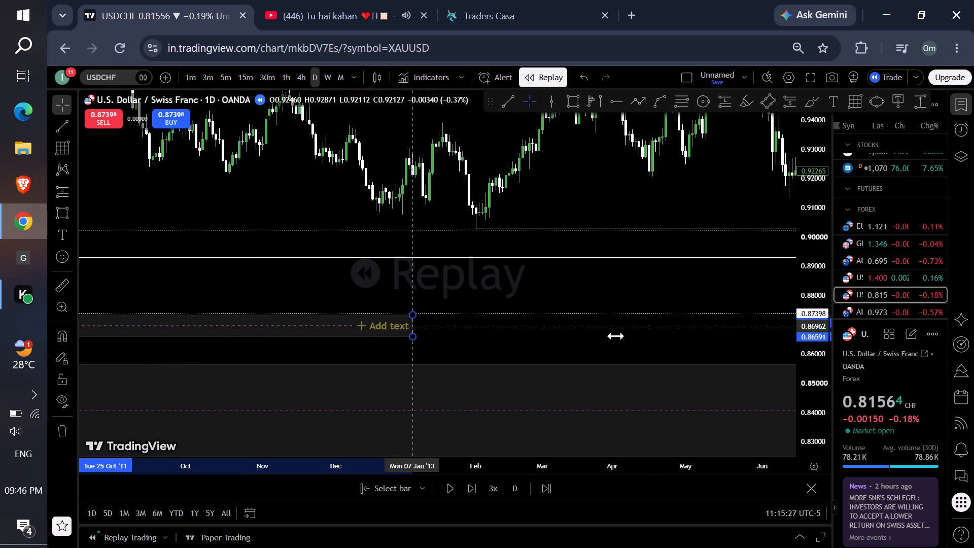
pyautogui.moveTo(616, 336); pyautogui.dragTo(844, 305)
pyautogui.moveTo(726, 290); pyautogui.dragTo(138, 249)
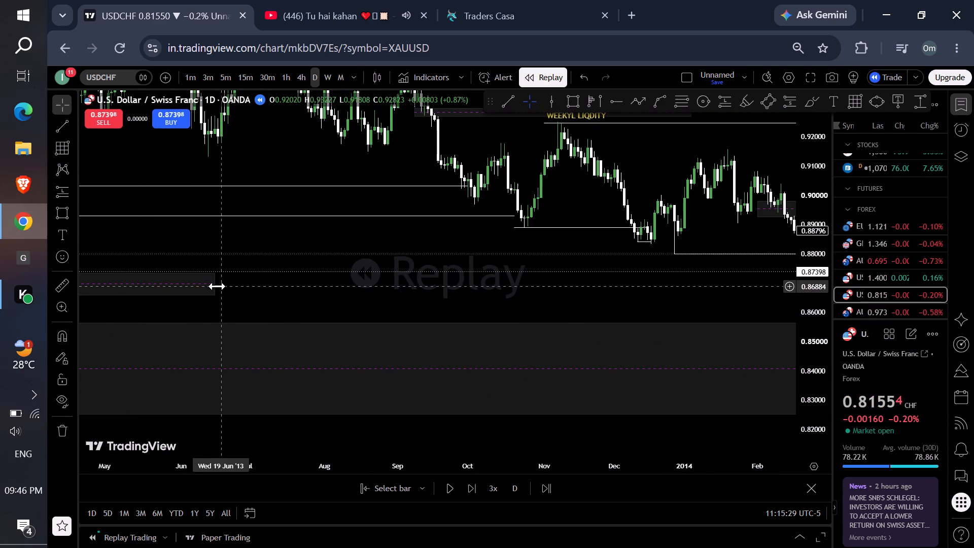
pyautogui.moveTo(211, 286); pyautogui.dragTo(743, 280)
pyautogui.moveTo(721, 241); pyautogui.dragTo(476, 251)
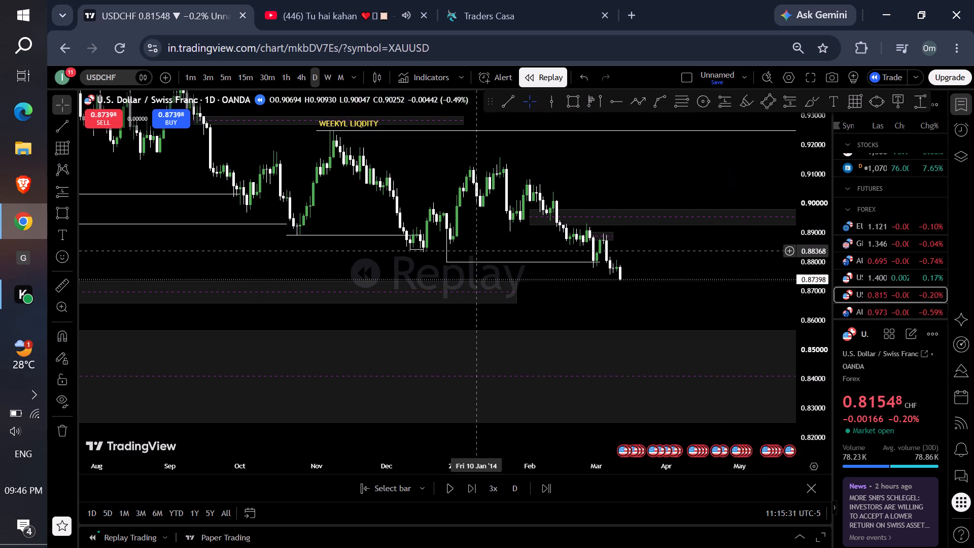
pyautogui.moveTo(517, 290); pyautogui.dragTo(671, 300)
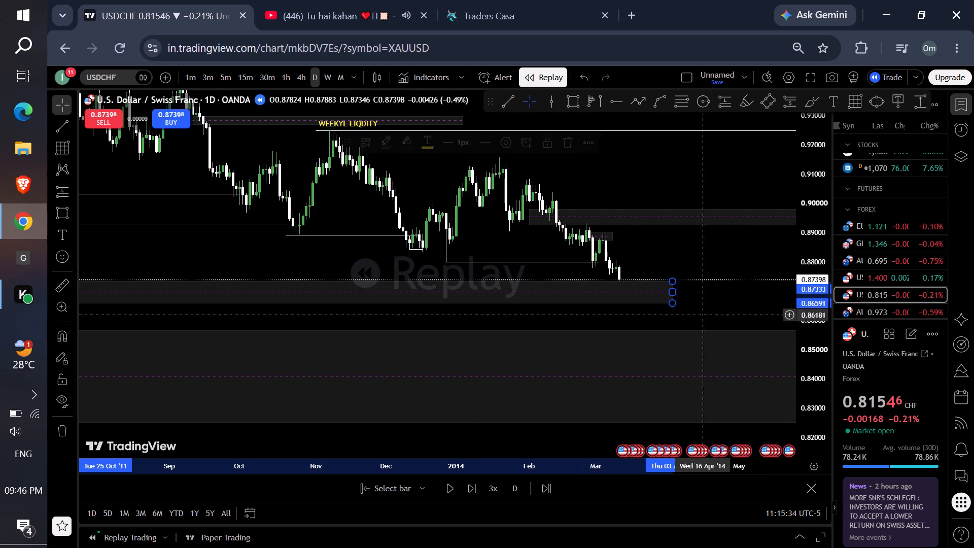
# Examine the daily March 2014 price action against the extended rectangle and the zones above it.
pyautogui.moveTo(821, 362); pyautogui.dragTo(742, 210)
pyautogui.moveTo(729, 235); pyautogui.dragTo(672, 232)
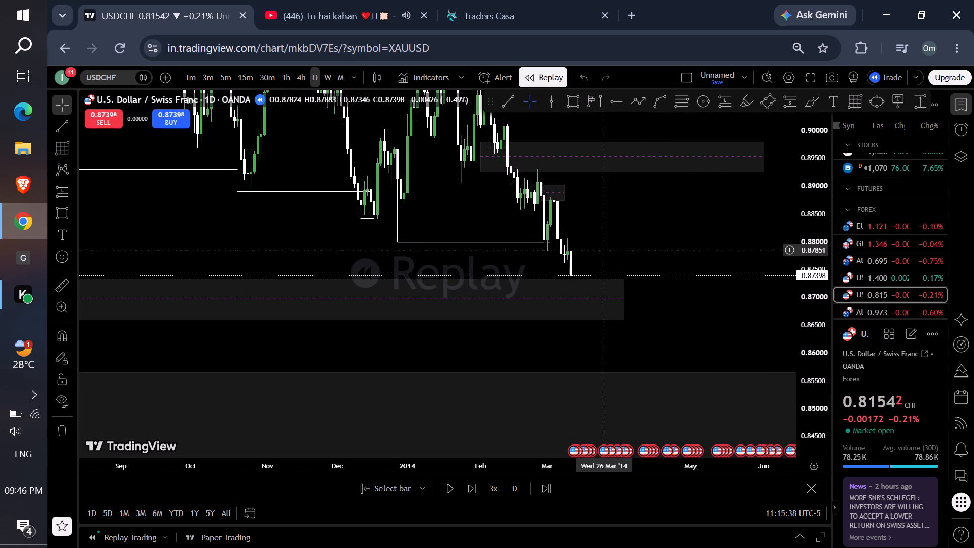
pyautogui.moveTo(686, 193); pyautogui.dragTo(589, 189)
pyautogui.scroll(5, 647, 205)
pyautogui.moveTo(594, 233); pyautogui.dragTo(767, 225)
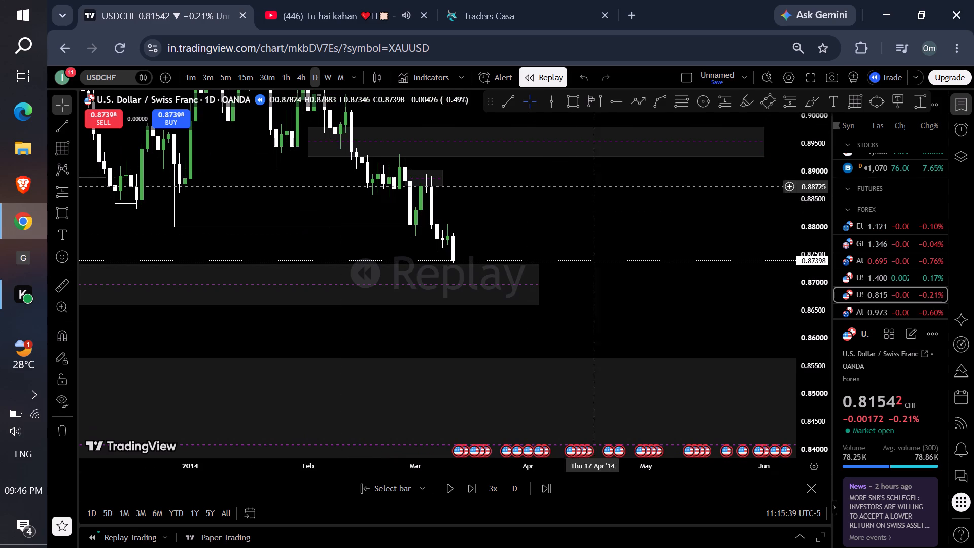
pyautogui.moveTo(606, 192); pyautogui.dragTo(637, 222)
pyautogui.moveTo(641, 215); pyautogui.dragTo(728, 194)
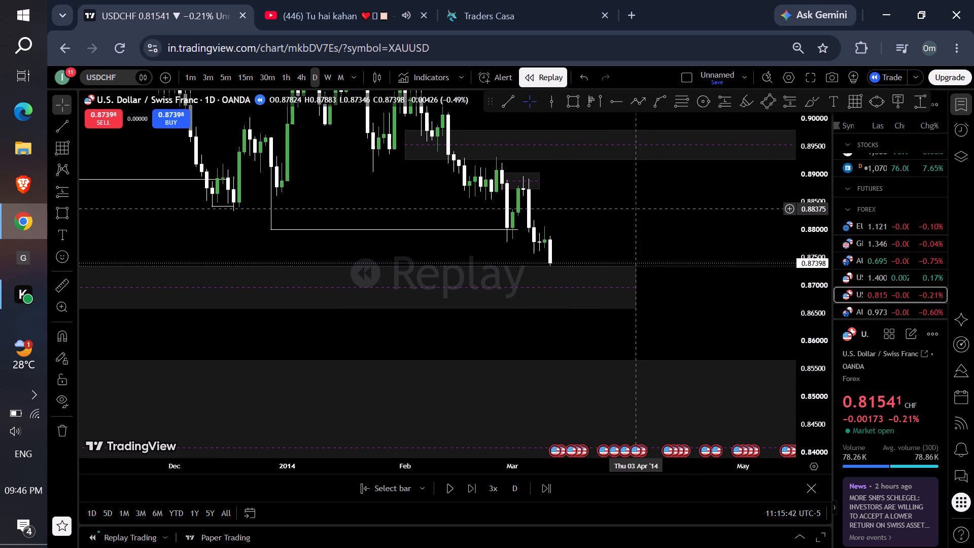
pyautogui.moveTo(643, 209); pyautogui.dragTo(704, 250)
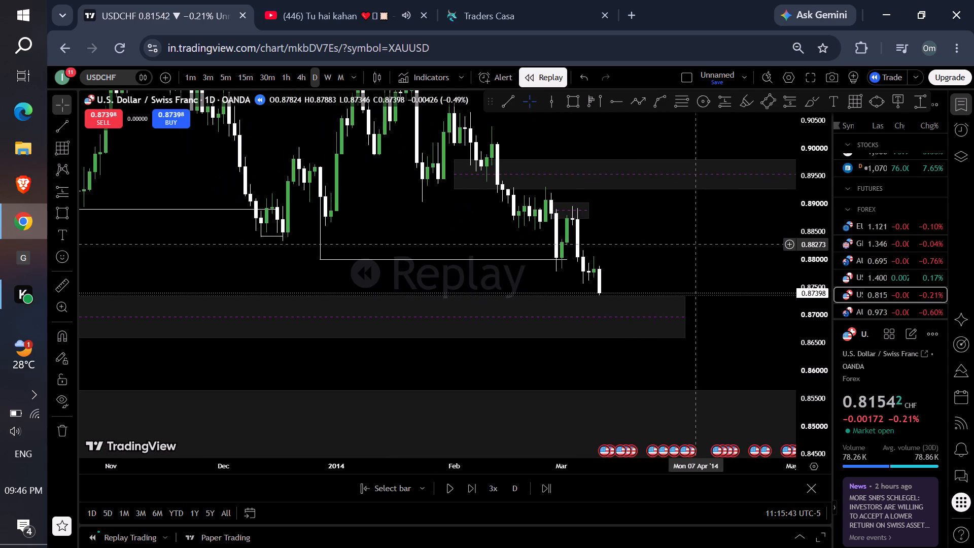
pyautogui.moveTo(704, 250); pyautogui.dragTo(719, 266)
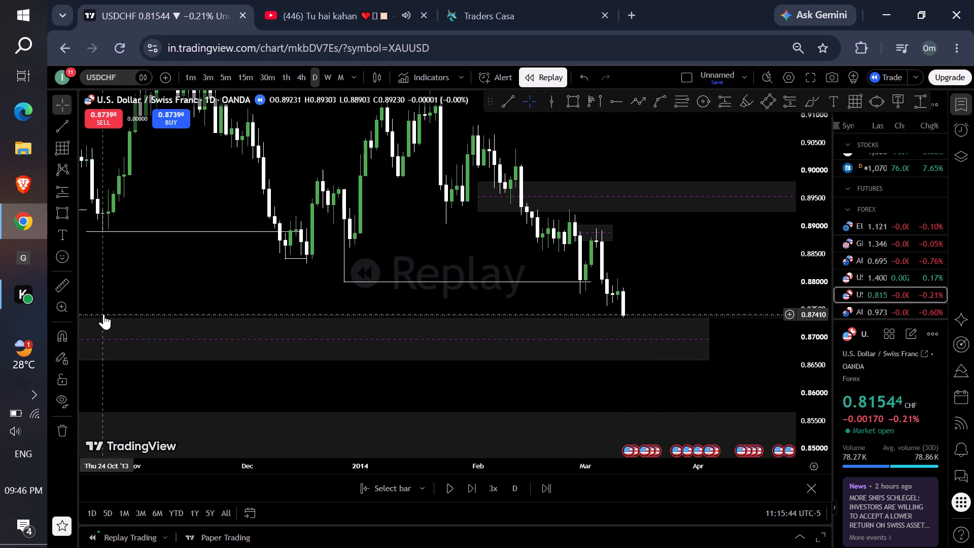
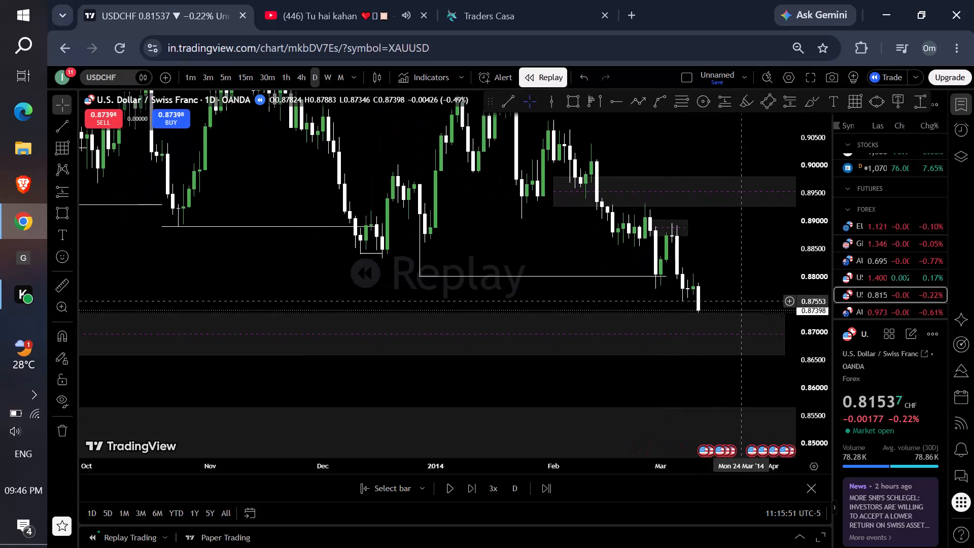
# Run the daily replay forward through the October 2011 gap rectangle to about 20 March 2014.
pyautogui.scroll(2, 733, 299)
pyautogui.moveTo(796, 371); pyautogui.dragTo(751, 219)
pyautogui.moveTo(739, 263); pyautogui.dragTo(645, 235)
pyautogui.moveTo(689, 243); pyautogui.dragTo(635, 253)
pyautogui.moveTo(793, 208); pyautogui.dragTo(779, 234)
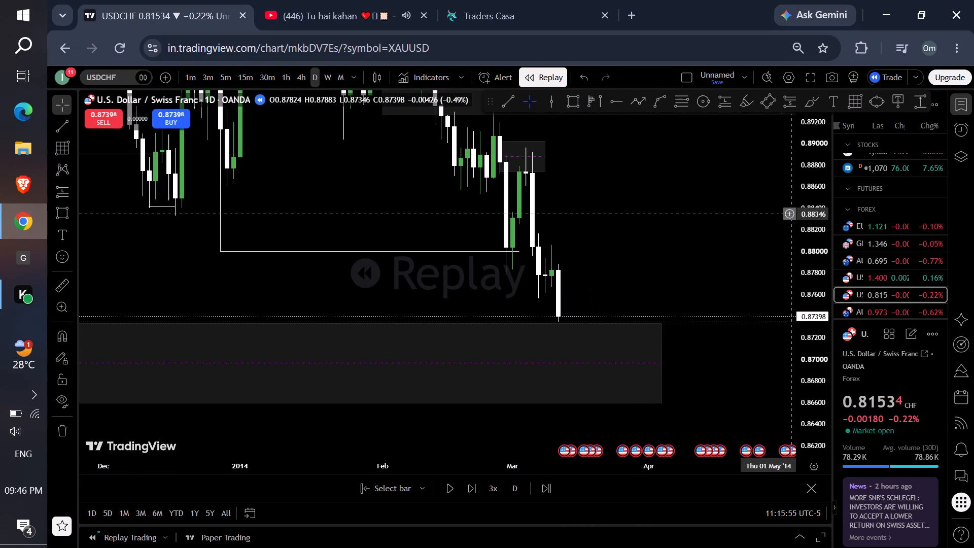
pyautogui.moveTo(779, 234); pyautogui.dragTo(778, 235)
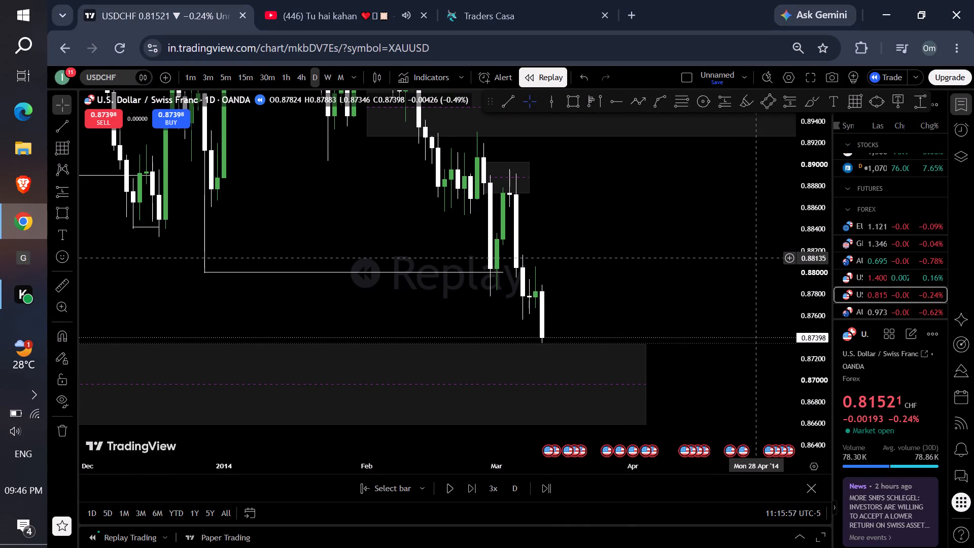
pyautogui.click(455, 487)
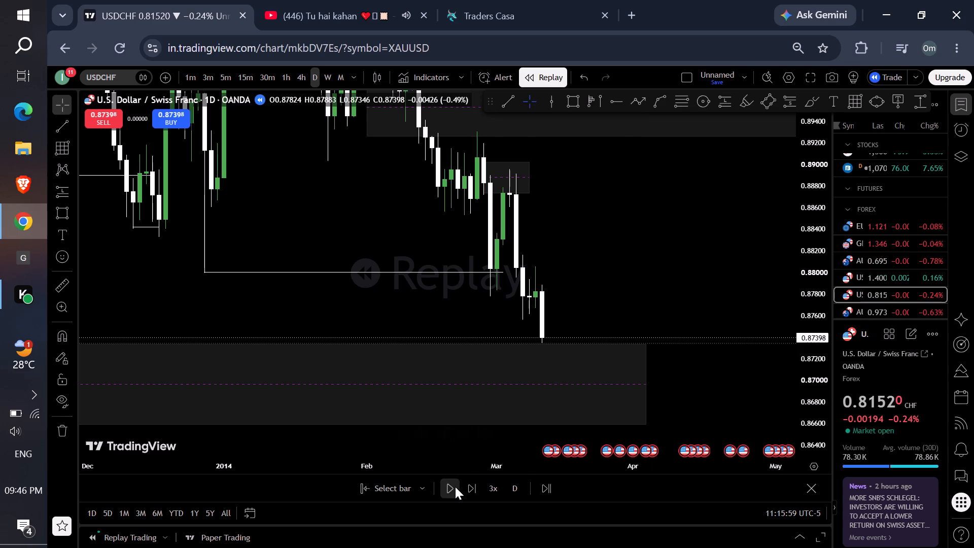
pyautogui.click(456, 487)
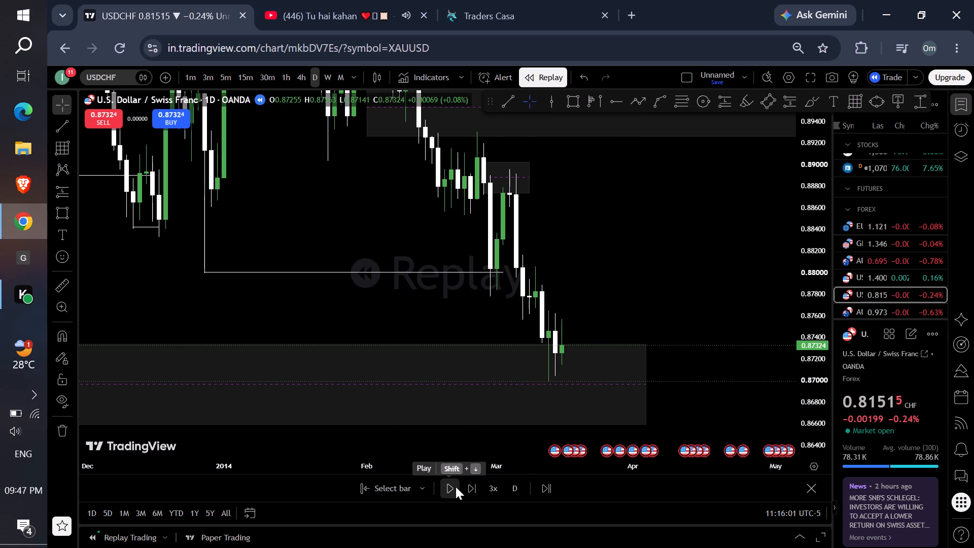
pyautogui.click(456, 487)
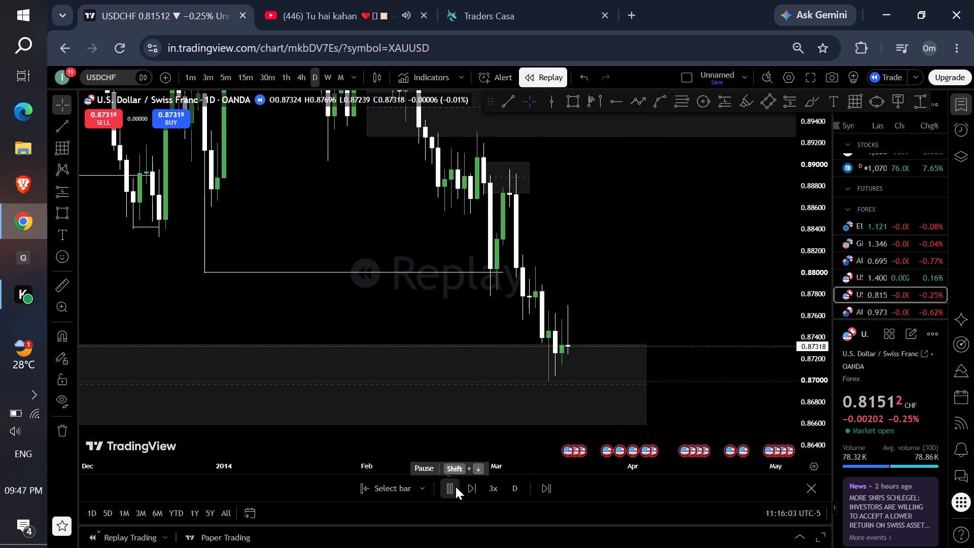
pyautogui.click(456, 487)
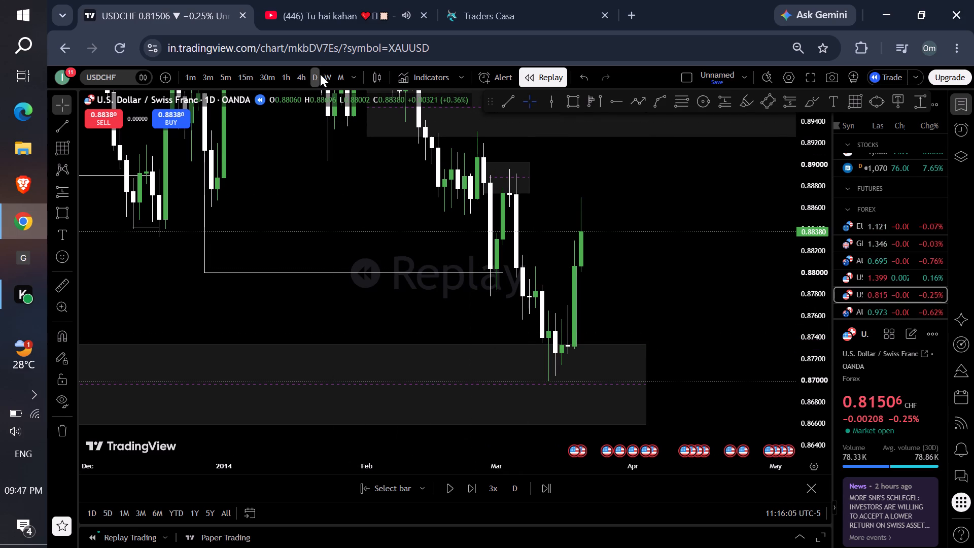
# Examine the weekly and monthly charts for the reaction at the October 2011 gap rectangle and the zones above price.
pyautogui.click(320, 74)
pyautogui.click(333, 74)
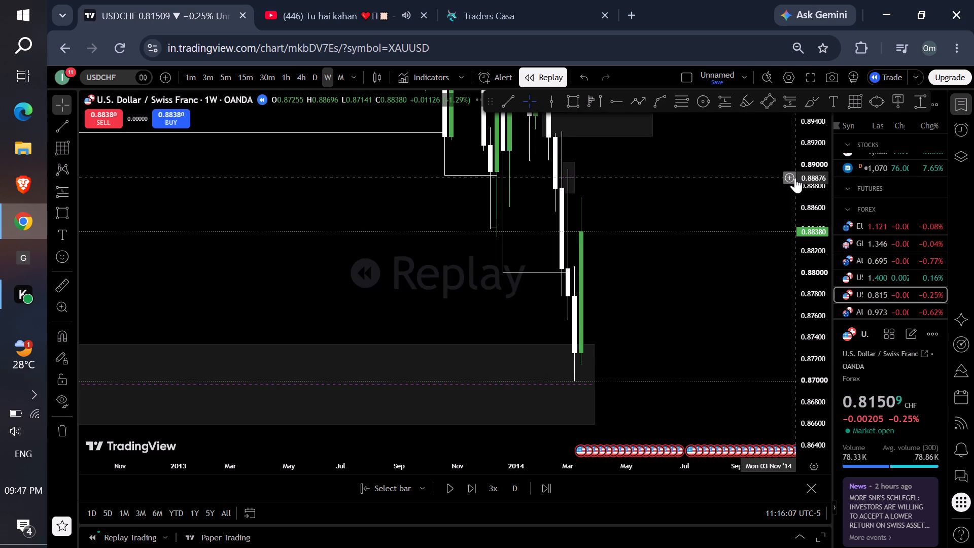
pyautogui.moveTo(795, 178); pyautogui.dragTo(776, 283)
pyautogui.moveTo(813, 256); pyautogui.dragTo(701, 361)
pyautogui.moveTo(623, 335); pyautogui.dragTo(610, 317)
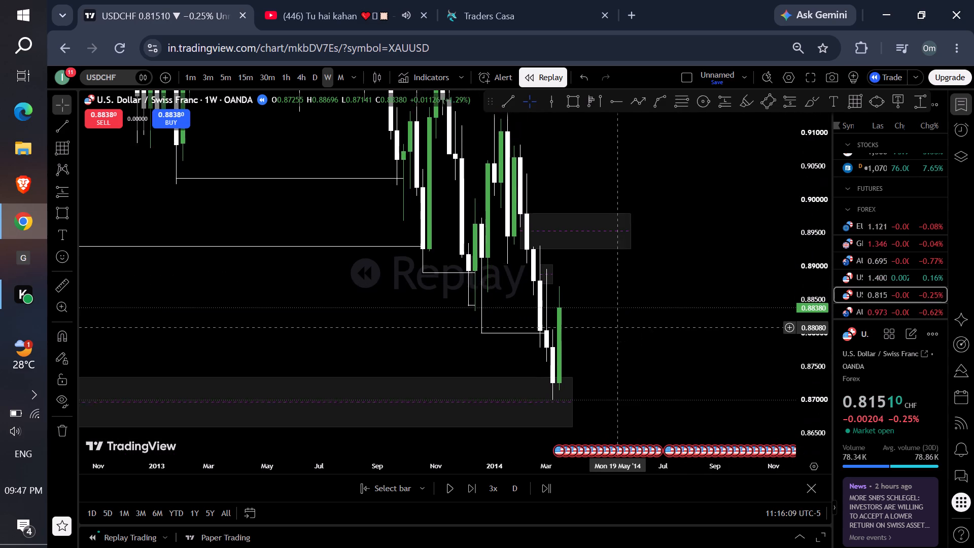
pyautogui.moveTo(610, 317); pyautogui.dragTo(587, 290)
pyautogui.moveTo(597, 193); pyautogui.dragTo(619, 192)
pyautogui.click(618, 213)
pyautogui.click(586, 79)
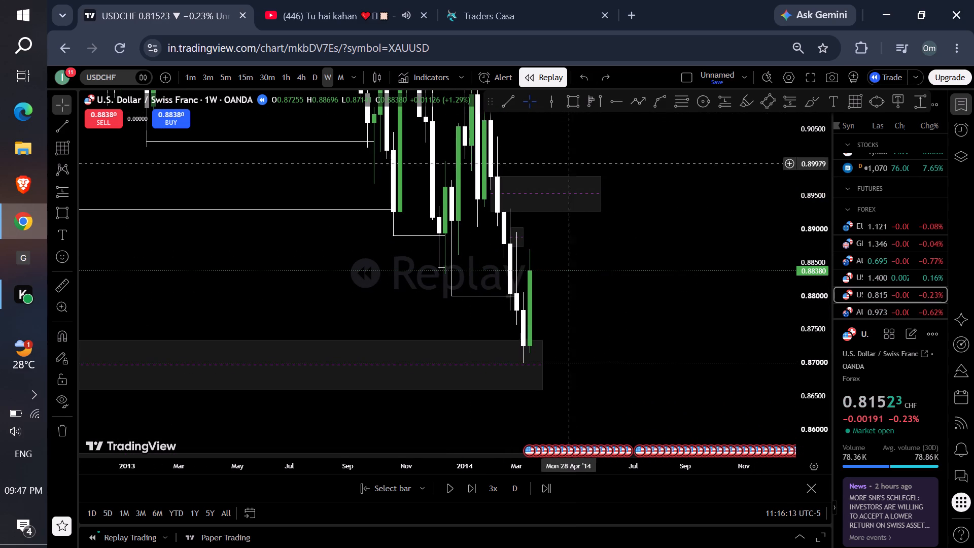
pyautogui.click(317, 77)
pyautogui.click(343, 77)
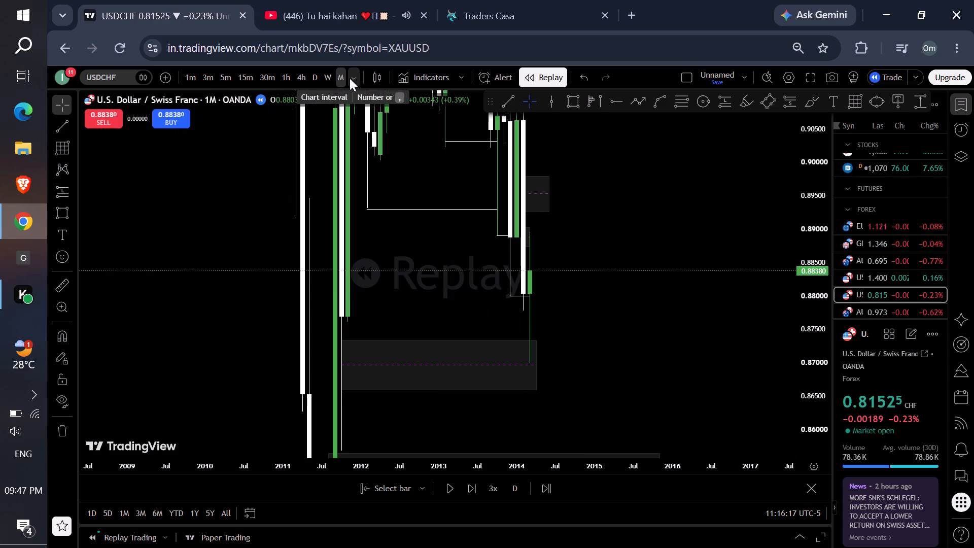
pyautogui.click(329, 78)
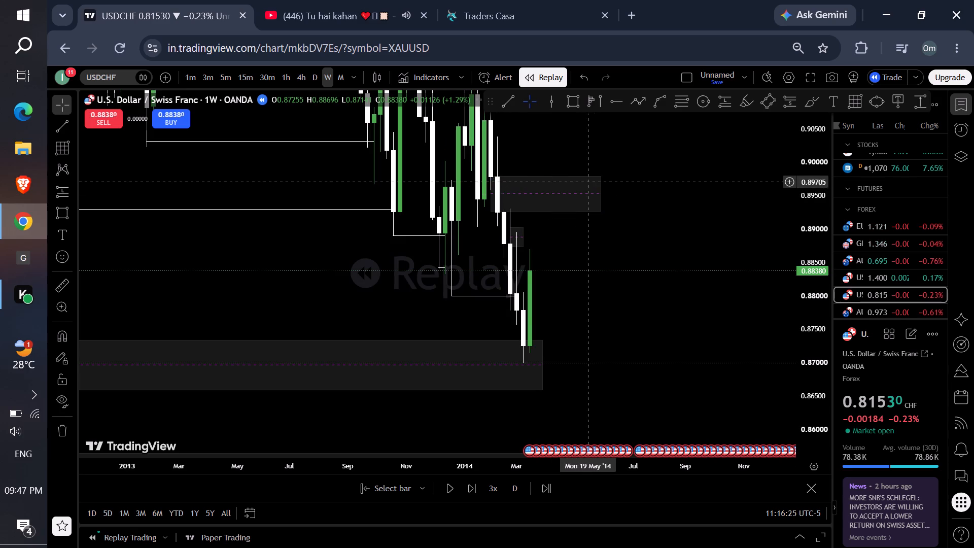
pyautogui.click(316, 78)
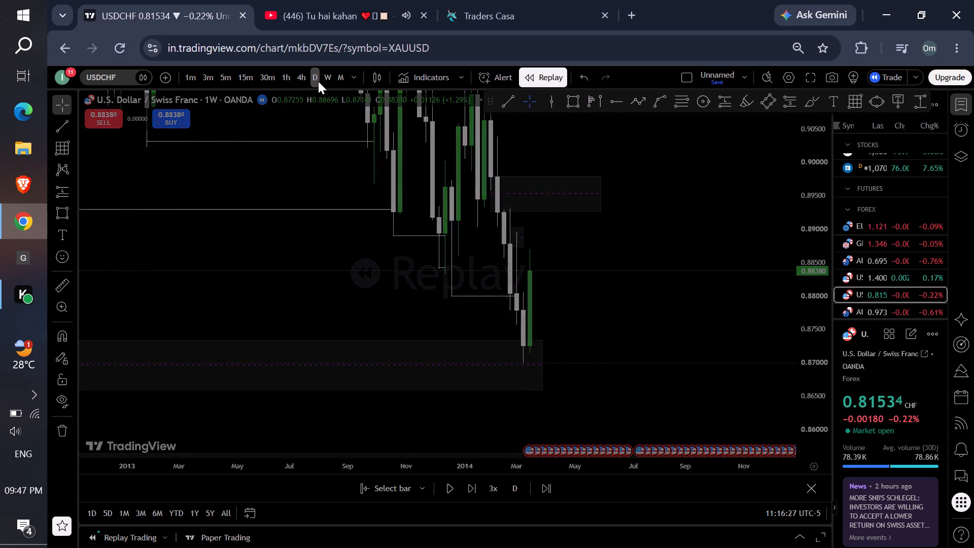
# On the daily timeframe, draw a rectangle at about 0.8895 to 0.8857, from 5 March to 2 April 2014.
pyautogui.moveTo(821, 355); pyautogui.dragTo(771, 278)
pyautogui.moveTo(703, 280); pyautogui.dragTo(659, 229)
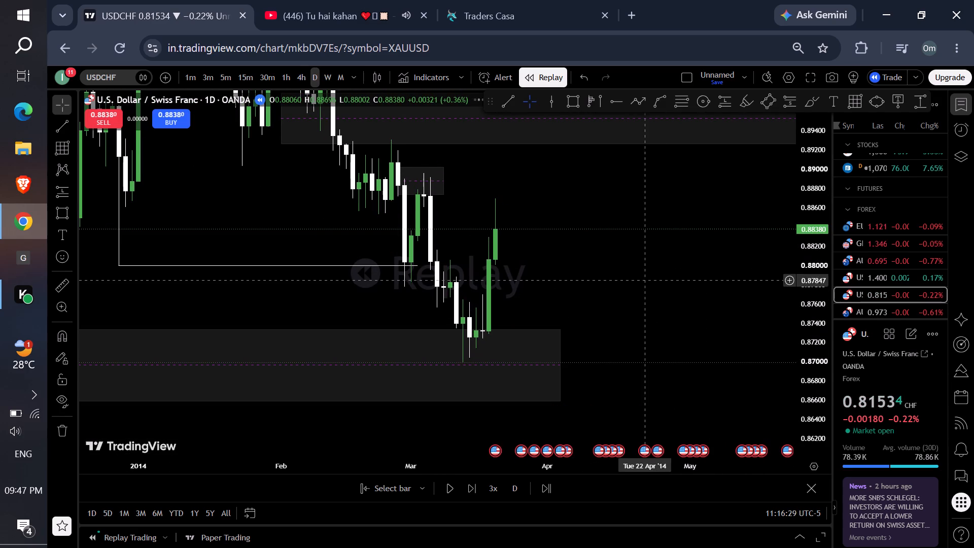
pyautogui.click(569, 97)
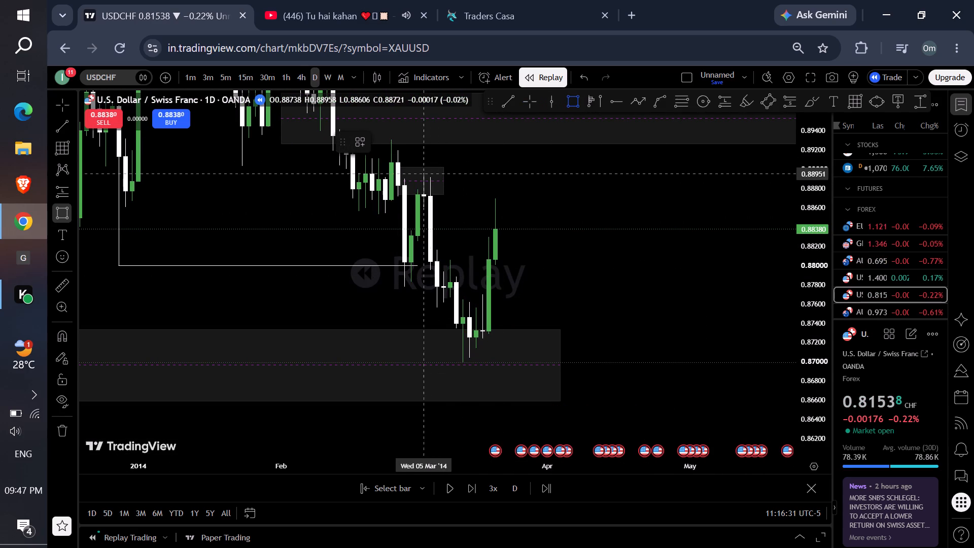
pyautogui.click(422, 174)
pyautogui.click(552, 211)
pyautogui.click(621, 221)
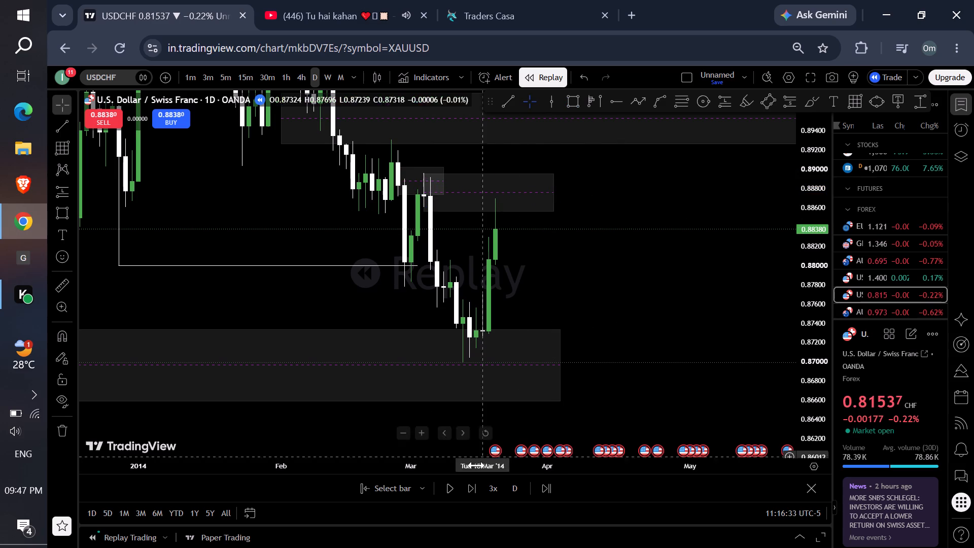
# Run the daily replay forward in short stretches to about 7 April 2014, pausing to follow price into the zones above.
pyautogui.click(450, 490)
pyautogui.click(452, 487)
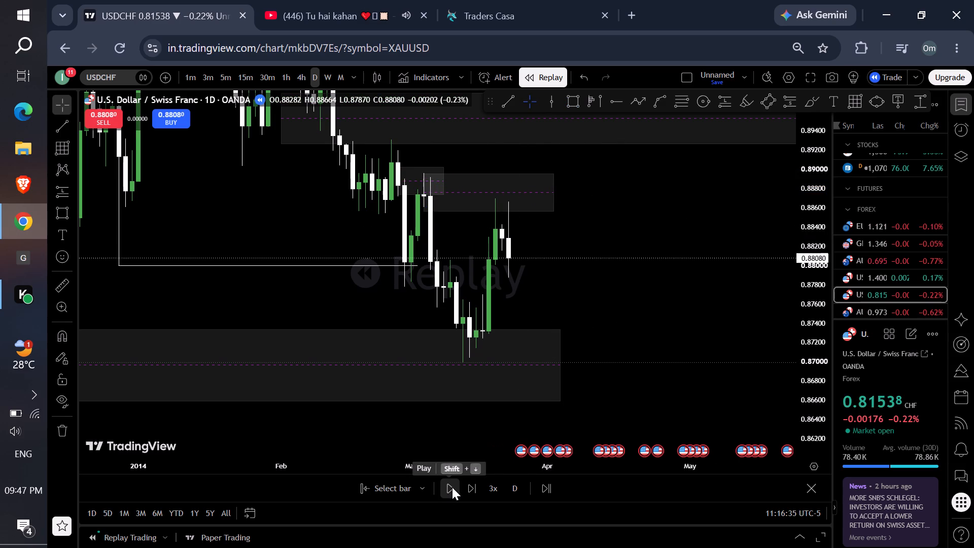
pyautogui.moveTo(603, 193); pyautogui.dragTo(585, 224)
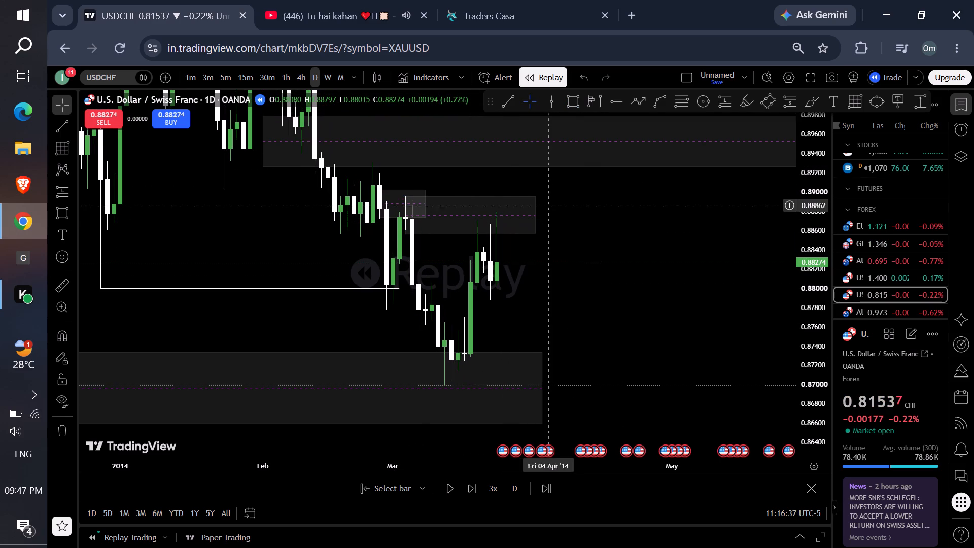
pyautogui.click(449, 487)
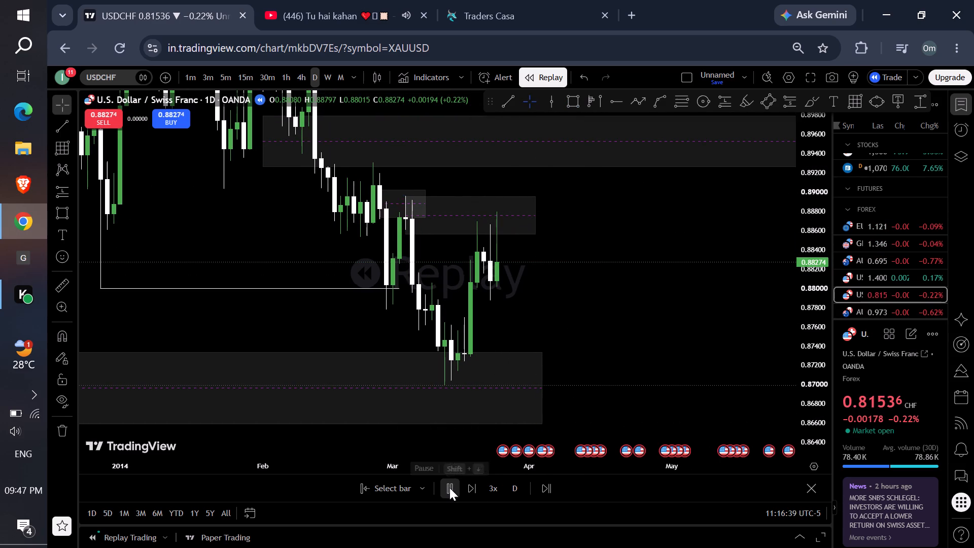
pyautogui.click(449, 488)
pyautogui.click(449, 488)
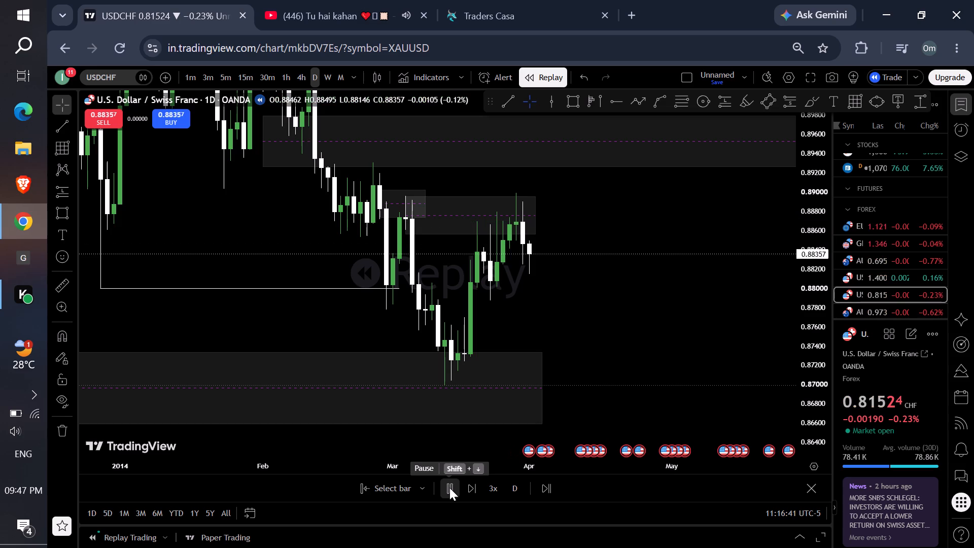
pyautogui.click(449, 488)
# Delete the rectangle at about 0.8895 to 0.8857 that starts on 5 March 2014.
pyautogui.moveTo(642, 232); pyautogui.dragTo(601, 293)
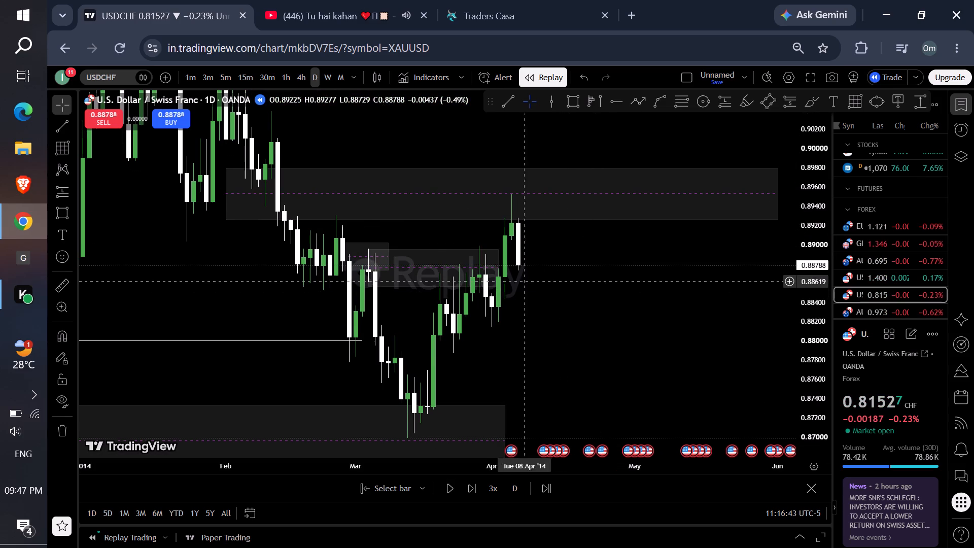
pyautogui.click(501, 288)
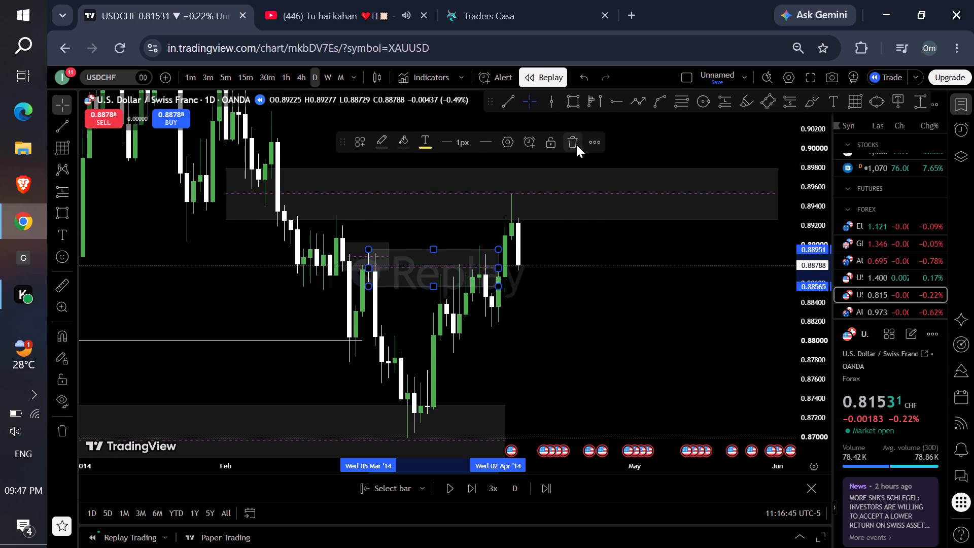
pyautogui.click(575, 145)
# Raise the lower edge of the February 2014 rectangle to about 0.8939 and move its start to about 11 February.
pyautogui.moveTo(592, 280); pyautogui.dragTo(594, 321)
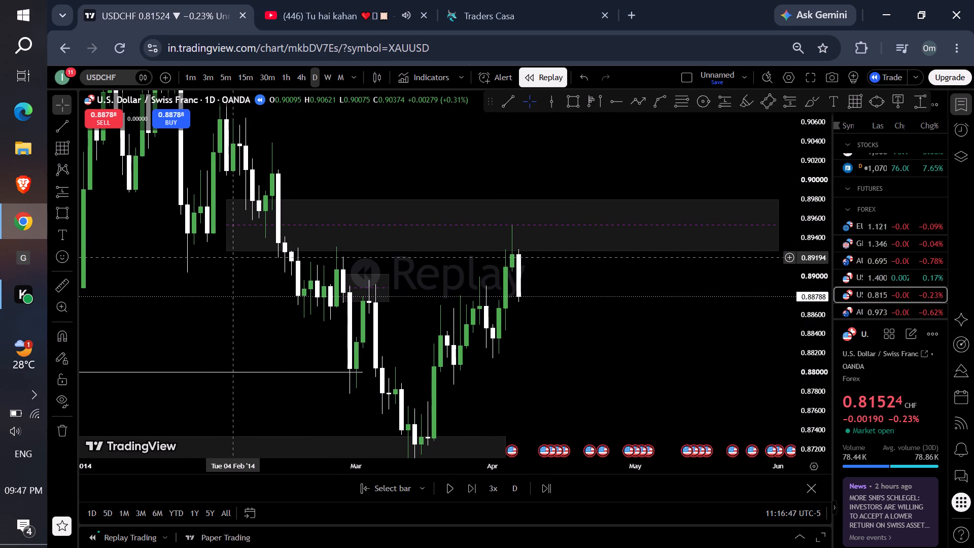
pyautogui.moveTo(229, 251); pyautogui.dragTo(238, 238)
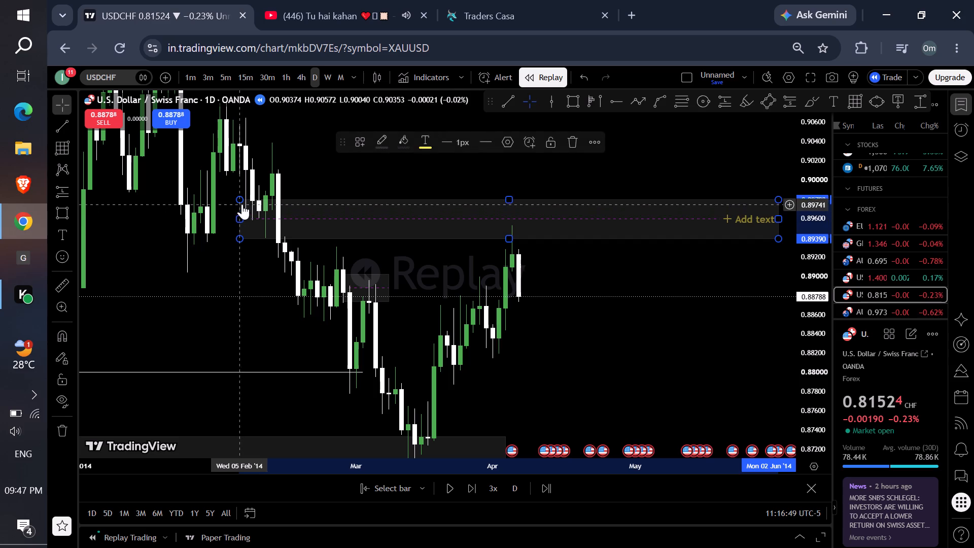
pyautogui.moveTo(242, 200); pyautogui.dragTo(266, 200)
pyautogui.click(383, 168)
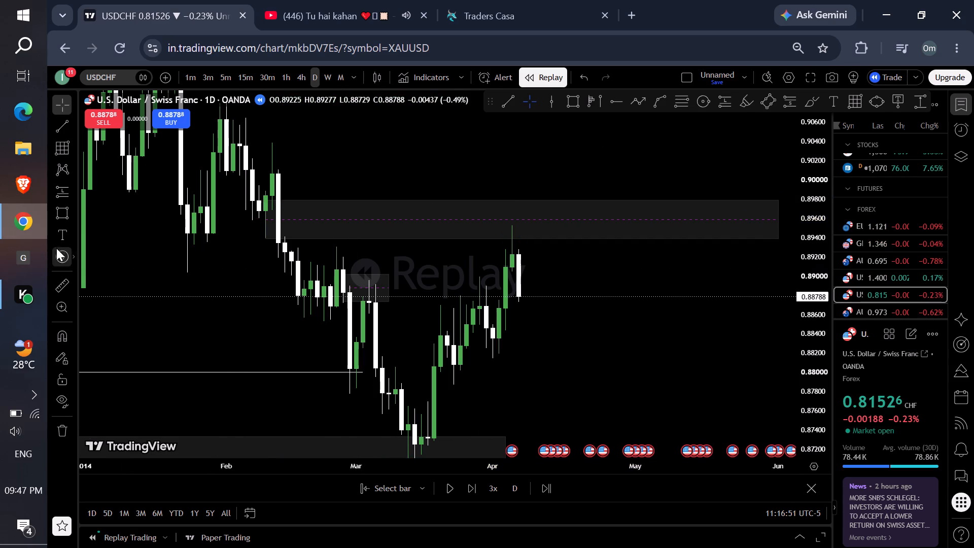
# Place a market sell order for 1,000,000 units of USDCHF in the replay.
pyautogui.click(109, 117)
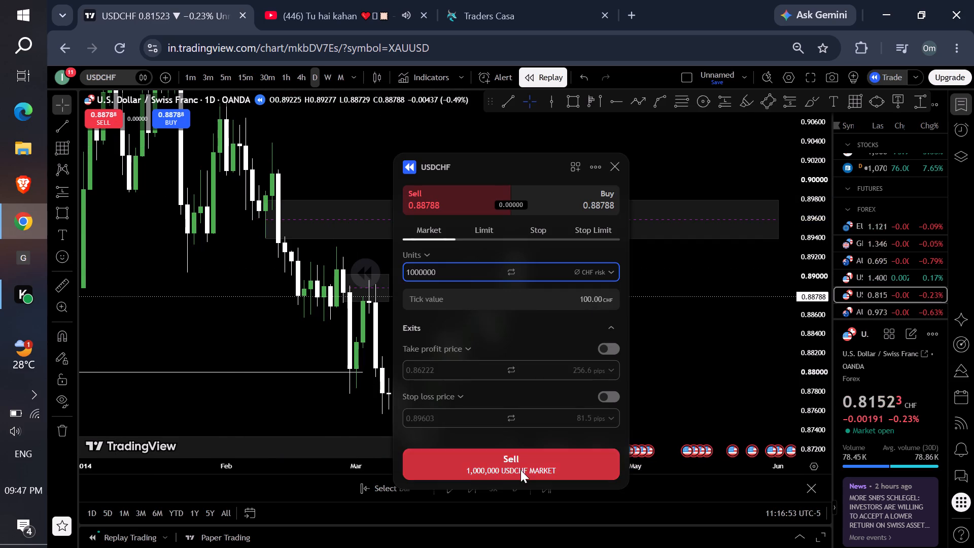
pyautogui.click(520, 470)
# Set the short position's stop loss at 0.89557 and take profit at 0.86998, and apply both exits.
pyautogui.moveTo(633, 296); pyautogui.dragTo(622, 245)
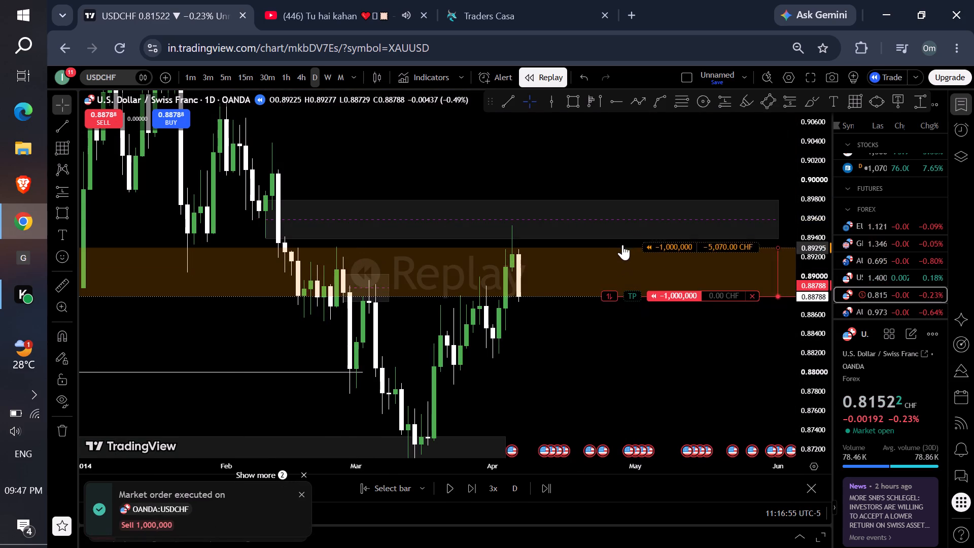
pyautogui.moveTo(622, 245); pyautogui.dragTo(621, 222)
pyautogui.scroll(1, 752, 242)
pyautogui.scroll(-1, 771, 246)
pyautogui.scroll(1, 781, 246)
pyautogui.scroll(-1, 788, 246)
pyautogui.scroll(1, 798, 246)
pyautogui.moveTo(807, 243); pyautogui.dragTo(777, 335)
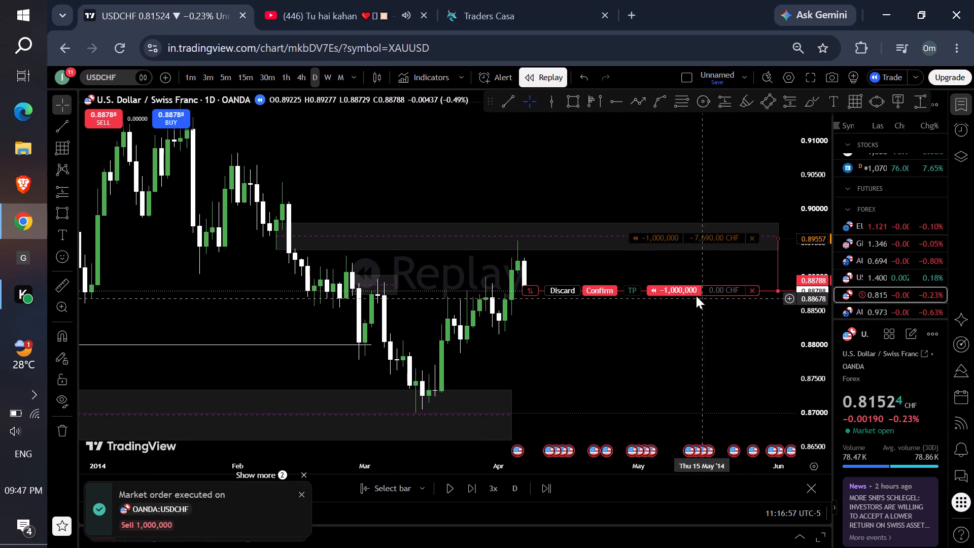
pyautogui.moveTo(625, 292); pyautogui.dragTo(610, 413)
pyautogui.click(619, 292)
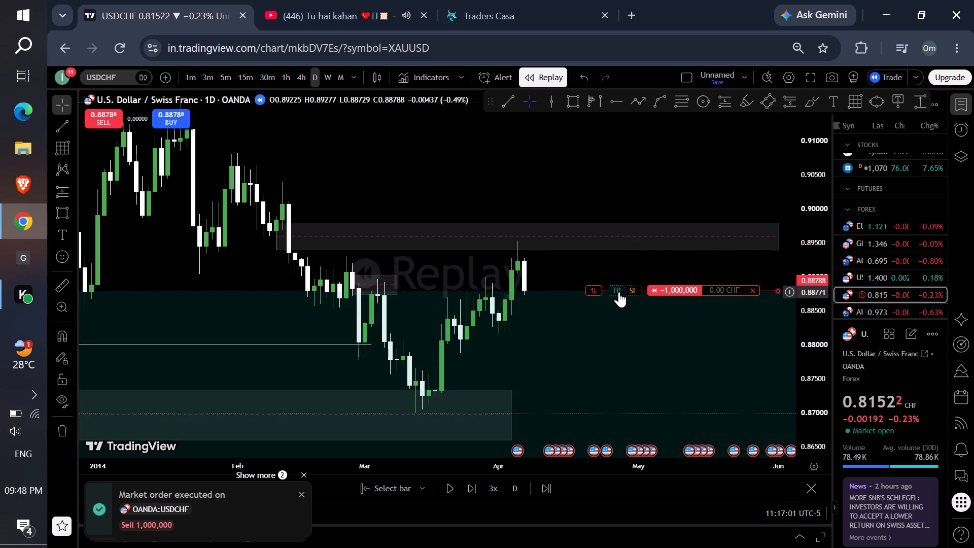
# Check the short position on the weekly timeframe and run the daily replay forward to about mid-May 2014.
pyautogui.click(328, 77)
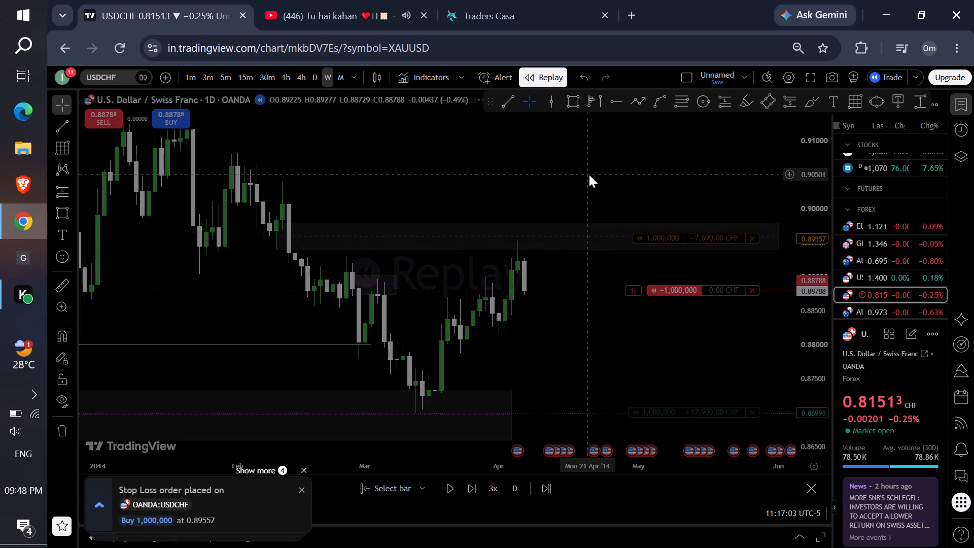
pyautogui.moveTo(589, 175); pyautogui.dragTo(565, 167)
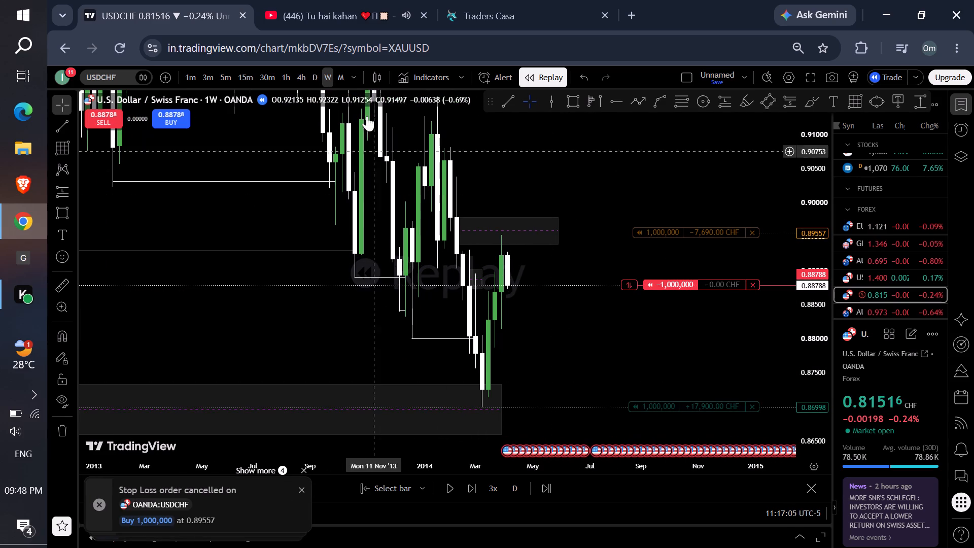
pyautogui.click(317, 82)
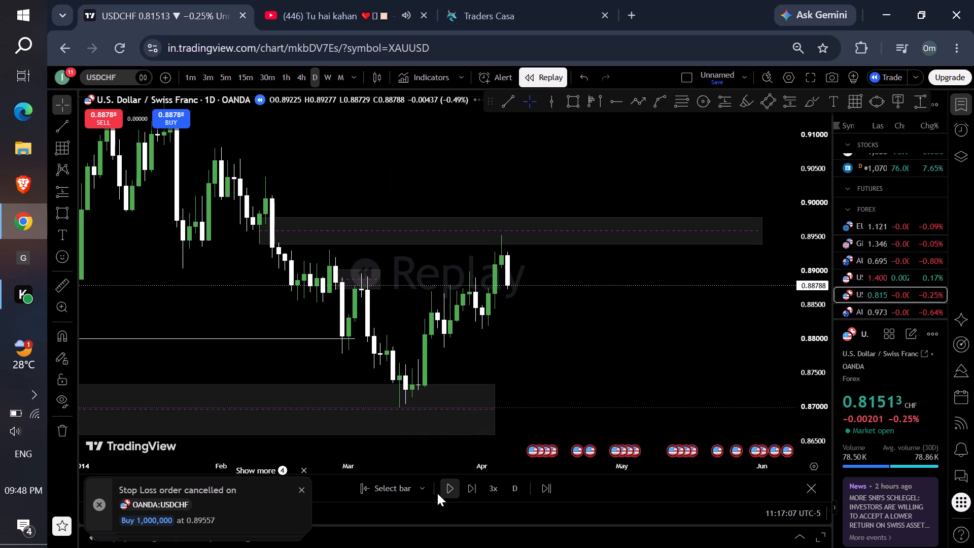
pyautogui.click(443, 489)
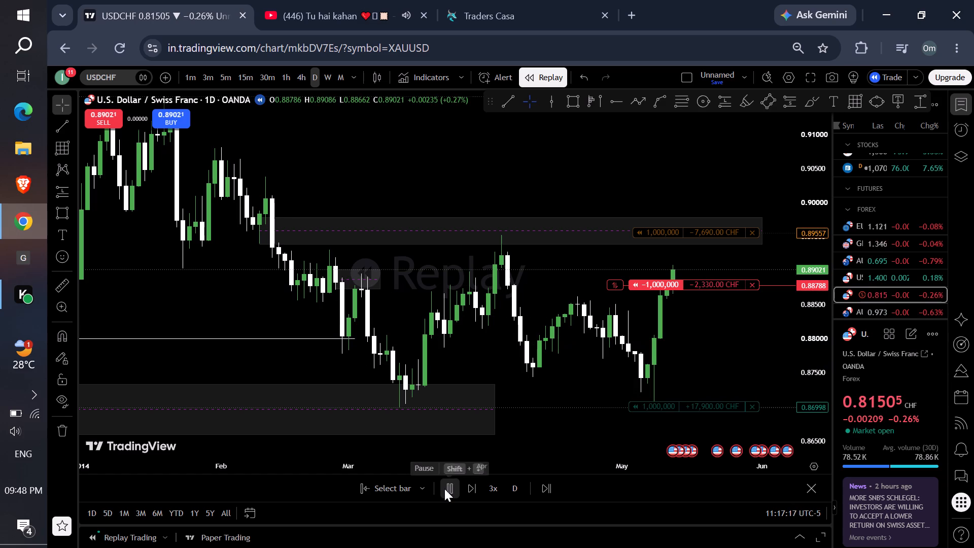
pyautogui.click(444, 489)
pyautogui.click(444, 489)
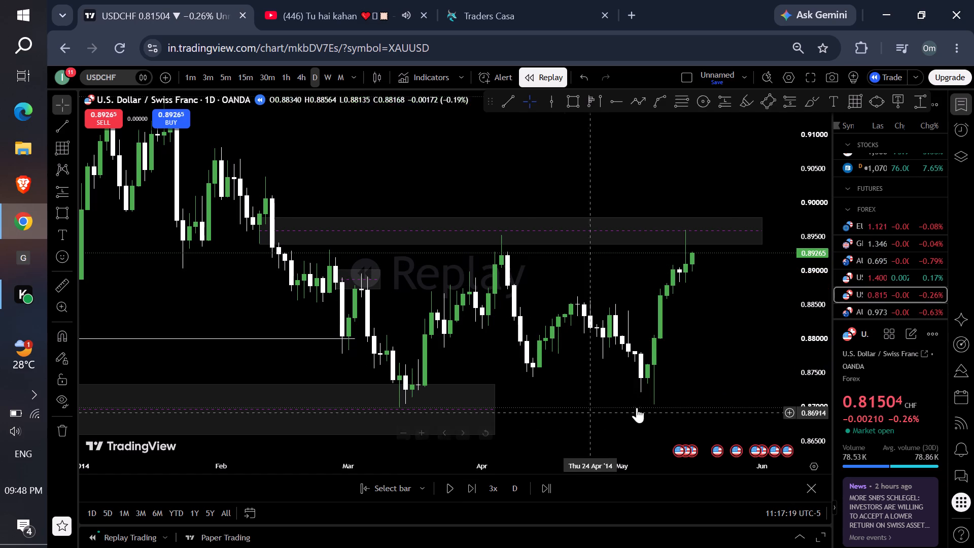
# Examine how the daily May 2014 swing low and high sit against the October 2011 gap rectangle and the February rectangle.
pyautogui.moveTo(778, 387); pyautogui.dragTo(781, 319)
pyautogui.moveTo(845, 424); pyautogui.dragTo(768, 220)
pyautogui.moveTo(814, 416); pyautogui.dragTo(747, 213)
pyautogui.moveTo(709, 384); pyautogui.dragTo(709, 181)
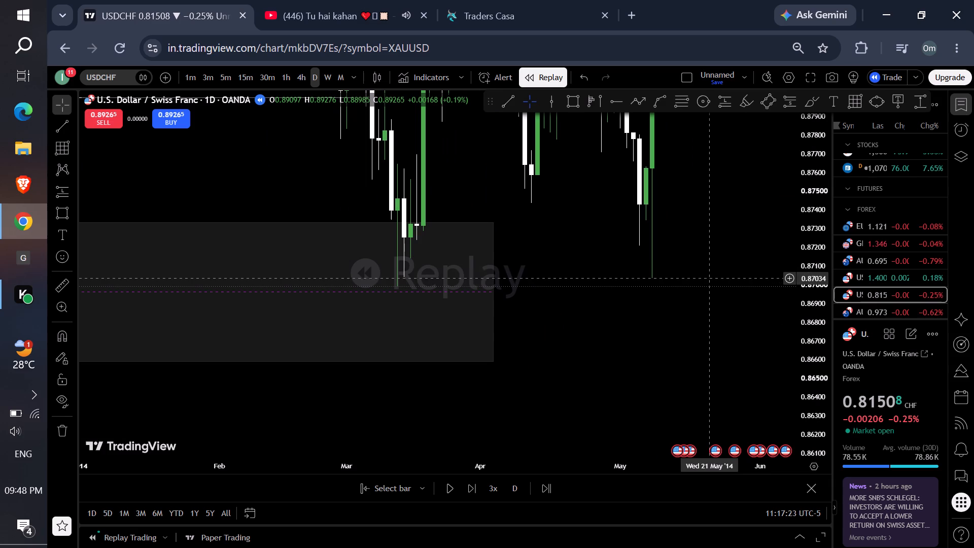
pyautogui.moveTo(711, 277); pyautogui.dragTo(672, 349)
pyautogui.moveTo(820, 219); pyautogui.dragTo(713, 442)
pyautogui.moveTo(687, 307); pyautogui.dragTo(662, 375)
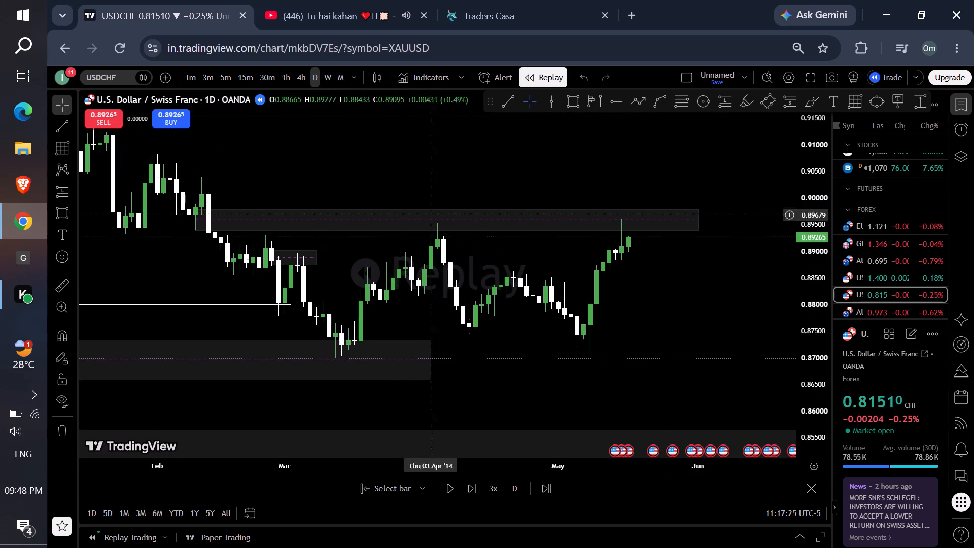
# On the weekly timeframe, draw a horizontal trend line at about 0.870 from the March 2014 low to the May 2014 low.
pyautogui.click(334, 80)
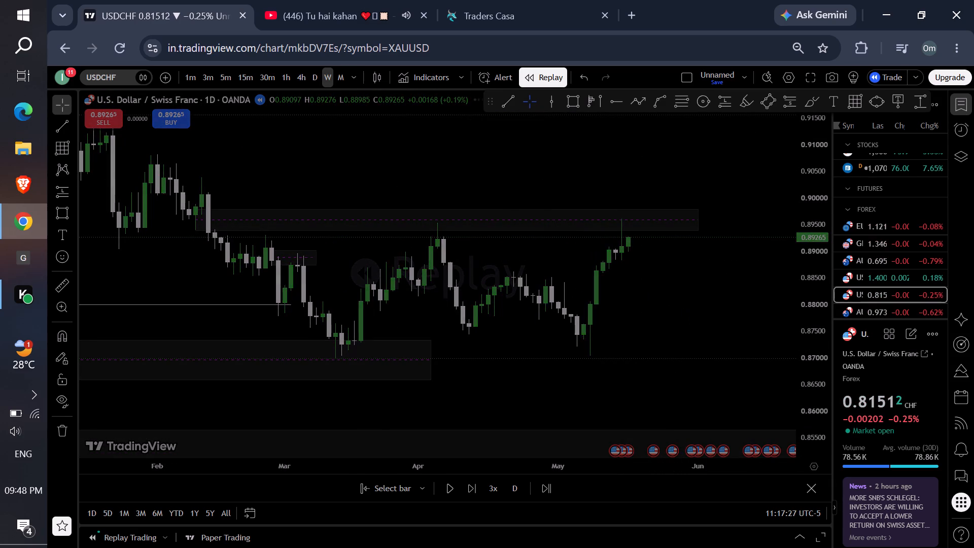
pyautogui.moveTo(692, 313); pyautogui.dragTo(643, 307)
pyautogui.moveTo(637, 330); pyautogui.dragTo(637, 331)
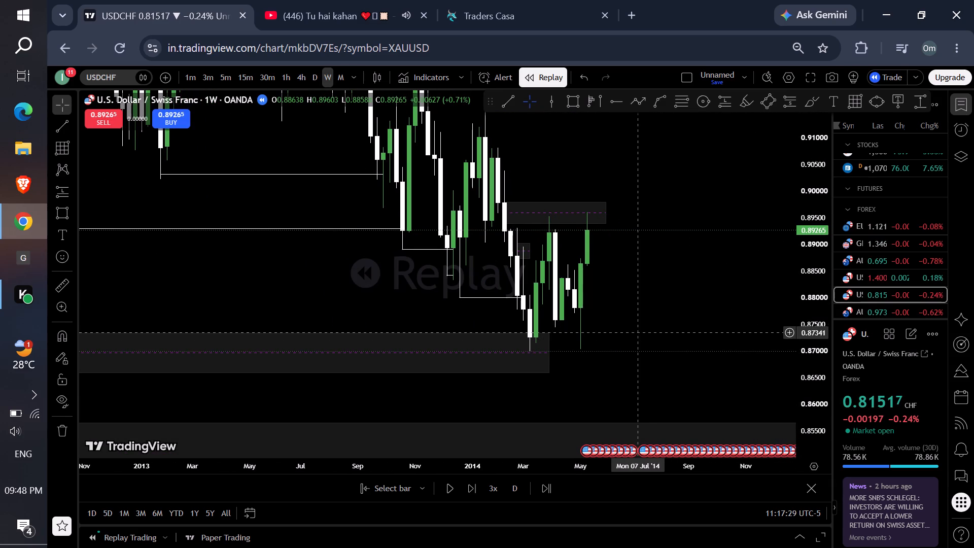
pyautogui.moveTo(637, 331); pyautogui.dragTo(627, 328)
pyautogui.click(514, 105)
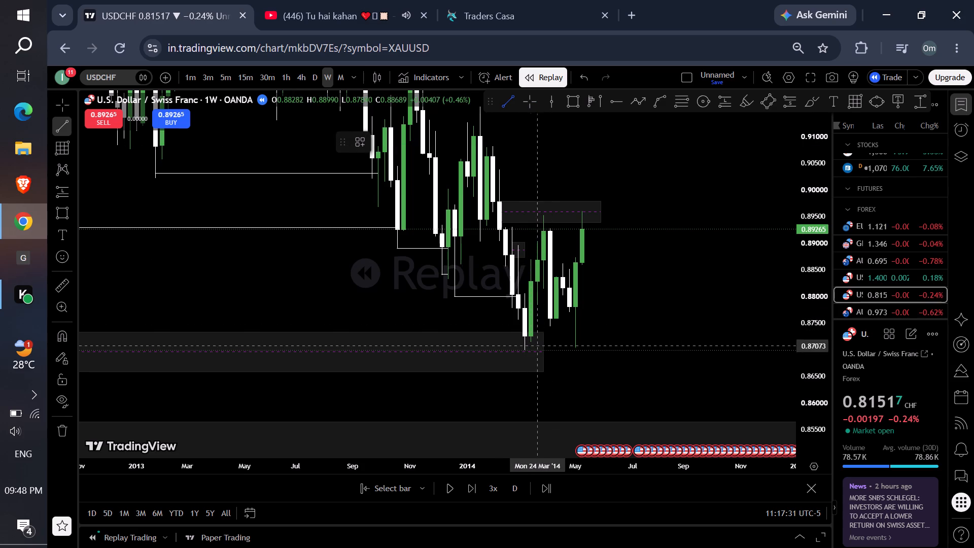
pyautogui.click(525, 348)
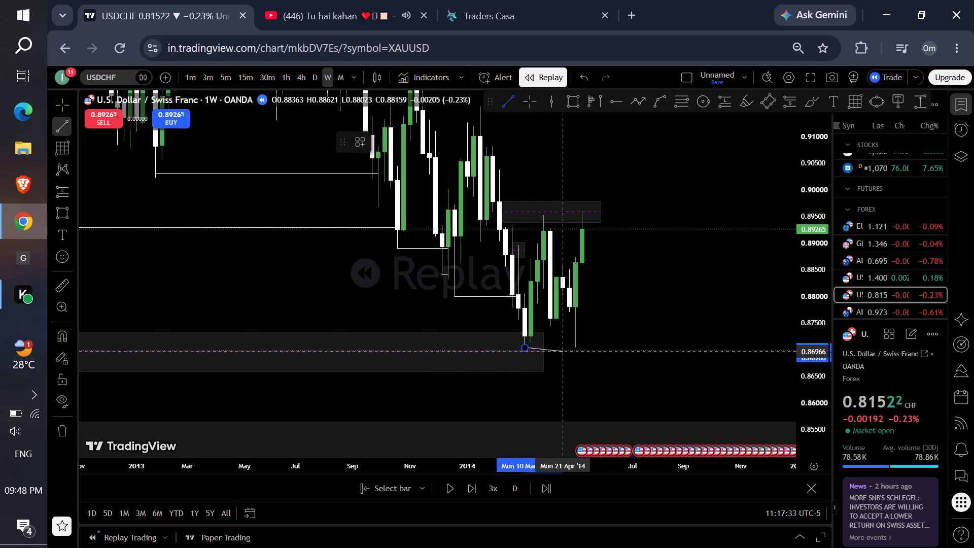
pyautogui.keyDown('shift'); pyautogui.click(575, 349); pyautogui.keyUp('shift')
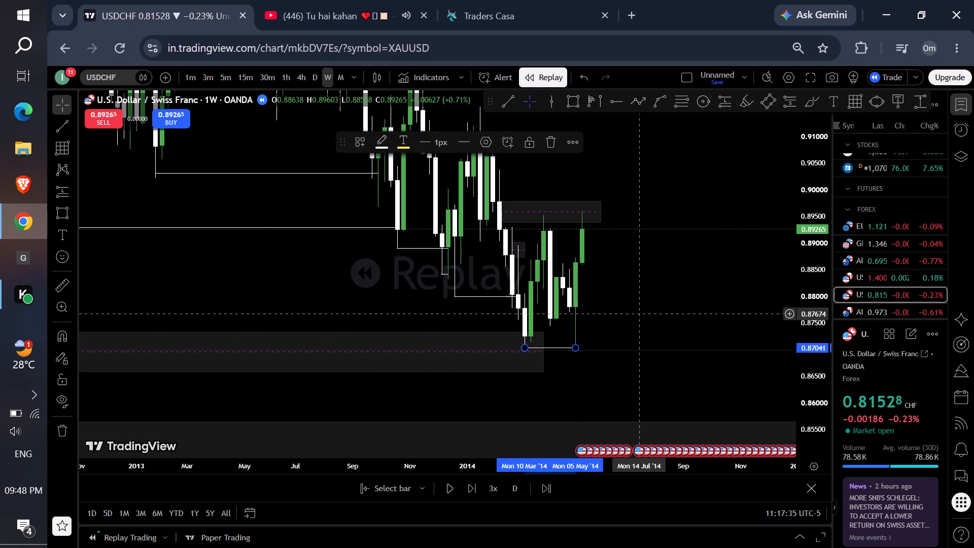
pyautogui.click(637, 314)
pyautogui.moveTo(644, 305); pyautogui.dragTo(634, 312)
pyautogui.click(560, 352)
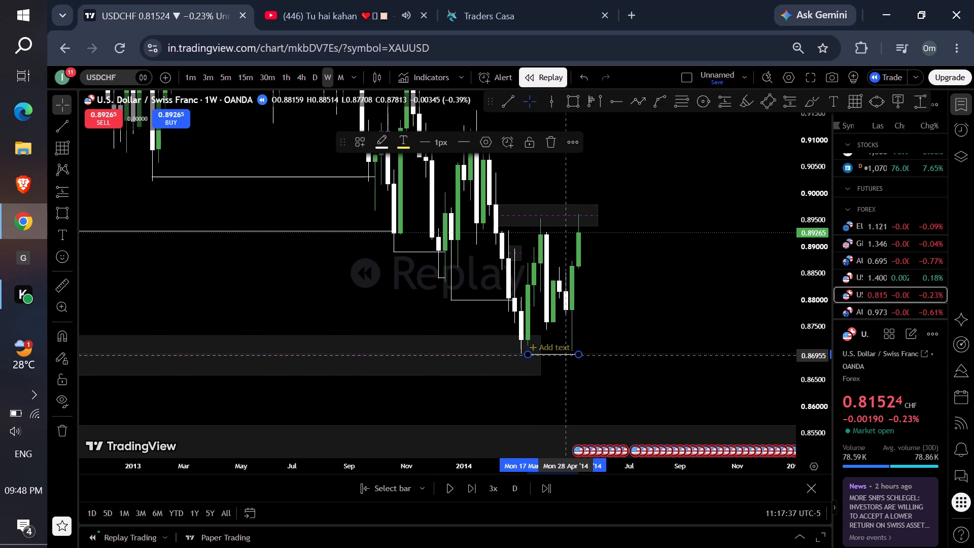
pyautogui.click(621, 324)
pyautogui.moveTo(632, 277); pyautogui.dragTo(617, 285)
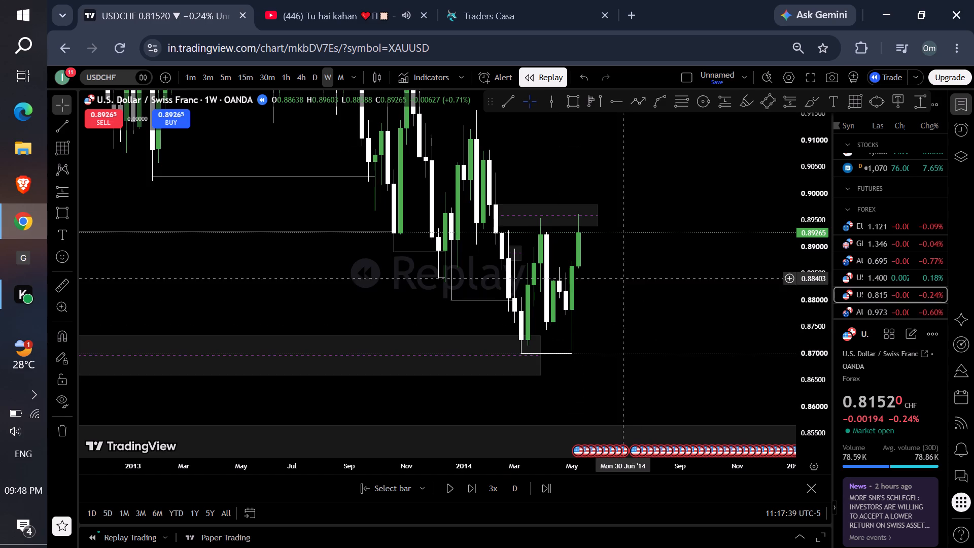
# Draw a horizontal trend line at about 0.8955 from the April 2014 high to the May 2014 high.
pyautogui.moveTo(617, 285); pyautogui.dragTo(596, 303)
pyautogui.click(514, 105)
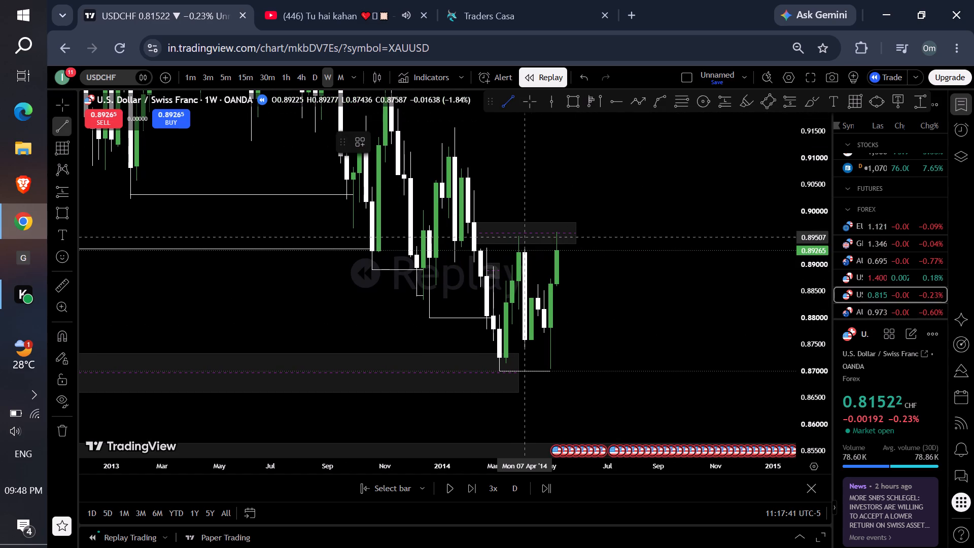
pyautogui.click(517, 235)
pyautogui.keyDown('shift'); pyautogui.click(556, 235); pyautogui.keyUp('shift')
pyautogui.moveTo(637, 234); pyautogui.dragTo(642, 234)
# Reshape the February 2014 rectangle to span about 0.8979 to 0.9040 and reach mid-June 2014.
pyautogui.moveTo(576, 248); pyautogui.dragTo(593, 209)
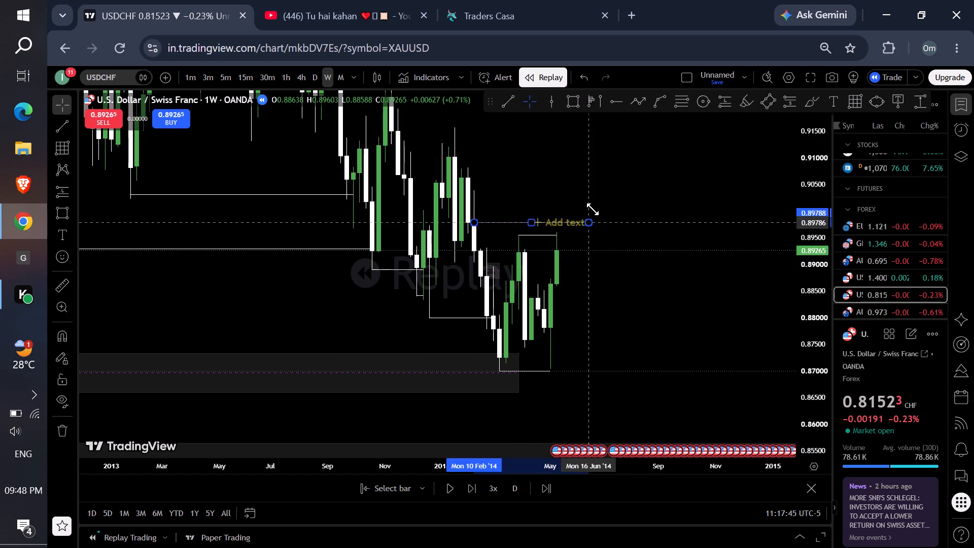
pyautogui.moveTo(593, 209); pyautogui.dragTo(594, 189)
pyautogui.click(641, 192)
# Examine the newly marked highs, lows and reshaped rectangle on the monthly and weekly timeframes.
pyautogui.click(345, 76)
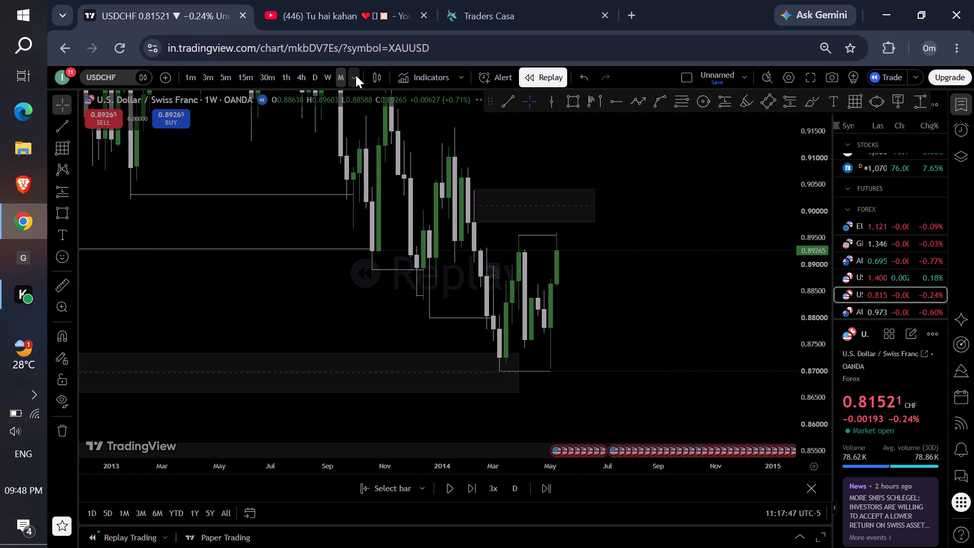
pyautogui.moveTo(806, 224); pyautogui.dragTo(746, 330)
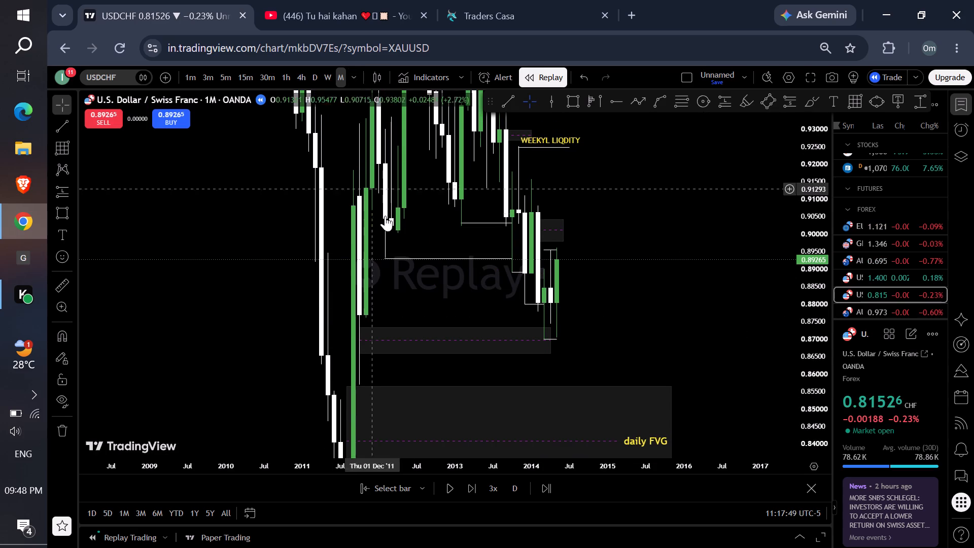
pyautogui.click(325, 74)
pyautogui.scroll(2, 718, 275)
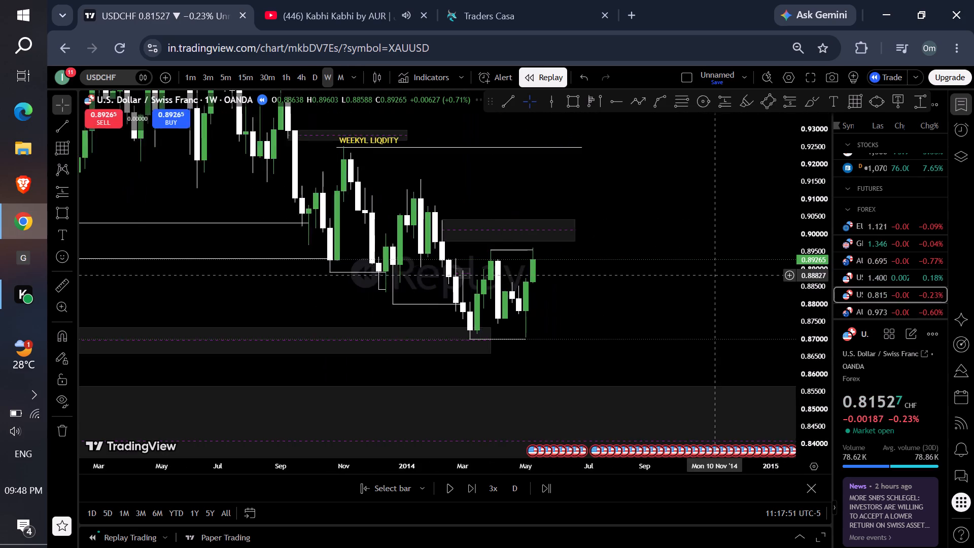
pyautogui.scroll(2, 718, 275)
pyautogui.moveTo(807, 380); pyautogui.dragTo(698, 215)
pyautogui.moveTo(571, 256); pyautogui.dragTo(628, 299)
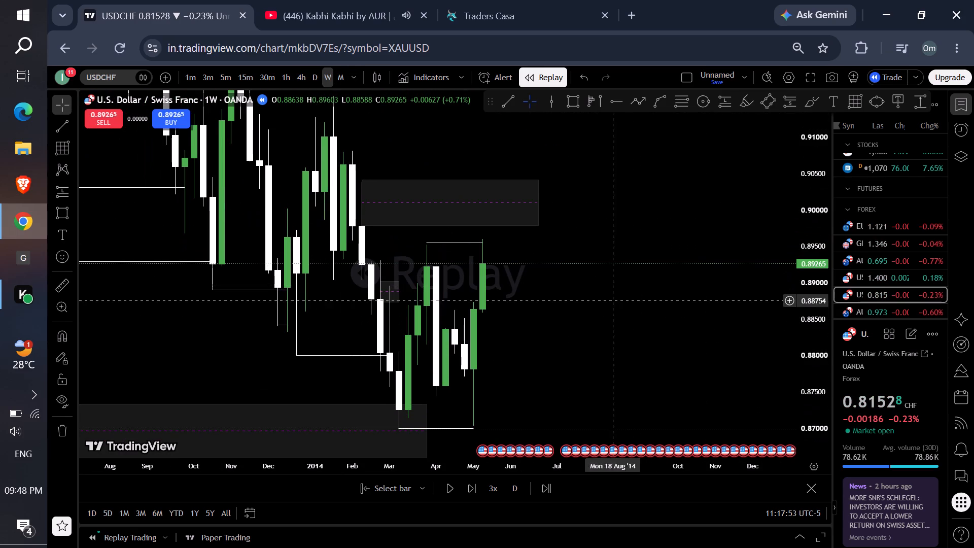
# On the daily timeframe, extend the line over the April 2014 high to the mid-May 2014 swing-high candle.
pyautogui.click(310, 81)
pyautogui.scroll(-3, 702, 328)
pyautogui.scroll(1, 711, 336)
pyautogui.scroll(-1, 714, 338)
pyautogui.scroll(1, 720, 343)
pyautogui.scroll(-1, 724, 346)
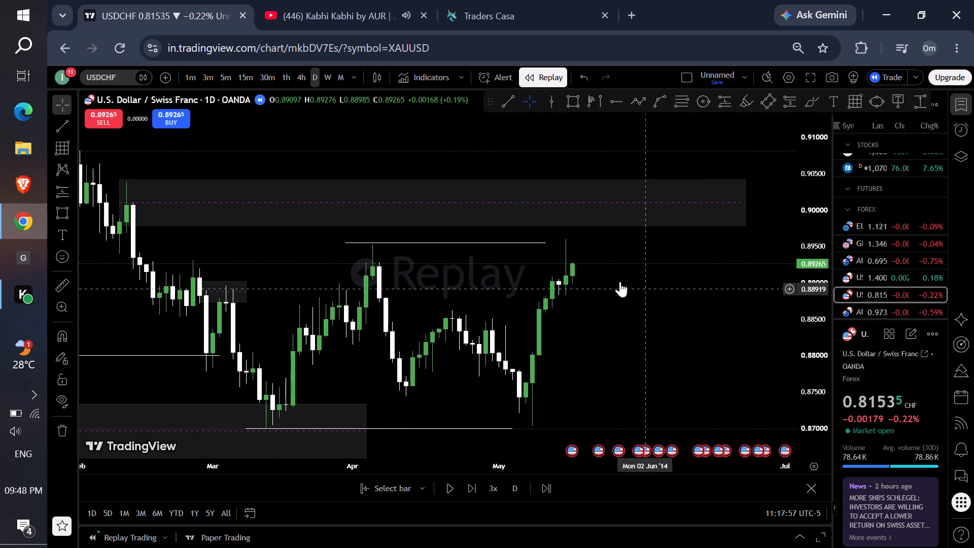
pyautogui.keyDown('shift'); pyautogui.moveTo(545, 245); pyautogui.dragTo(565, 245); pyautogui.keyUp('shift')
pyautogui.click(659, 247)
pyautogui.click(659, 251)
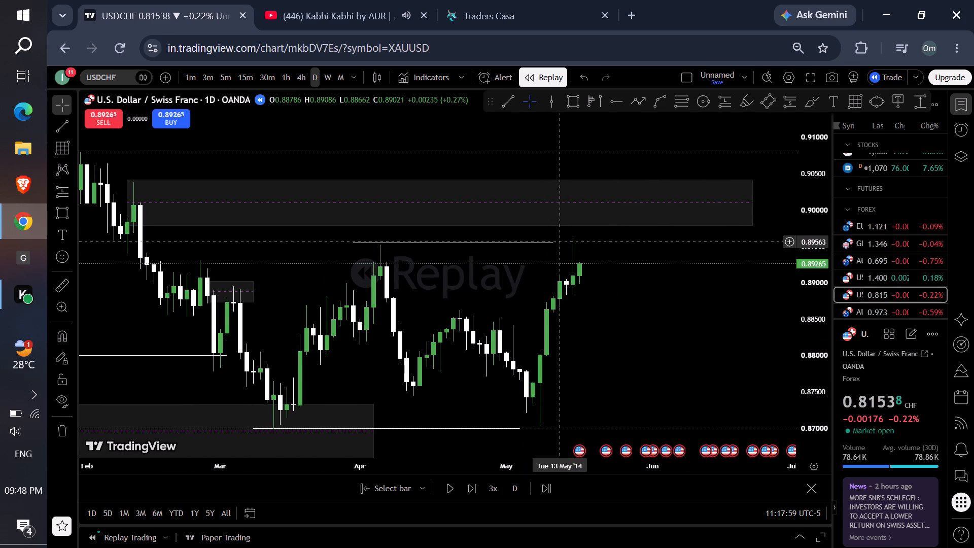
pyautogui.moveTo(554, 242); pyautogui.dragTo(573, 242)
pyautogui.keyDown('shift'); pyautogui.click(632, 243); pyautogui.keyUp('shift')
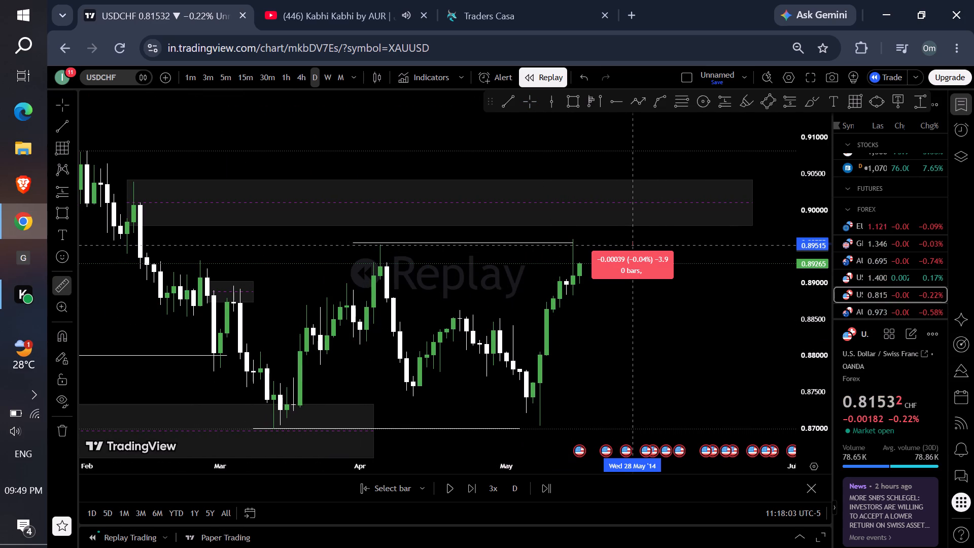
pyautogui.moveTo(698, 315); pyautogui.dragTo(695, 310)
pyautogui.click(695, 309)
# Run the daily replay forward to about 23 June 2014.
pyautogui.scroll(1, 695, 309)
pyautogui.scroll(-3, 699, 307)
pyautogui.scroll(1, 732, 310)
pyautogui.moveTo(718, 314); pyautogui.dragTo(653, 334)
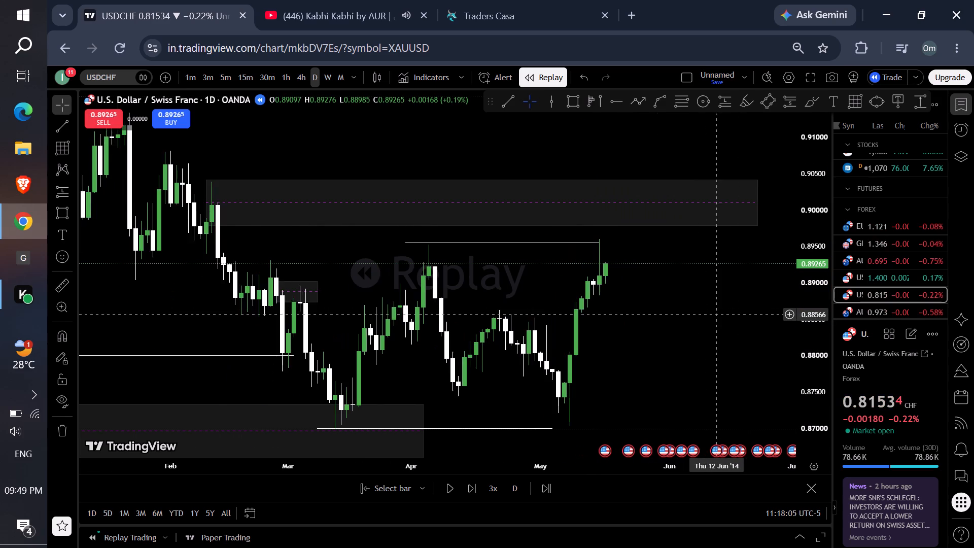
pyautogui.click(445, 490)
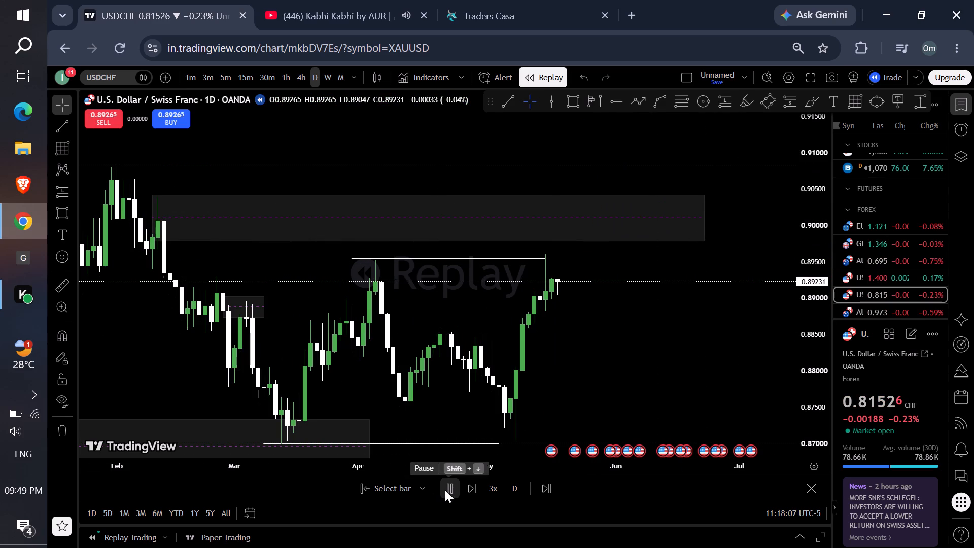
pyautogui.click(445, 490)
pyautogui.click(445, 490)
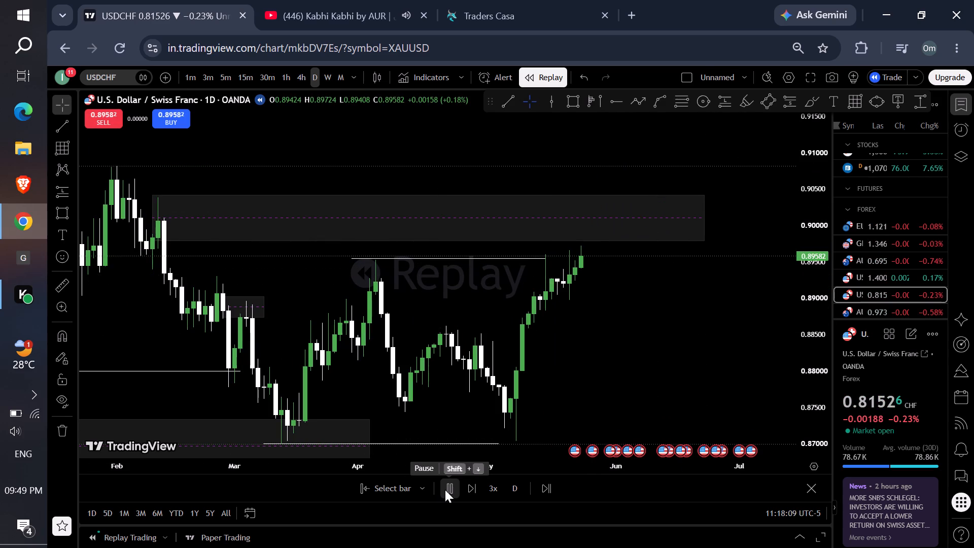
pyautogui.click(445, 490)
pyautogui.click(445, 490)
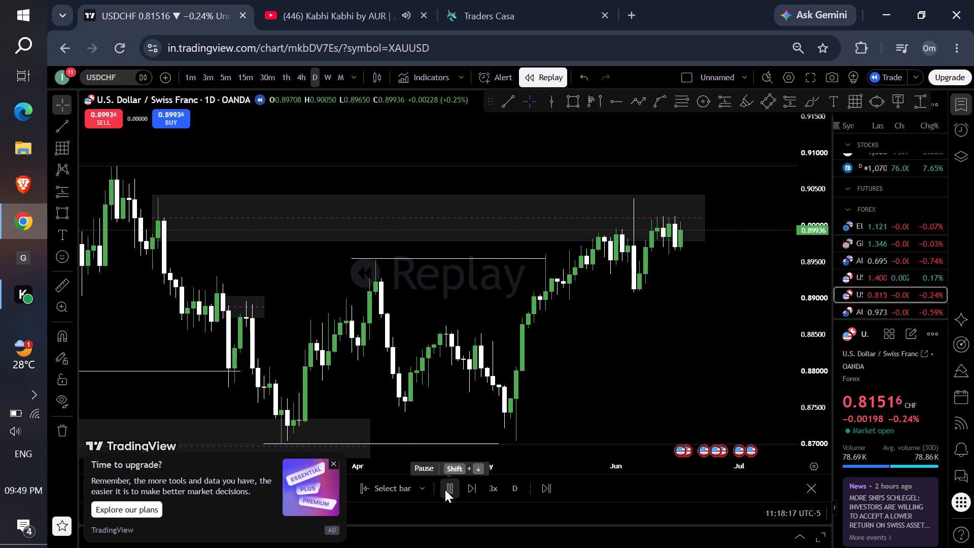
# On the weekly timeframe, draw a gap rectangle from 5 May to about 6 October 2014, spanning about 0.8875 to 0.8850.
pyautogui.click(330, 70)
pyautogui.scroll(1, 706, 213)
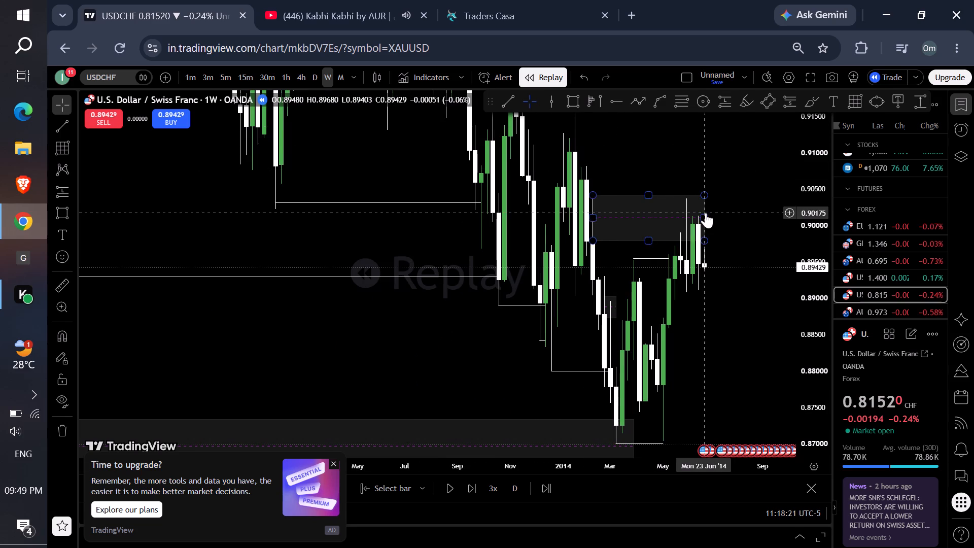
pyautogui.scroll(4, 706, 213)
pyautogui.moveTo(718, 244); pyautogui.dragTo(649, 251)
pyautogui.moveTo(649, 248); pyautogui.dragTo(598, 251)
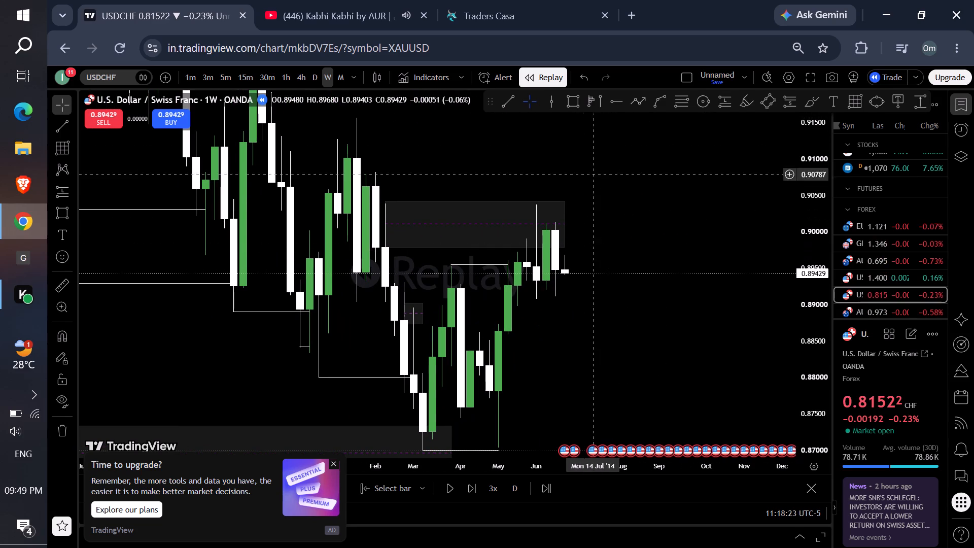
pyautogui.click(581, 99)
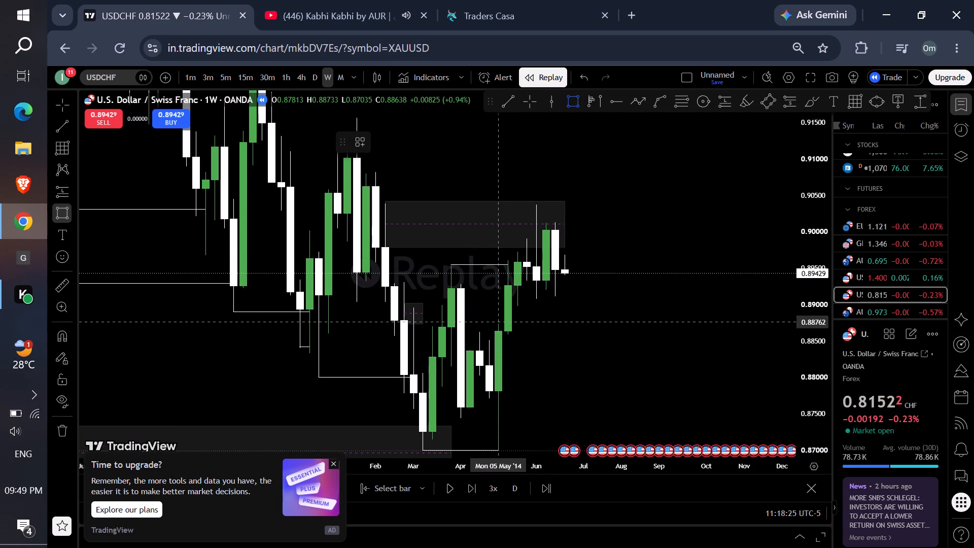
pyautogui.click(499, 323)
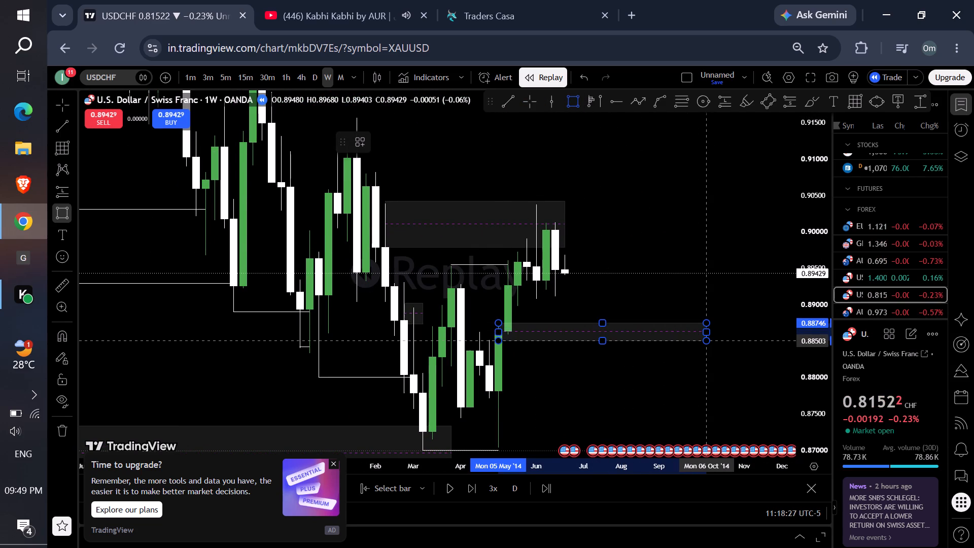
pyautogui.click(705, 340)
pyautogui.moveTo(715, 268); pyautogui.dragTo(710, 268)
# Run the replay on the weekly chart forward to about early July 2014.
pyautogui.click(458, 485)
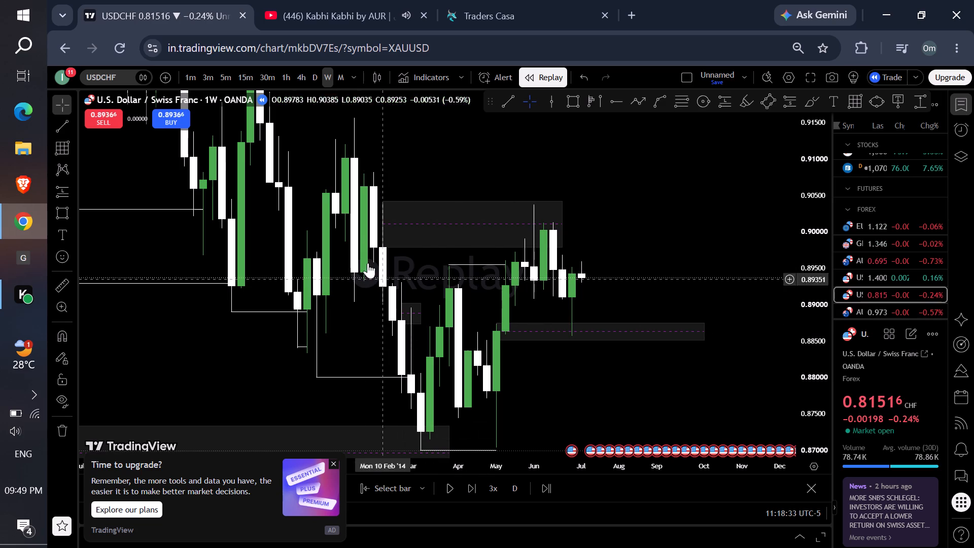
# Draw a horizontal trend line at about 0.9040 from the early June 2014 high to about mid-July 2014.
pyautogui.moveTo(654, 222); pyautogui.dragTo(581, 249)
pyautogui.click(510, 104)
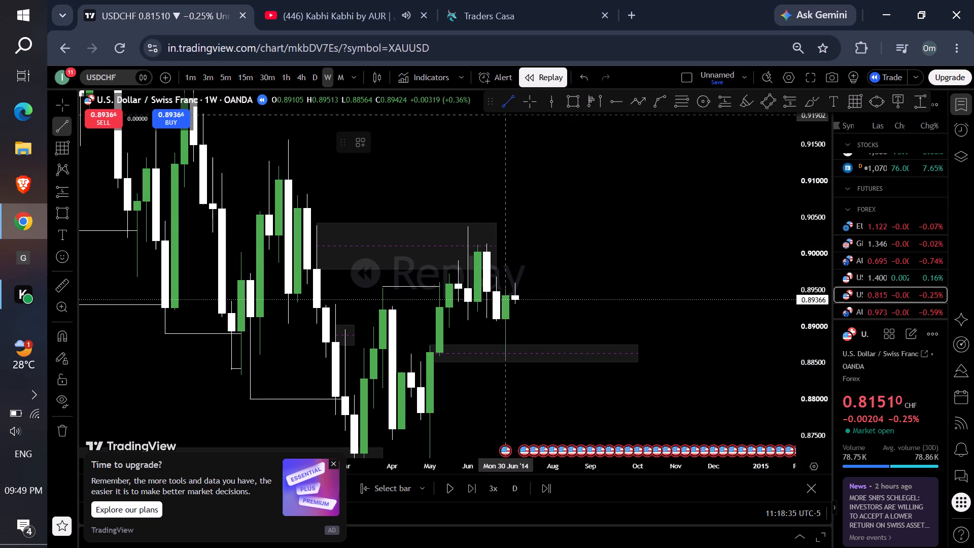
pyautogui.click(466, 224)
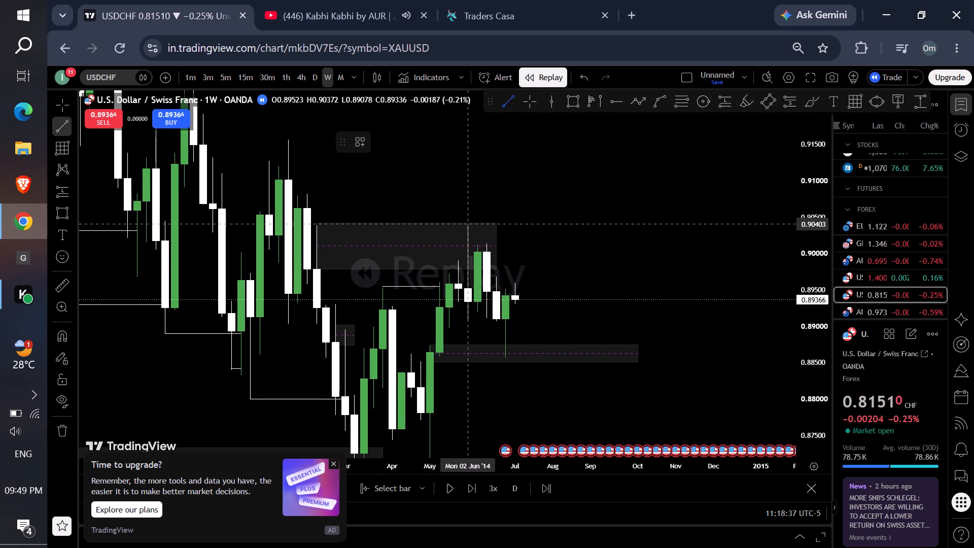
pyautogui.keyDown('shift'); pyautogui.click(533, 233); pyautogui.keyUp('shift')
pyautogui.keyDown('shift'); pyautogui.click(592, 207); pyautogui.keyUp('shift')
# Switch to YouTube, pause the music video, and return to the TradingView chart.
pyautogui.click(330, 0)
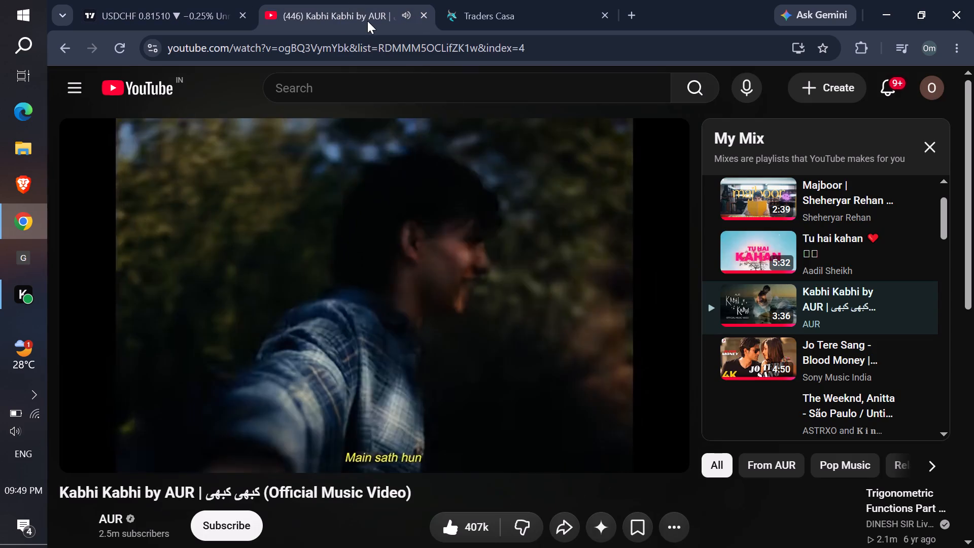
pyautogui.click(422, 225)
pyautogui.click(203, 0)
pyautogui.click(582, 207)
pyautogui.click(586, 210)
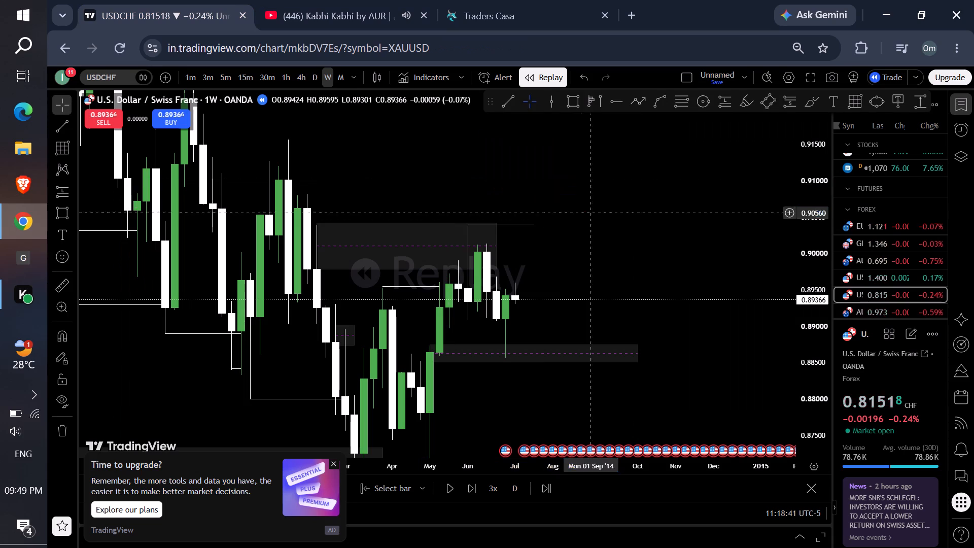
# Set the replay speed to 0.1x and start the replay on the weekly chart.
pyautogui.click(491, 487)
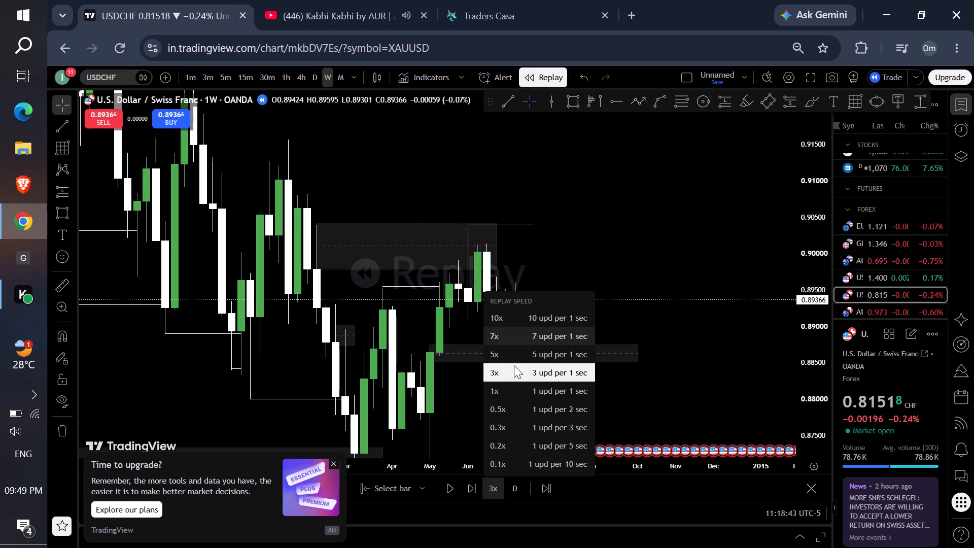
pyautogui.click(517, 460)
pyautogui.click(457, 487)
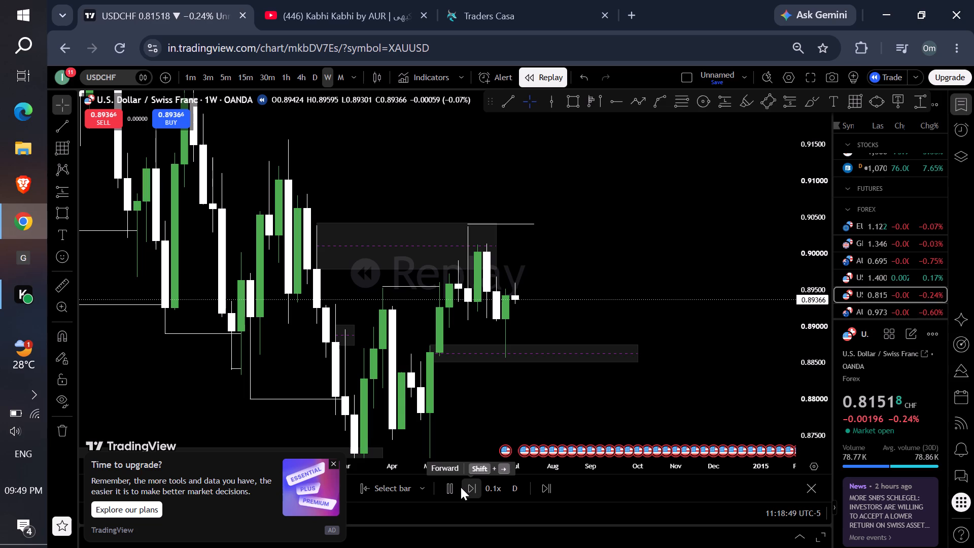
pyautogui.moveTo(632, 252); pyautogui.dragTo(615, 185)
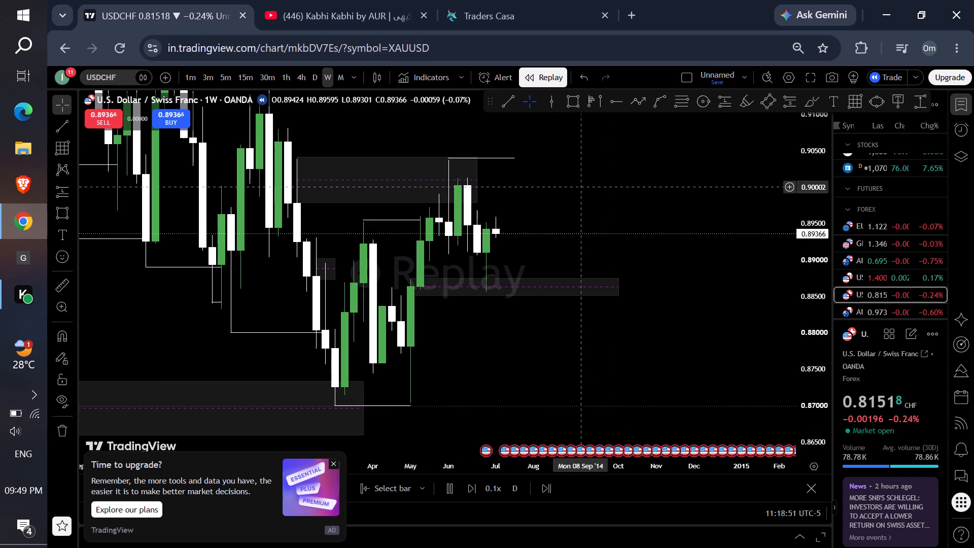
# Switch to Traders Casa and open the list of backtest sessions.
pyautogui.click(526, 0)
pyautogui.scroll(1, 498, 157)
pyautogui.scroll(-1, 402, 181)
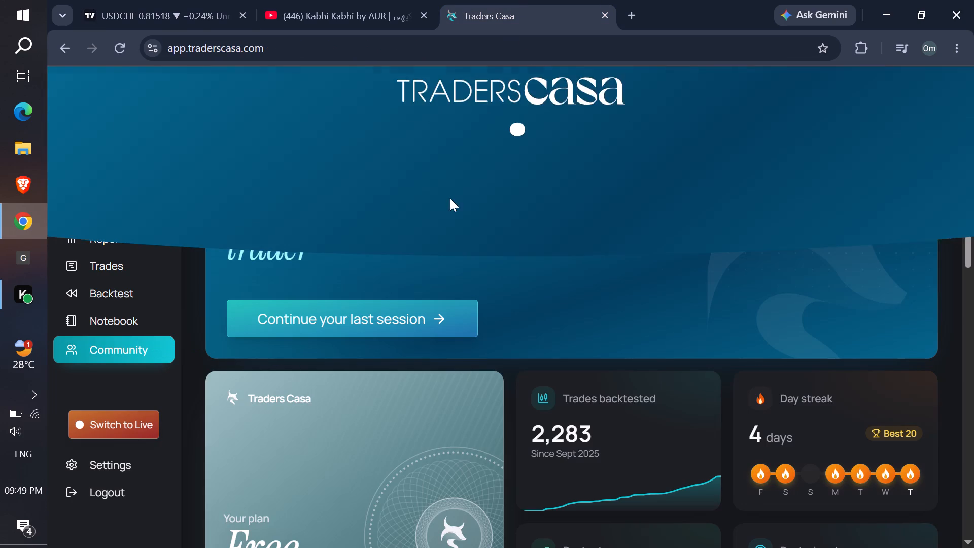
pyautogui.click(110, 299)
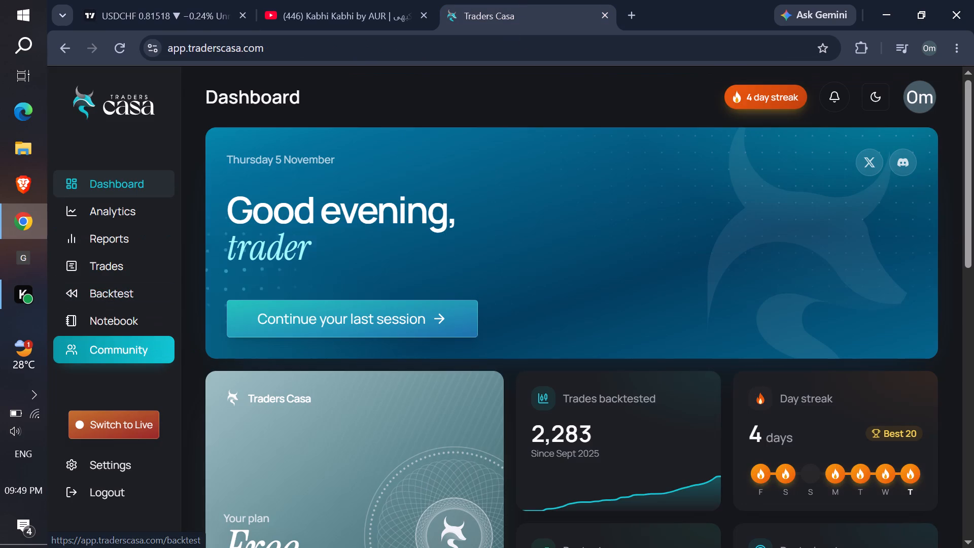
pyautogui.click(128, 284)
pyautogui.click(131, 287)
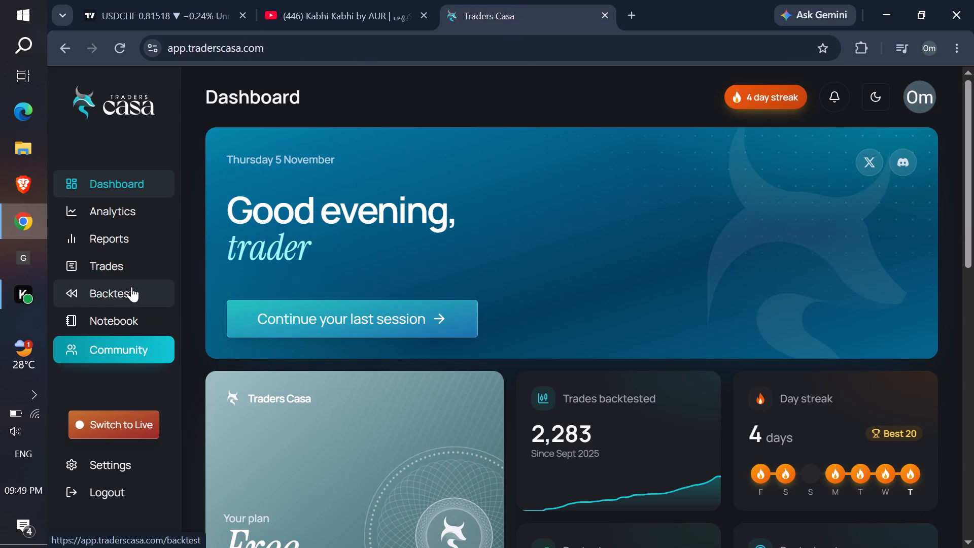
pyautogui.doubleClick(135, 287)
pyautogui.click(138, 299)
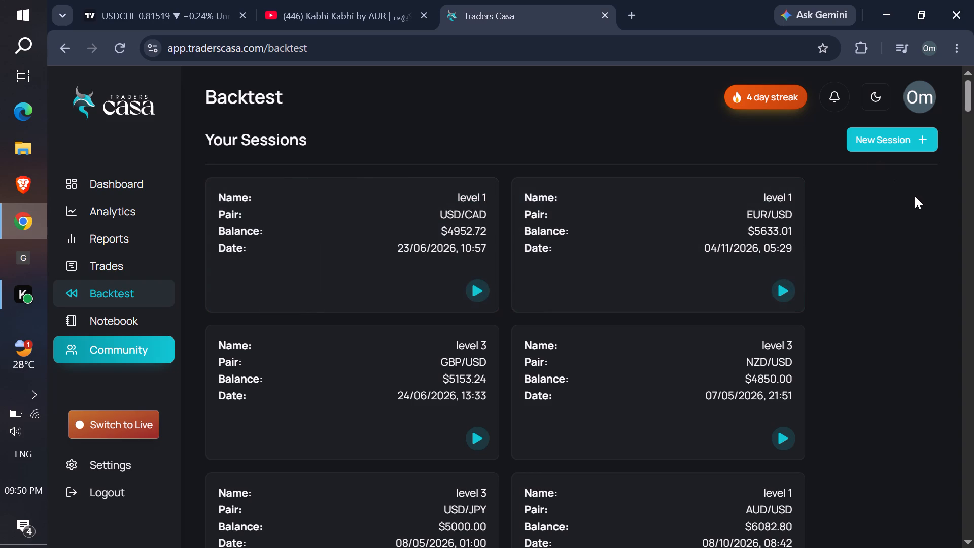
pyautogui.moveTo(857, 200); pyautogui.dragTo(748, 212)
pyautogui.click(474, 88)
# Return to TradingView and switch the USDCHF replay chart from weekly to the daily timeframe.
pyautogui.click(164, 3)
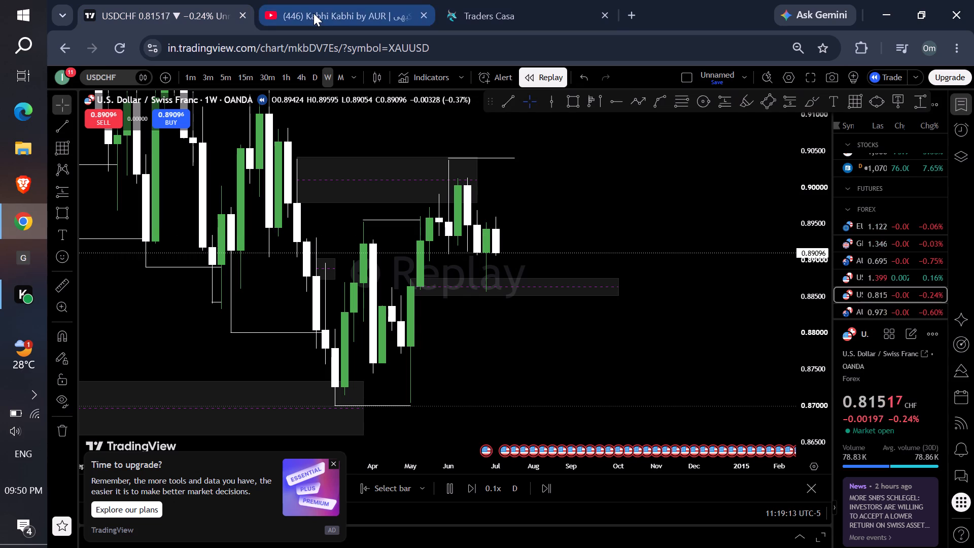
pyautogui.moveTo(649, 192); pyautogui.dragTo(709, 236)
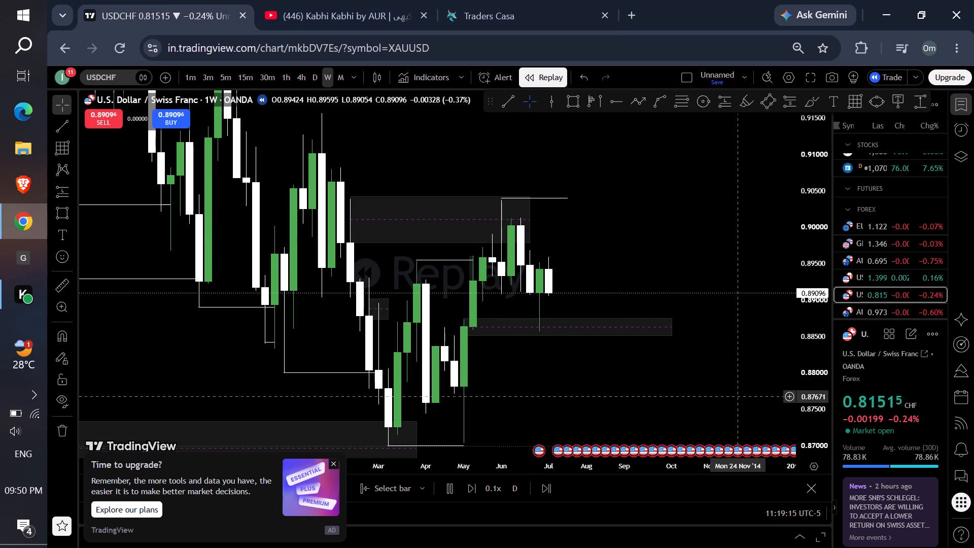
pyautogui.moveTo(815, 402); pyautogui.dragTo(747, 242)
pyautogui.click(314, 78)
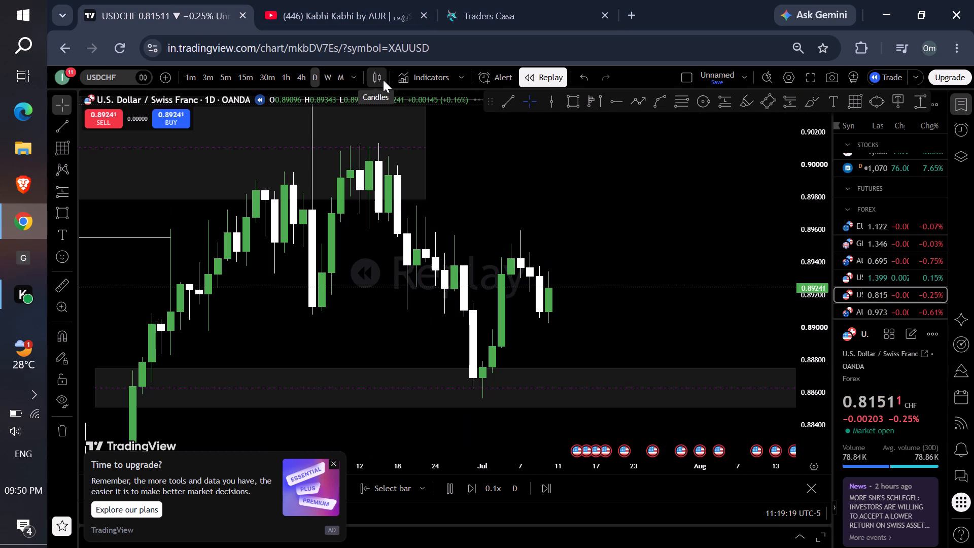
pyautogui.scroll(-5, 614, 132)
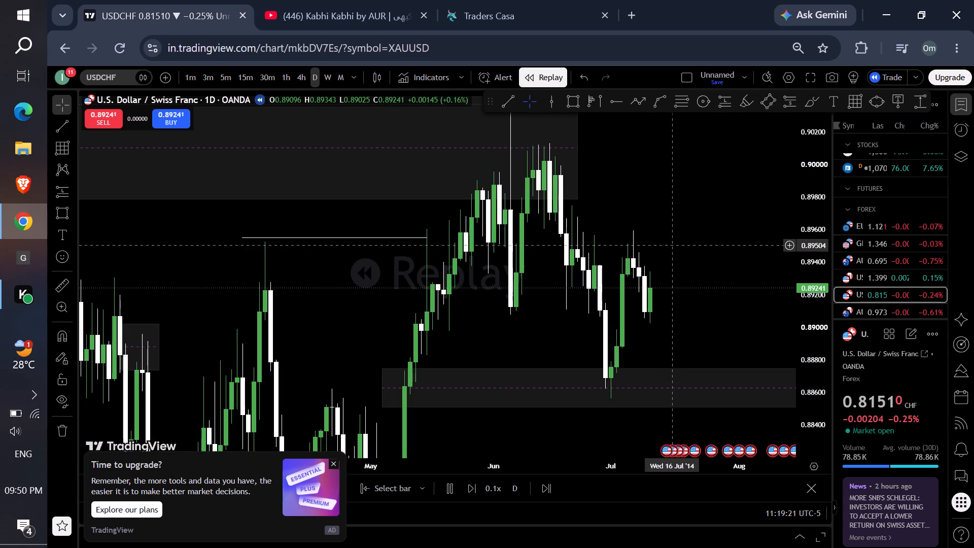
pyautogui.moveTo(685, 258); pyautogui.dragTo(621, 250)
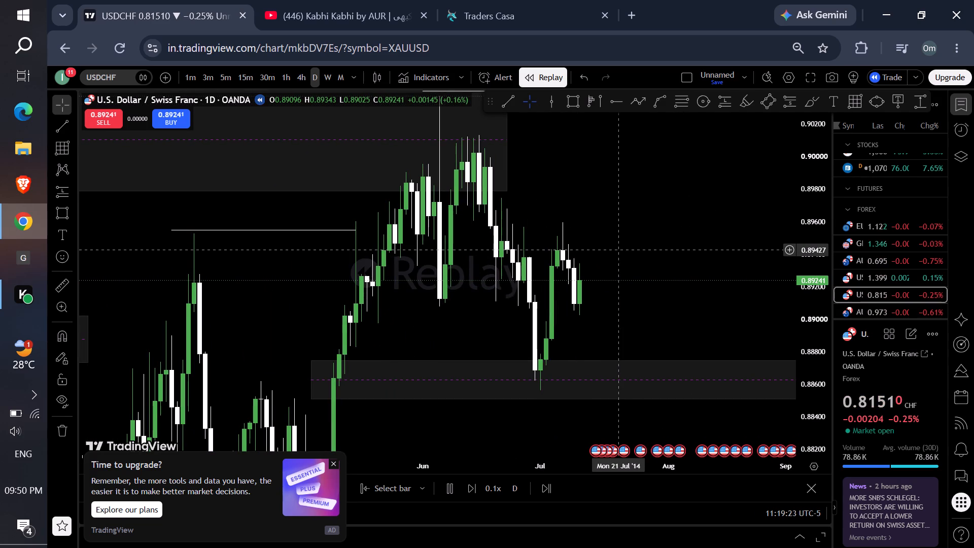
pyautogui.moveTo(689, 261); pyautogui.dragTo(539, 280)
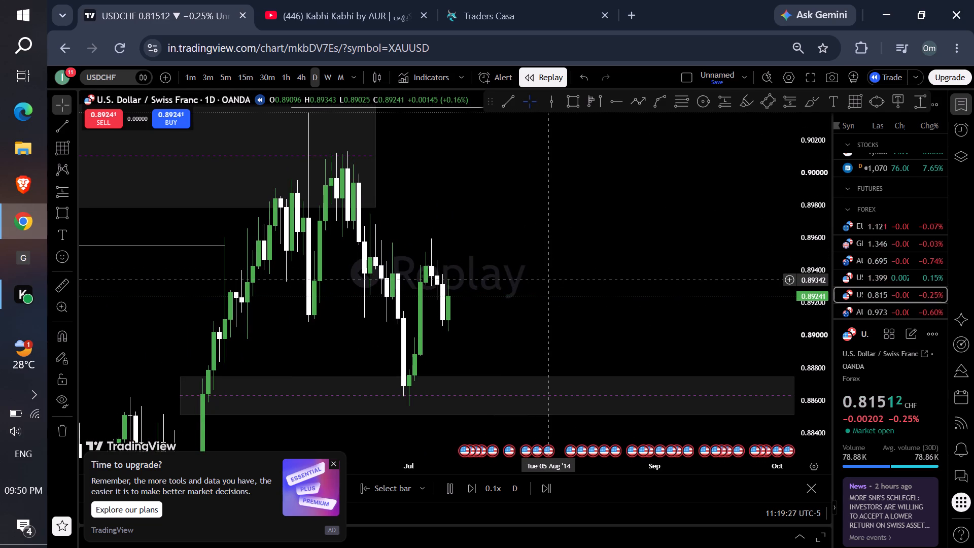
pyautogui.moveTo(627, 285); pyautogui.dragTo(741, 241)
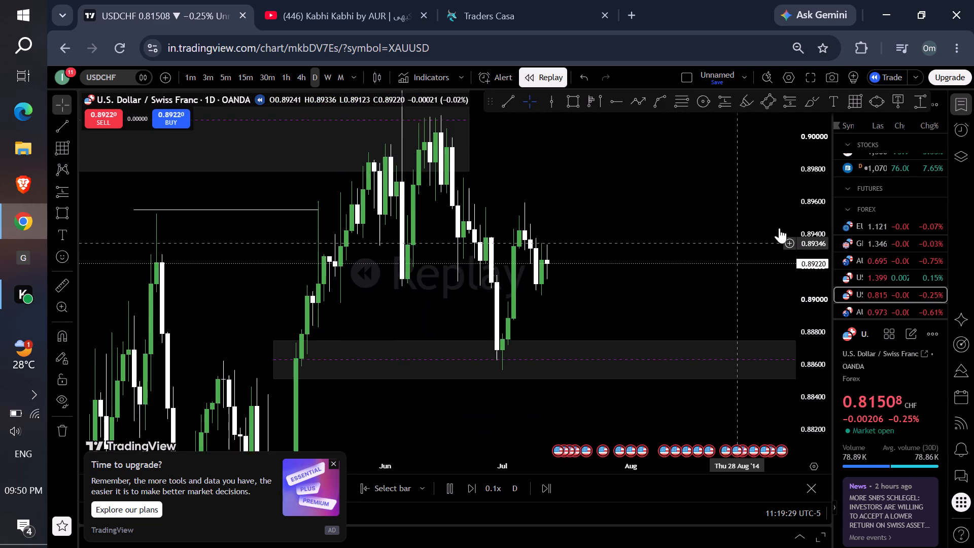
pyautogui.moveTo(818, 213); pyautogui.dragTo(747, 312)
pyautogui.scroll(-3, 667, 279)
pyautogui.scroll(1, 666, 279)
pyautogui.scroll(-1, 666, 279)
pyautogui.scroll(1, 666, 279)
pyautogui.moveTo(730, 272); pyautogui.dragTo(652, 272)
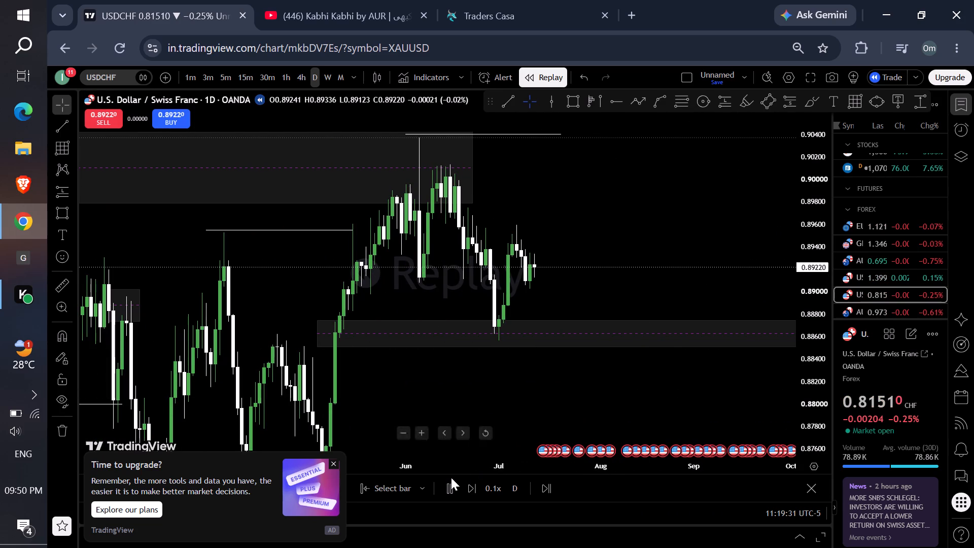
# Set the replay speed to 3x, run the daily USDCHF replay to early August 2014, and pause it.
pyautogui.click(448, 485)
pyautogui.click(448, 485)
pyautogui.click(491, 488)
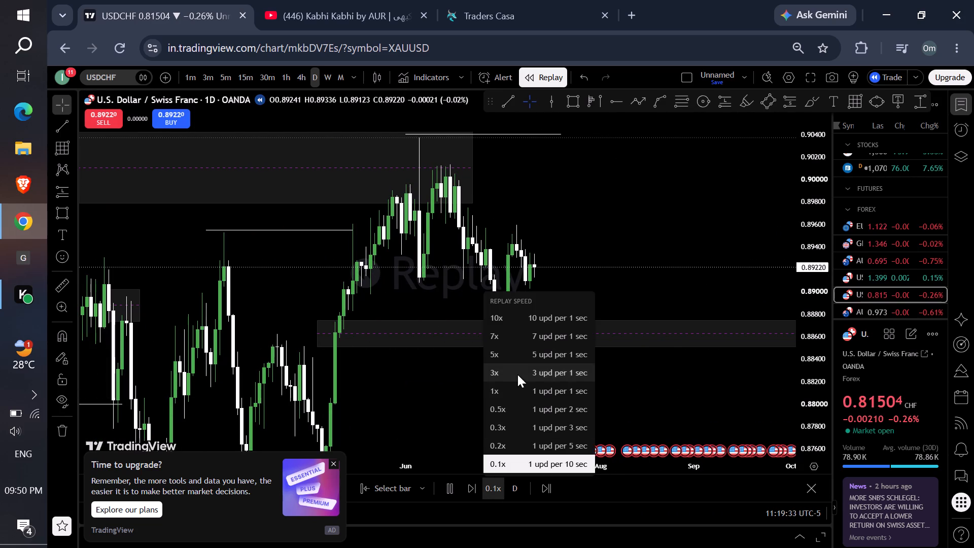
pyautogui.click(518, 372)
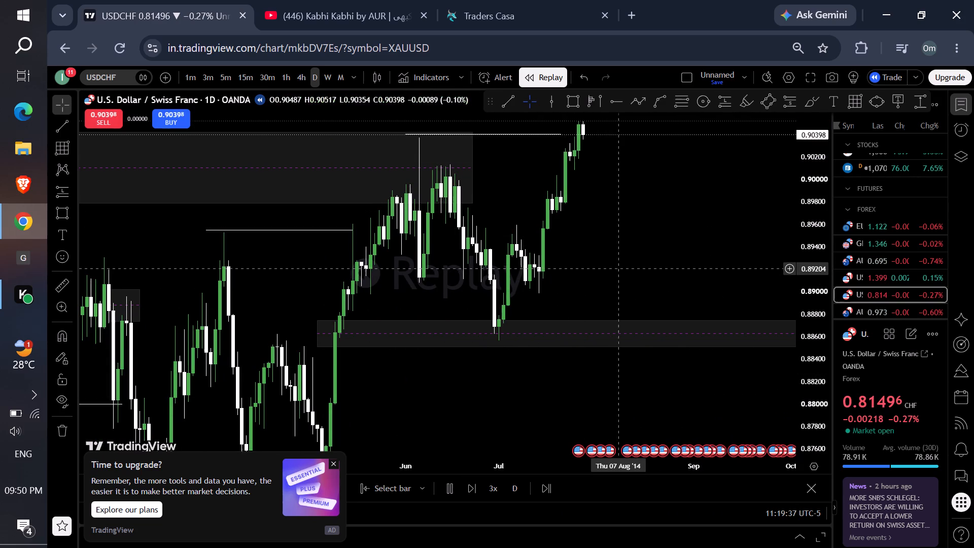
pyautogui.moveTo(619, 268); pyautogui.dragTo(619, 318)
pyautogui.click(456, 492)
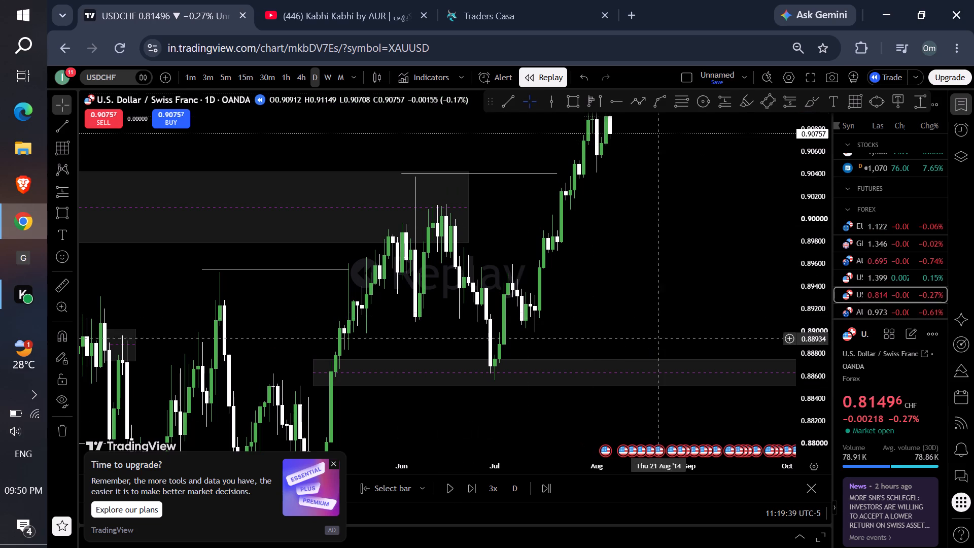
pyautogui.moveTo(701, 306); pyautogui.dragTo(625, 358)
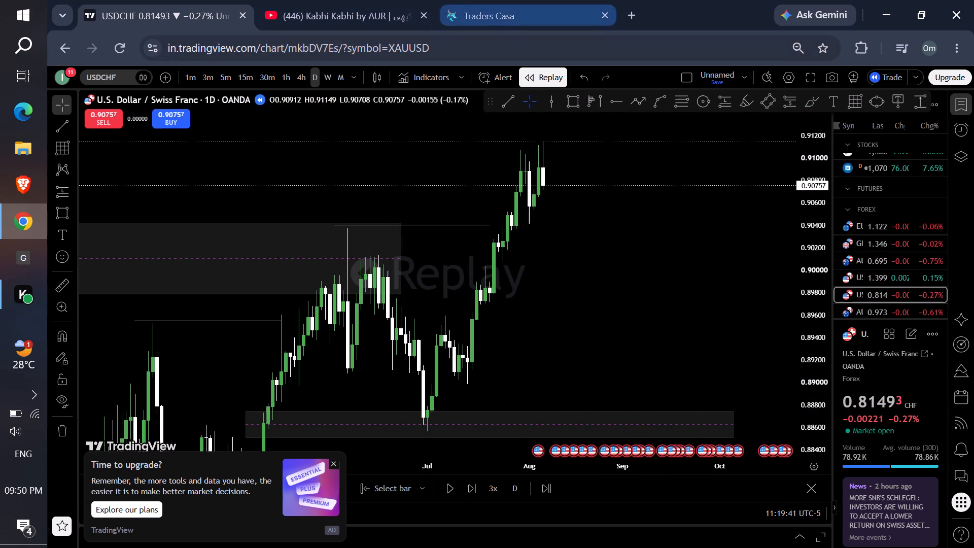
# Switch to the Traders Casa dashboard and return to the TradingView chart.
pyautogui.click(518, 15)
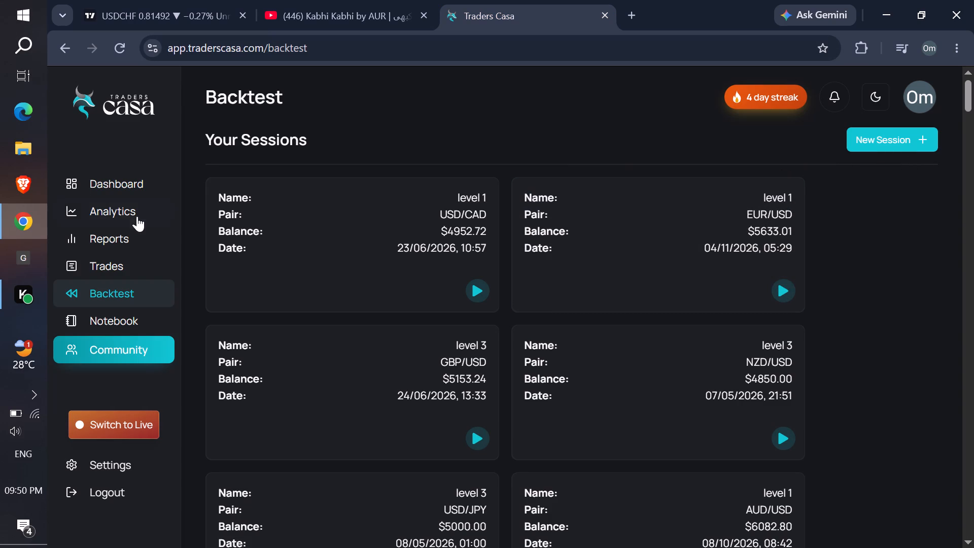
pyautogui.click(136, 189)
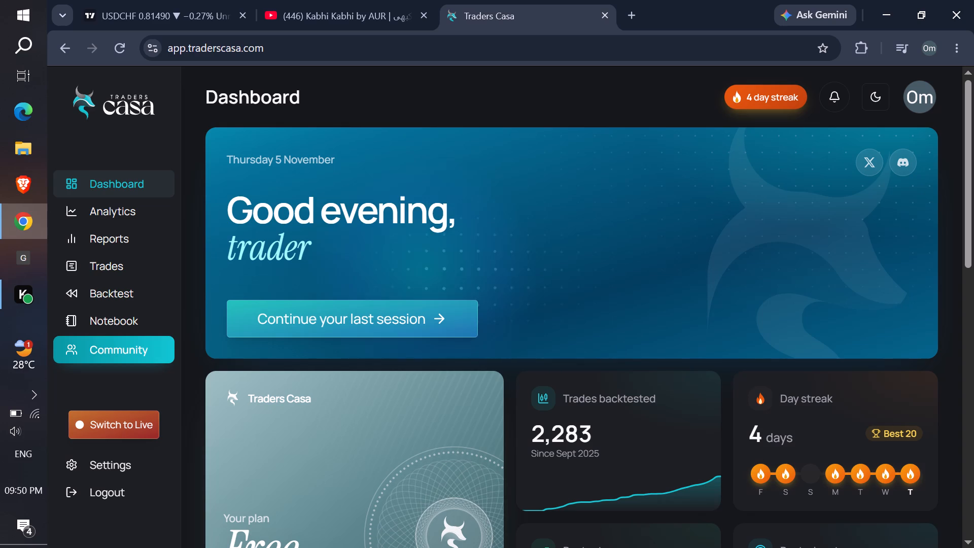
pyautogui.click(181, 0)
pyautogui.moveTo(653, 228); pyautogui.dragTo(651, 229)
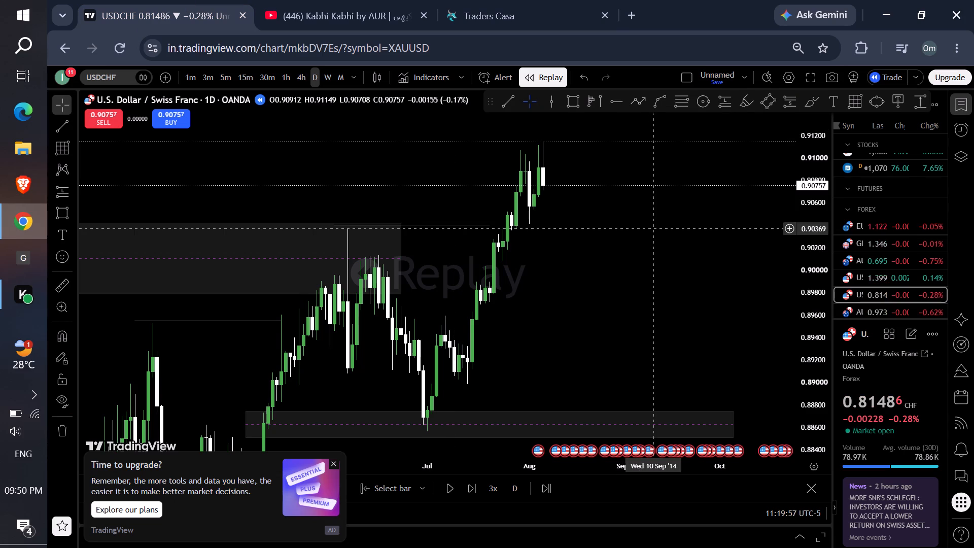
pyautogui.moveTo(651, 229); pyautogui.dragTo(619, 261)
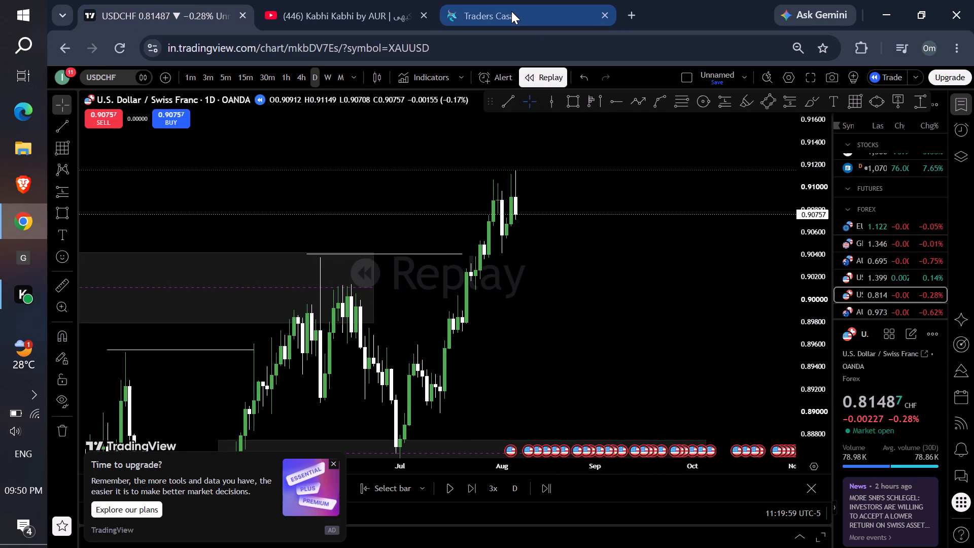
# In Traders Casa, start a new backtest session named "level 1" with a starting balance of 5000.
pyautogui.click(511, 11)
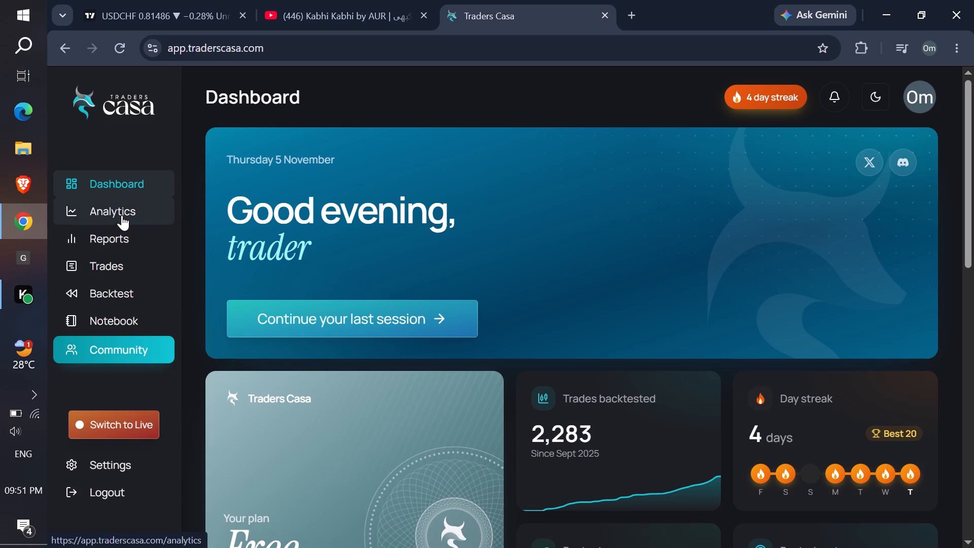
pyautogui.click(121, 296)
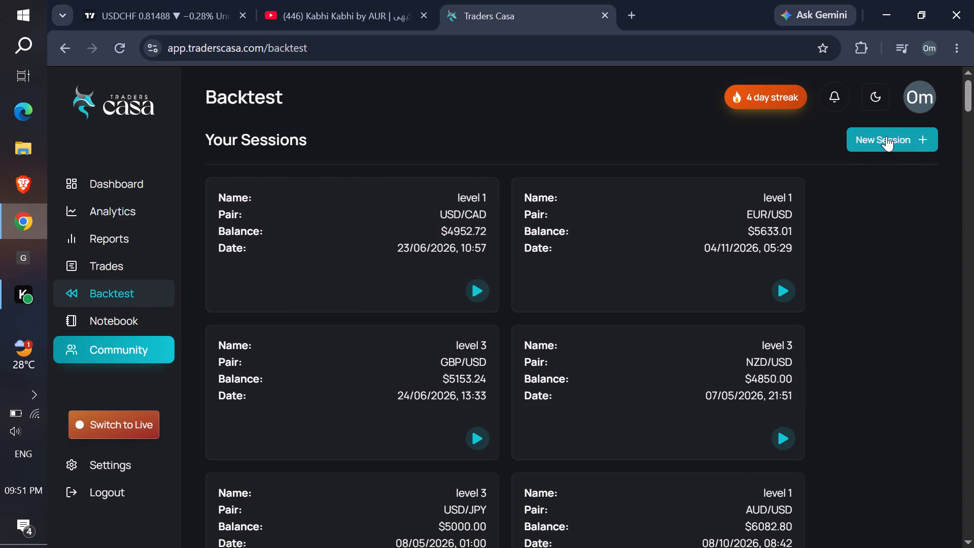
pyautogui.click(911, 144)
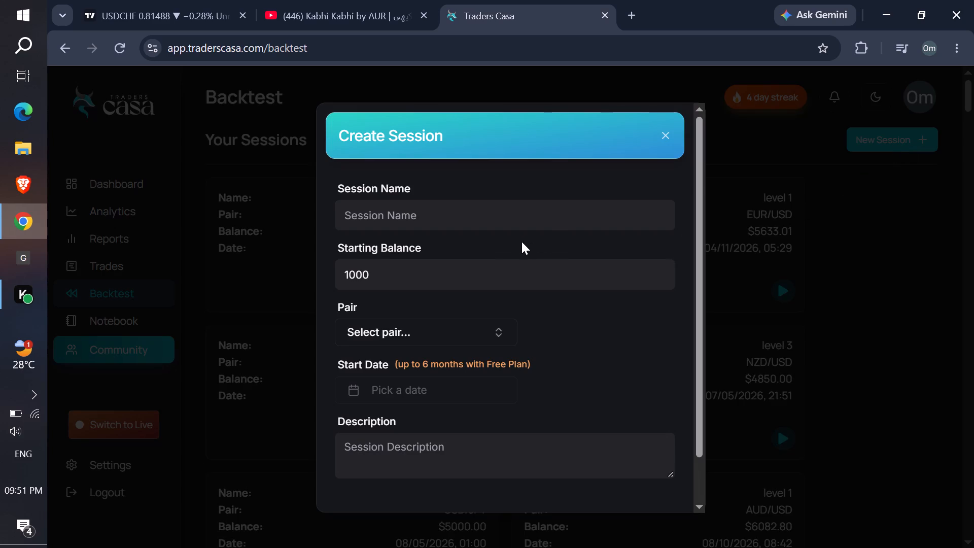
pyautogui.click(404, 219)
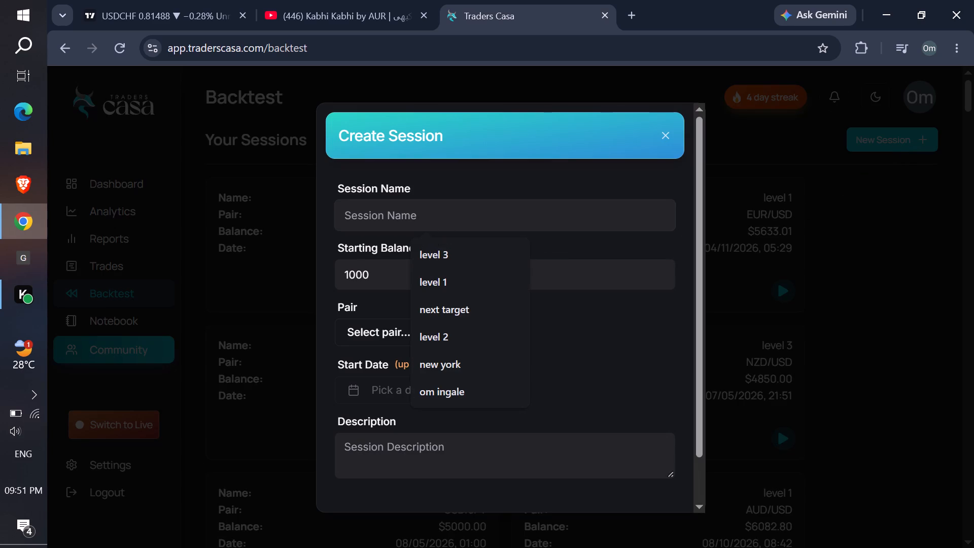
pyautogui.click(453, 288)
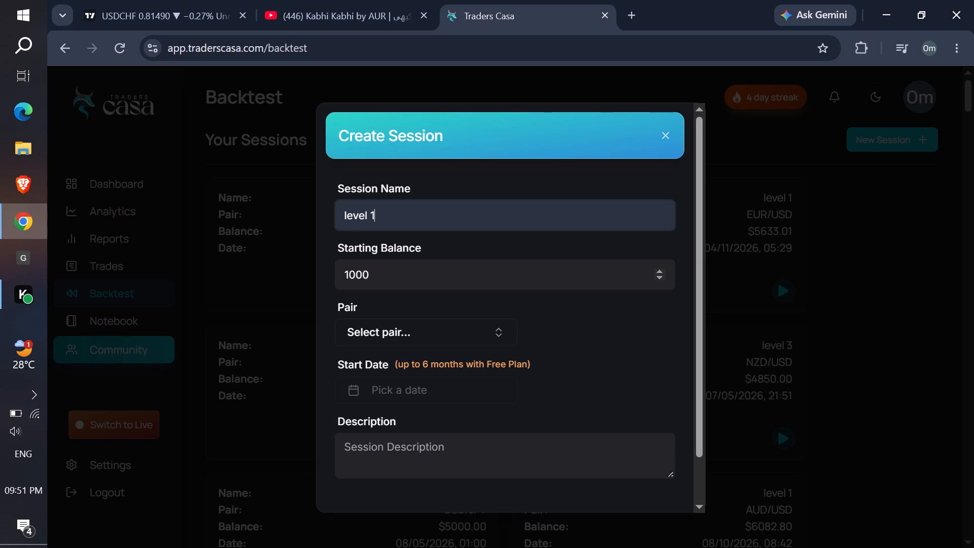
pyautogui.click(351, 273)
pyautogui.press('BackSpace')
pyautogui.press('5')
# Choose EUR/USD as the currency pair for the new backtest session.
pyautogui.click(495, 336)
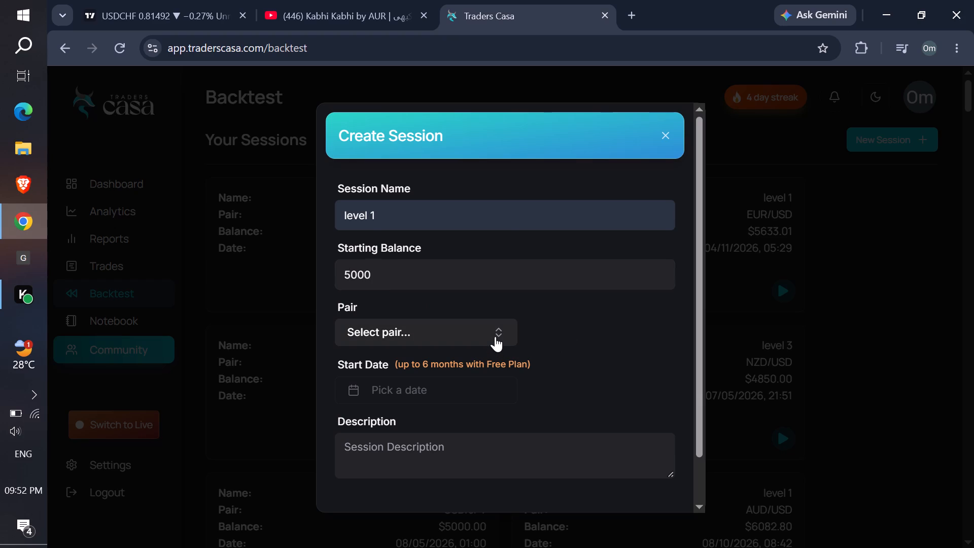
pyautogui.click(588, 324)
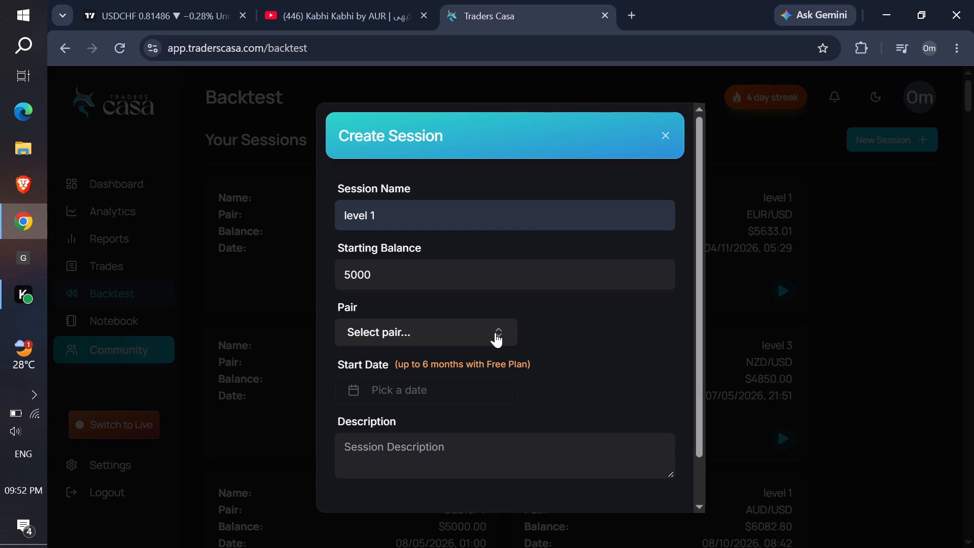
pyautogui.click(499, 332)
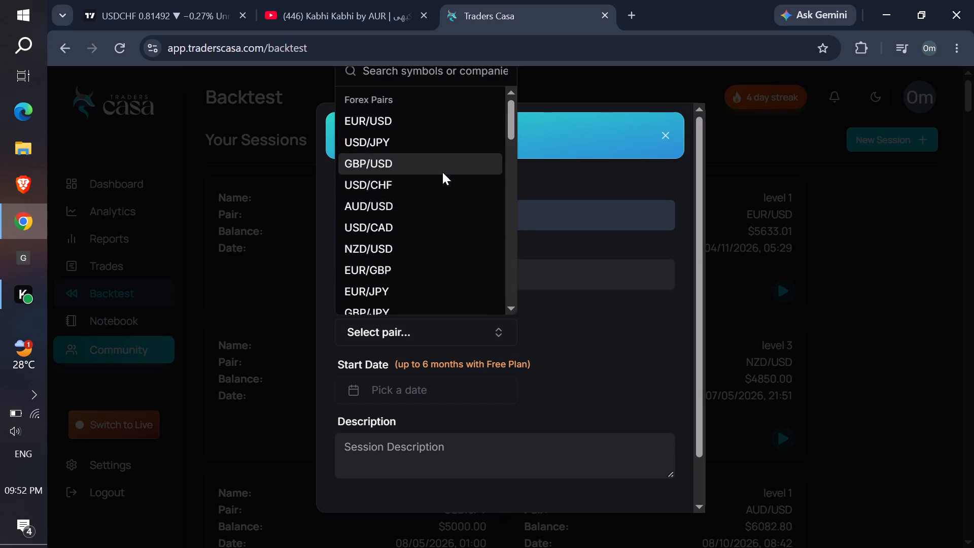
pyautogui.scroll(-3, 442, 173)
pyautogui.scroll(1, 444, 215)
pyautogui.scroll(-1, 444, 218)
pyautogui.scroll(1, 445, 220)
pyautogui.scroll(-1, 445, 222)
pyautogui.scroll(1, 445, 223)
pyautogui.scroll(-3, 445, 223)
pyautogui.scroll(1, 445, 223)
pyautogui.scroll(-3, 445, 223)
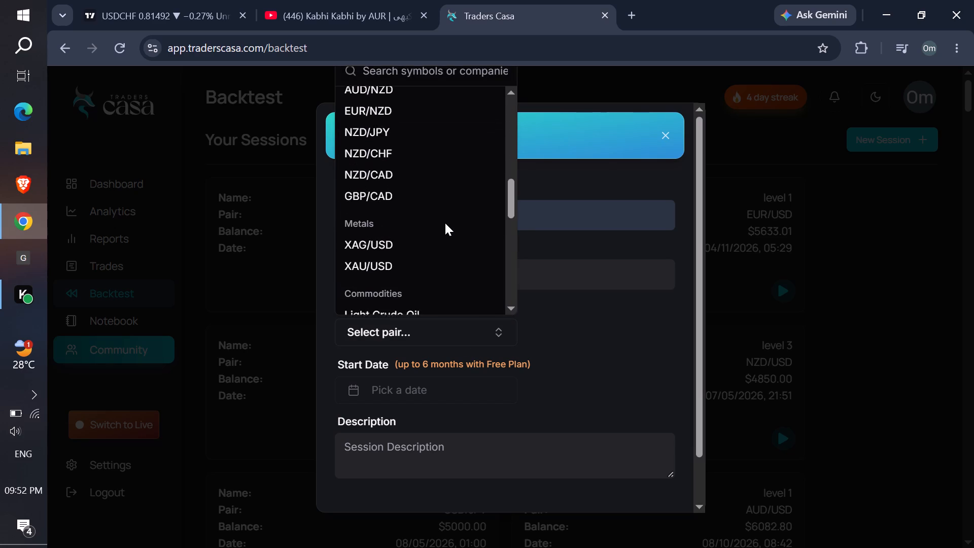
pyautogui.scroll(-5, 445, 223)
pyautogui.scroll(2, 445, 223)
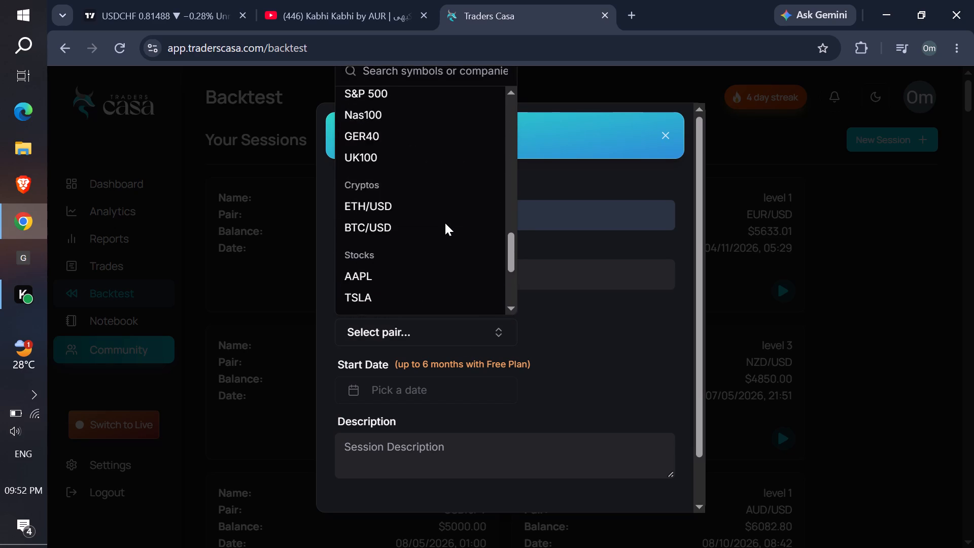
pyautogui.scroll(1, 445, 223)
pyautogui.scroll(-4, 445, 223)
pyautogui.scroll(1, 445, 223)
pyautogui.scroll(-1, 442, 236)
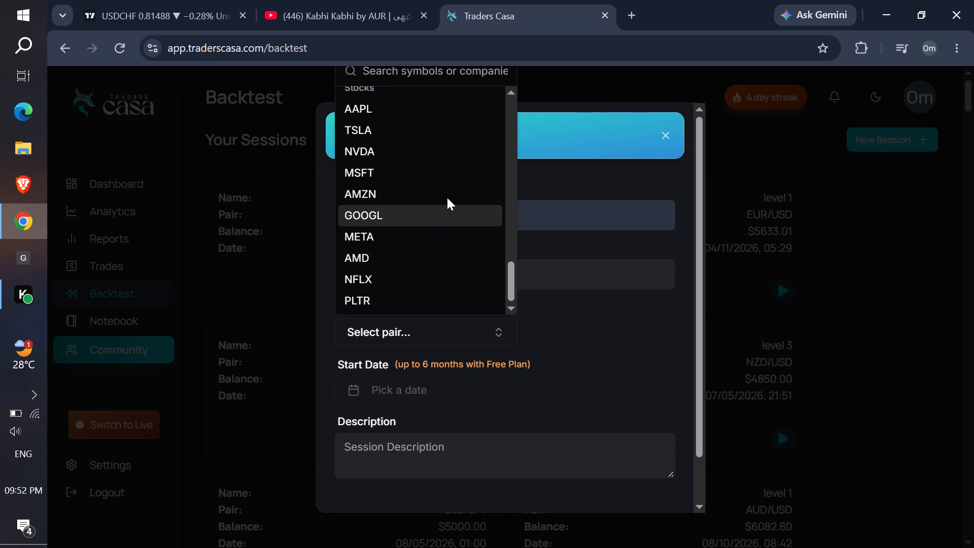
pyautogui.scroll(-2, 447, 197)
pyautogui.scroll(1, 447, 197)
pyautogui.scroll(-2, 447, 197)
pyautogui.scroll(10, 447, 198)
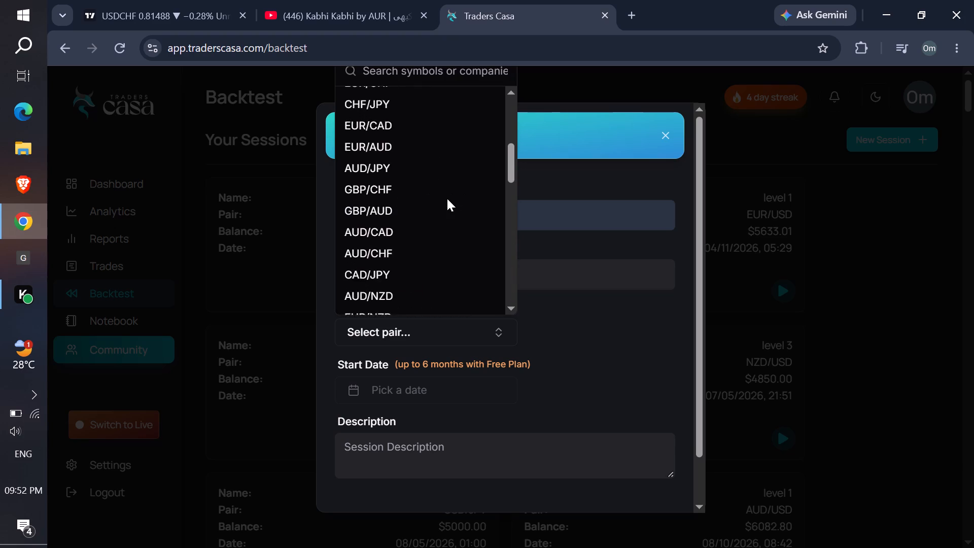
pyautogui.scroll(4, 447, 198)
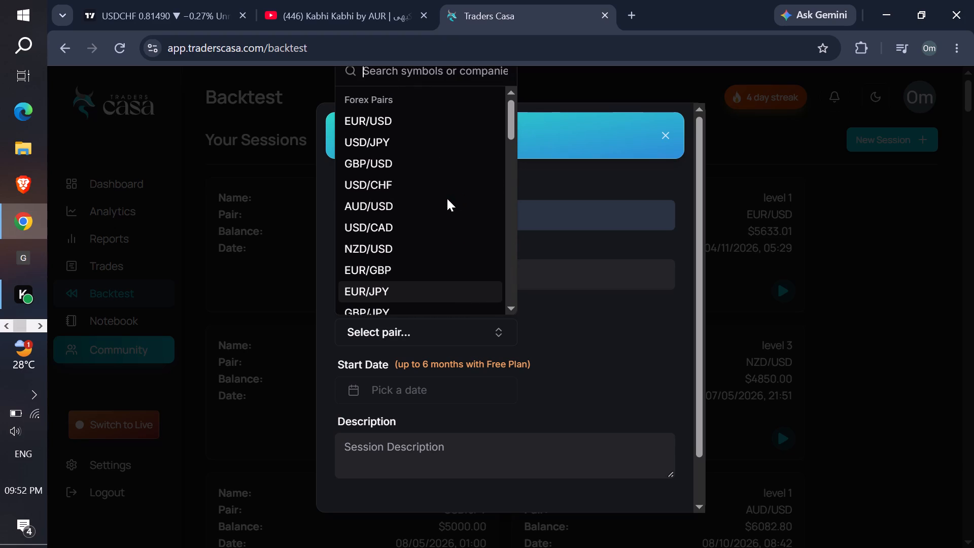
pyautogui.click(409, 126)
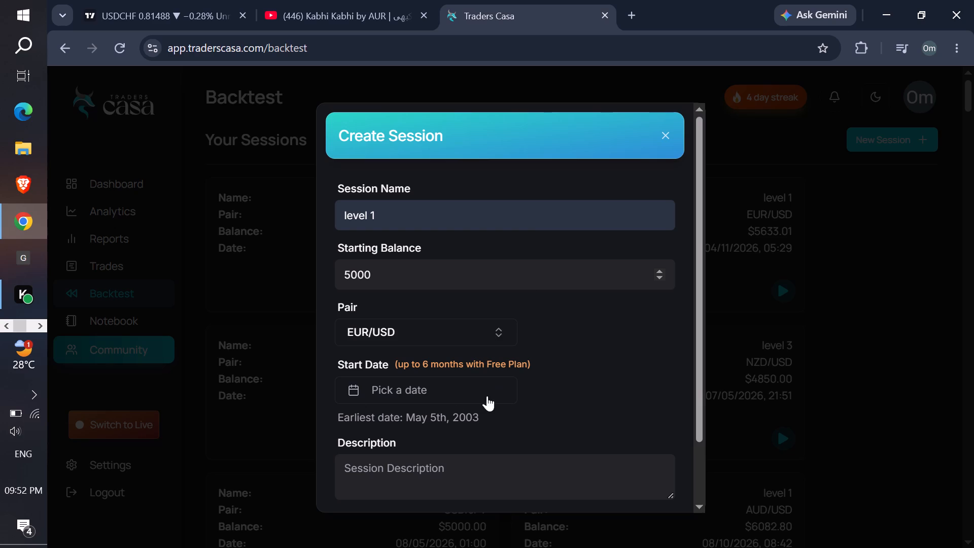
# Set the session's start date to the earliest date offered, May 5, 2026 at 00:00.
pyautogui.click(430, 391)
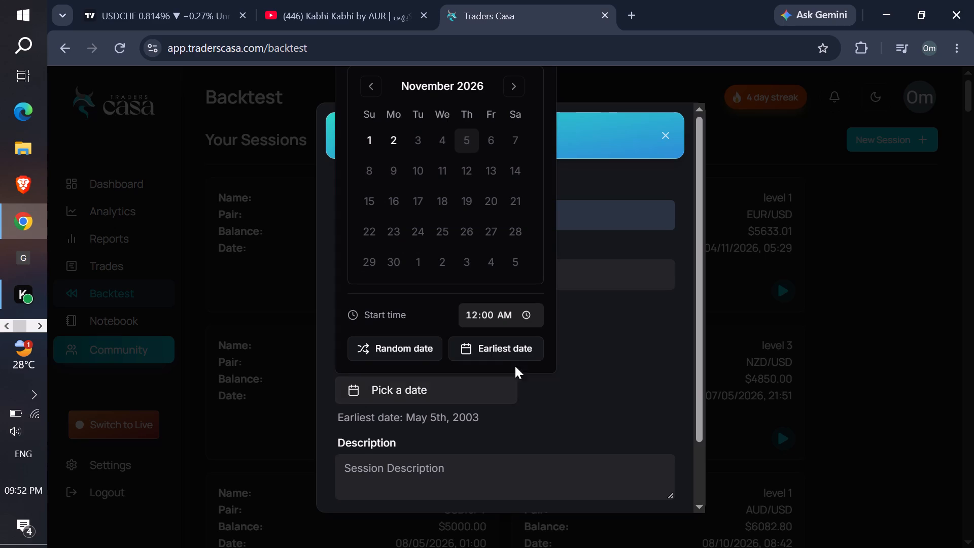
pyautogui.click(487, 355)
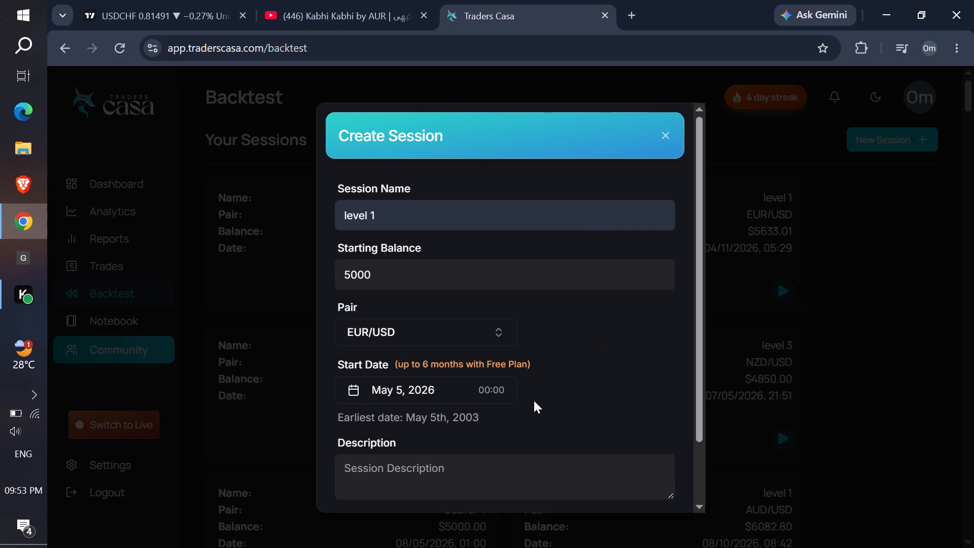
pyautogui.click(490, 375)
pyautogui.click(495, 387)
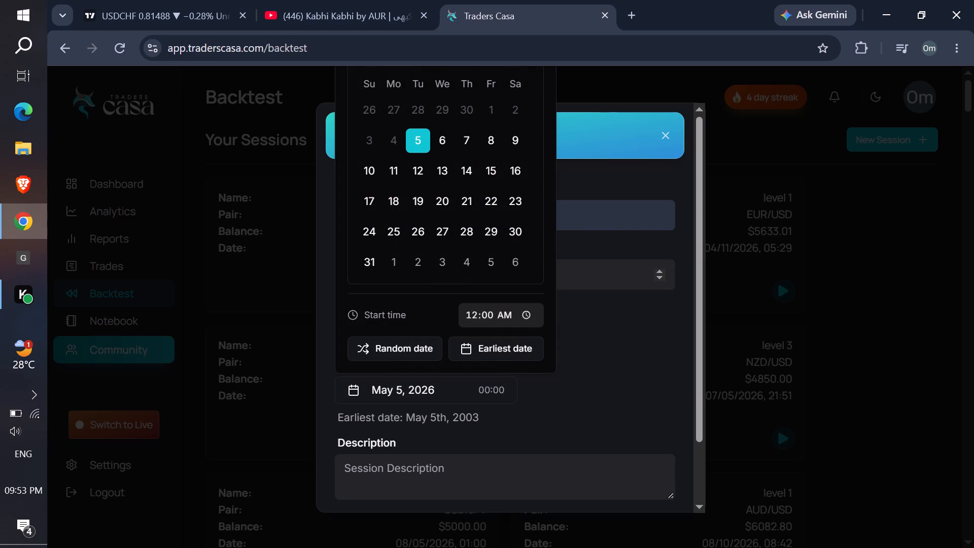
pyautogui.click(603, 352)
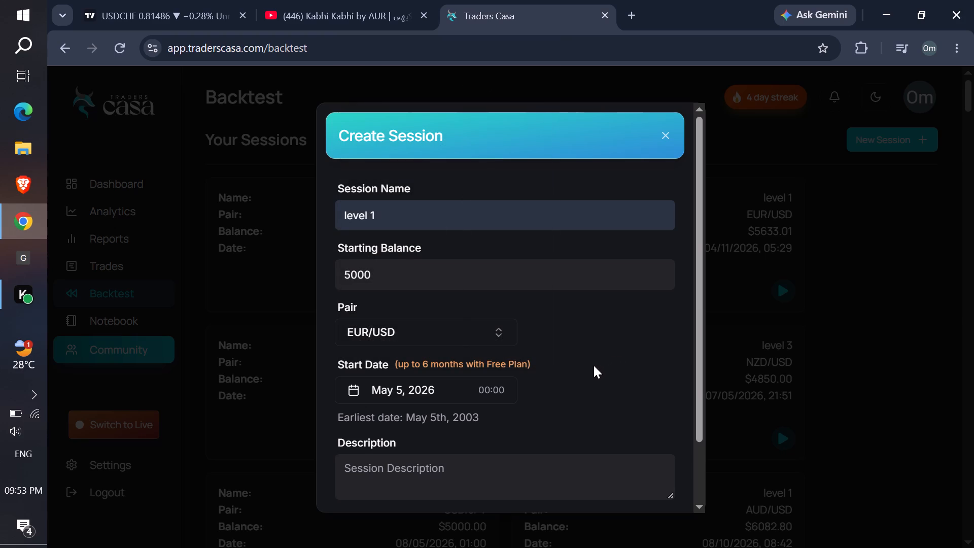
# Save the new session, leaving its description empty, and let its backtest chart open.
pyautogui.scroll(-2, 618, 424)
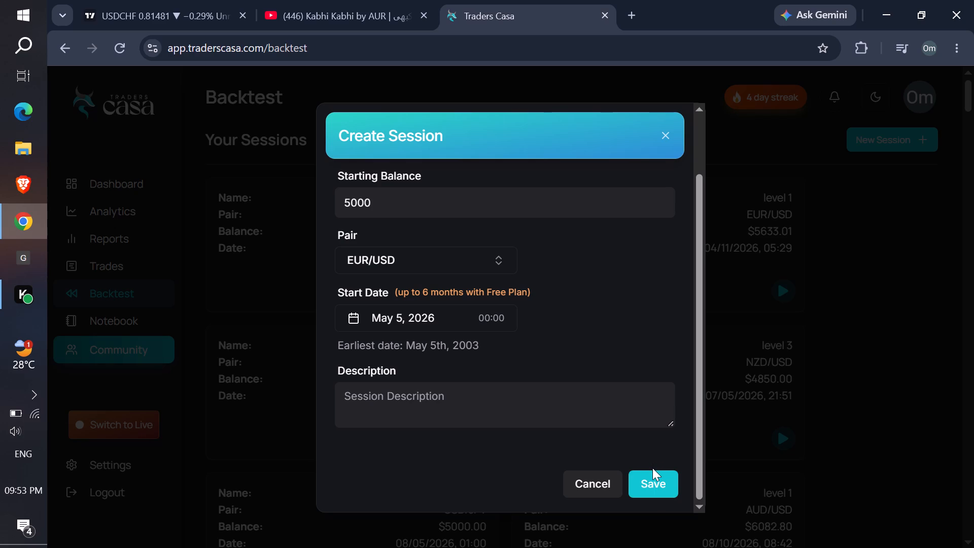
pyautogui.click(670, 504)
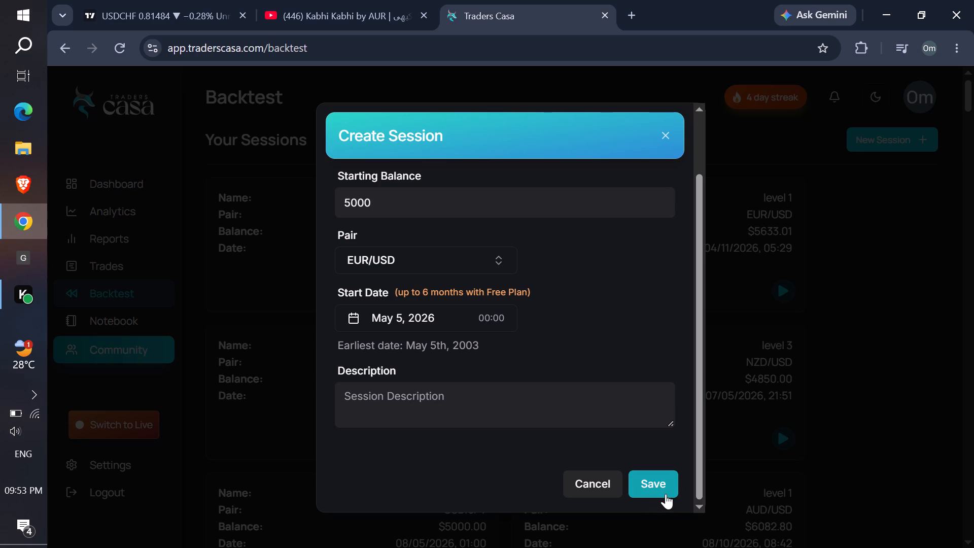
pyautogui.click(666, 494)
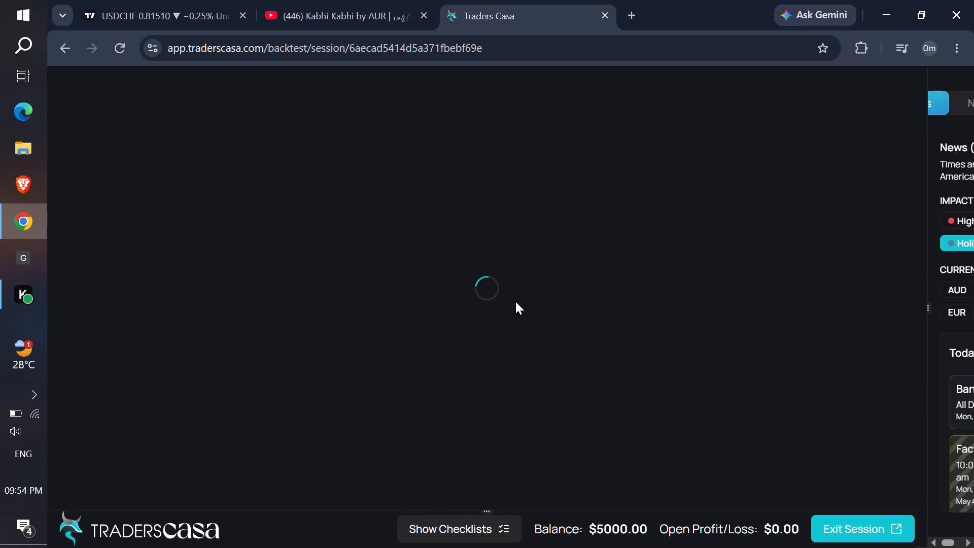
# Examine the recent EUR/USD price action and swings on the 15-minute chart up to the latest candle on 4 May 2026.
pyautogui.scroll(1, 703, 267)
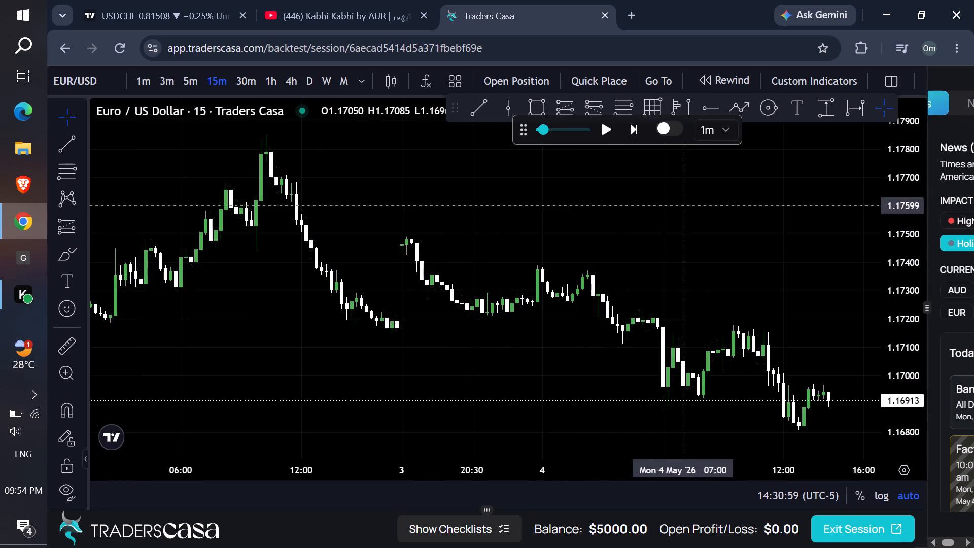
pyautogui.scroll(-8, 681, 207)
pyautogui.scroll(1, 720, 285)
pyautogui.scroll(-1, 727, 286)
pyautogui.scroll(1, 743, 287)
pyautogui.scroll(-1, 710, 289)
pyautogui.scroll(1, 710, 290)
pyautogui.scroll(-1, 710, 291)
pyautogui.scroll(1, 710, 291)
pyautogui.scroll(-2, 710, 291)
pyautogui.moveTo(765, 307); pyautogui.dragTo(612, 324)
pyautogui.scroll(-5, 701, 302)
pyautogui.scroll(1, 701, 302)
pyautogui.scroll(-1, 683, 308)
pyautogui.scroll(1, 649, 316)
pyautogui.scroll(-1, 635, 318)
pyautogui.moveTo(700, 301); pyautogui.dragTo(614, 282)
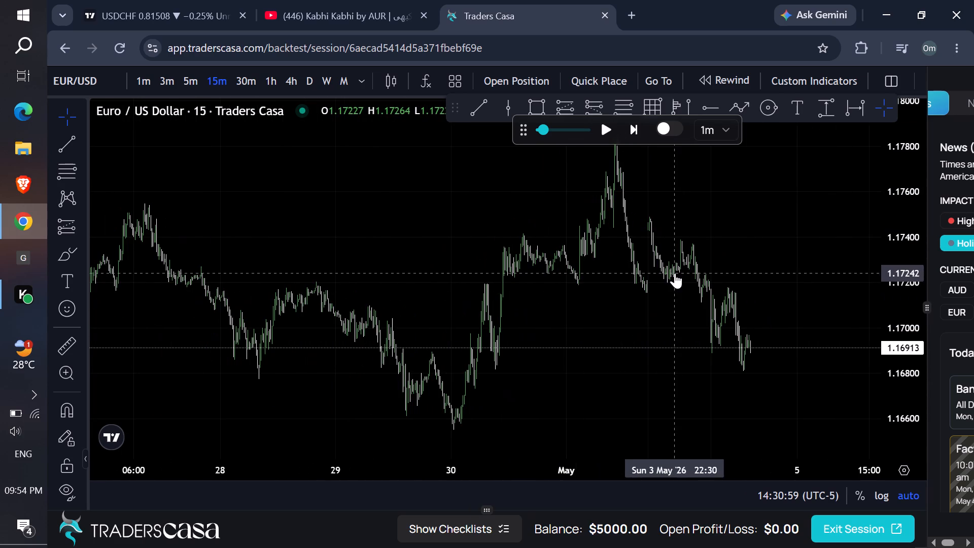
pyautogui.scroll(11, 608, 284)
pyautogui.moveTo(637, 283); pyautogui.dragTo(638, 283)
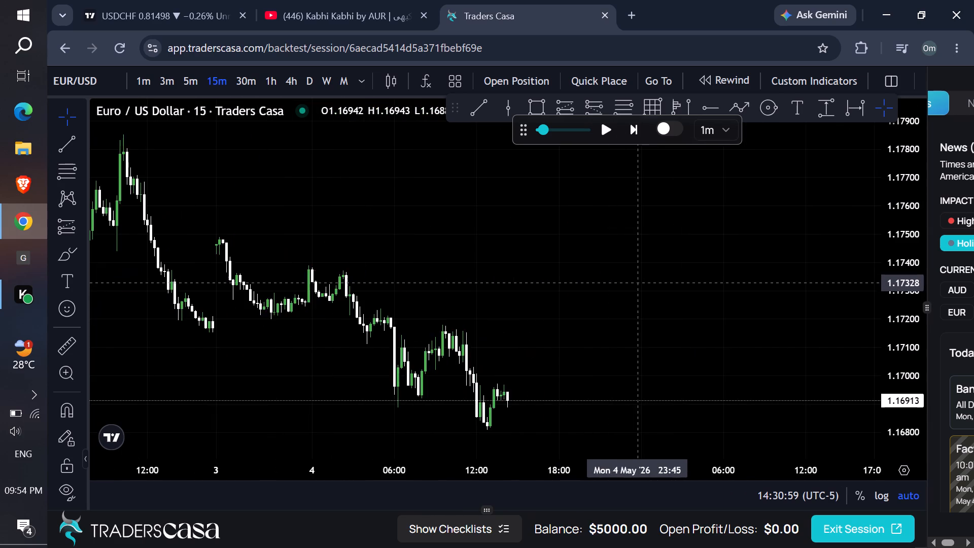
pyautogui.moveTo(638, 283); pyautogui.dragTo(744, 165)
pyautogui.moveTo(670, 254); pyautogui.dragTo(753, 185)
pyautogui.moveTo(909, 281); pyautogui.dragTo(888, 338)
pyautogui.moveTo(862, 342); pyautogui.dragTo(897, 219)
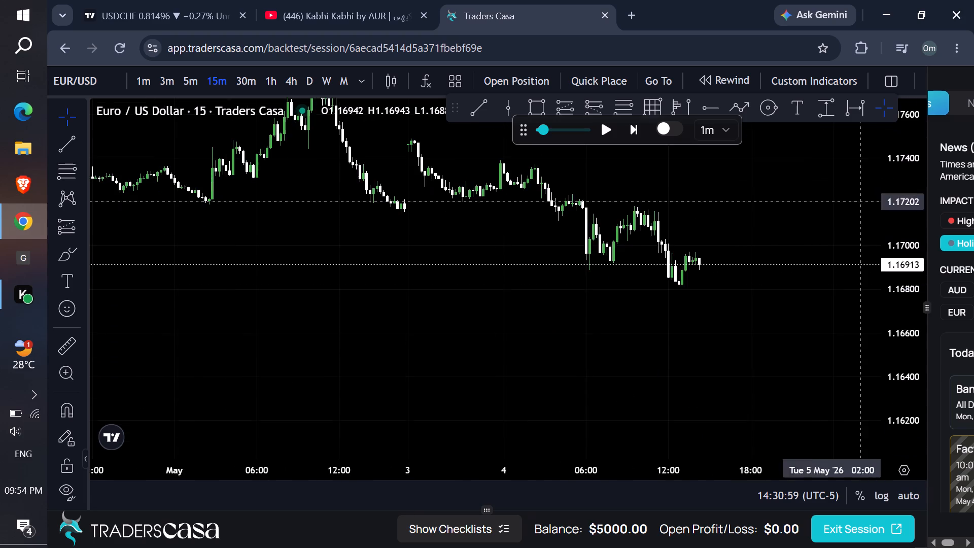
pyautogui.scroll(5, 813, 297)
pyautogui.moveTo(912, 375); pyautogui.dragTo(837, 177)
pyautogui.moveTo(738, 241); pyautogui.dragTo(779, 297)
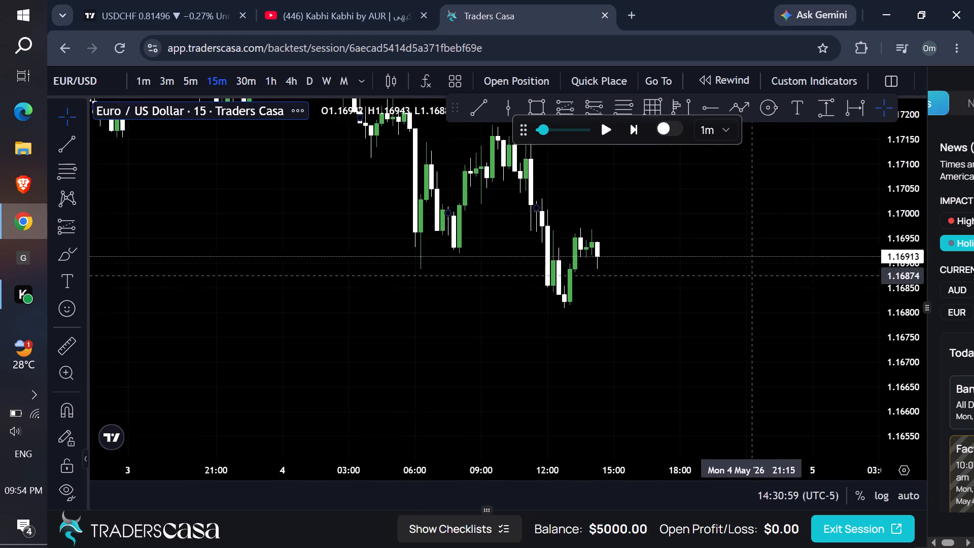
pyautogui.moveTo(779, 297); pyautogui.dragTo(836, 305)
pyautogui.scroll(4, 747, 276)
pyautogui.moveTo(900, 381); pyautogui.dragTo(870, 244)
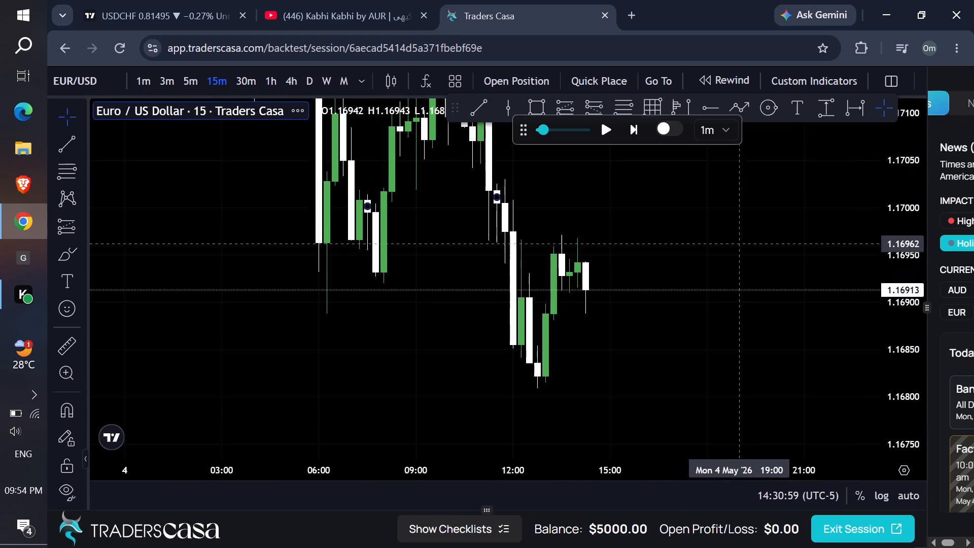
pyautogui.moveTo(721, 246); pyautogui.dragTo(747, 261)
pyautogui.moveTo(722, 259); pyautogui.dragTo(742, 272)
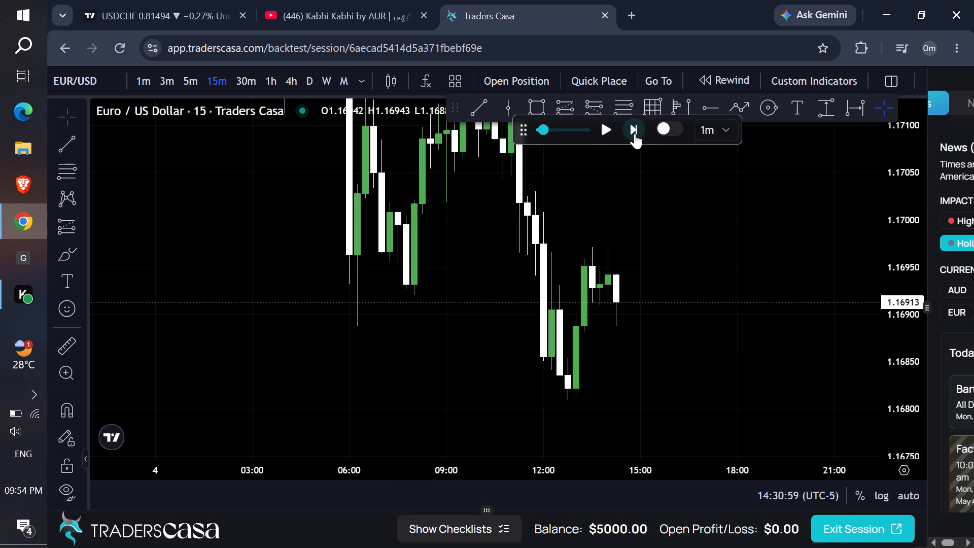
# Raise the replay playback speed to near its maximum.
pyautogui.click(583, 130)
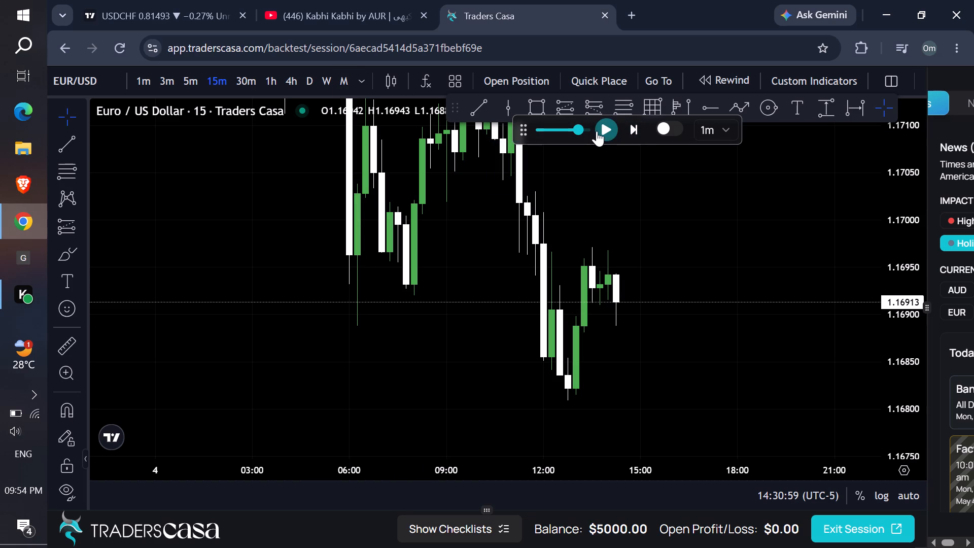
# Switch the EUR/USD chart from 15-minute to the monthly timeframe.
pyautogui.scroll(-1, 734, 244)
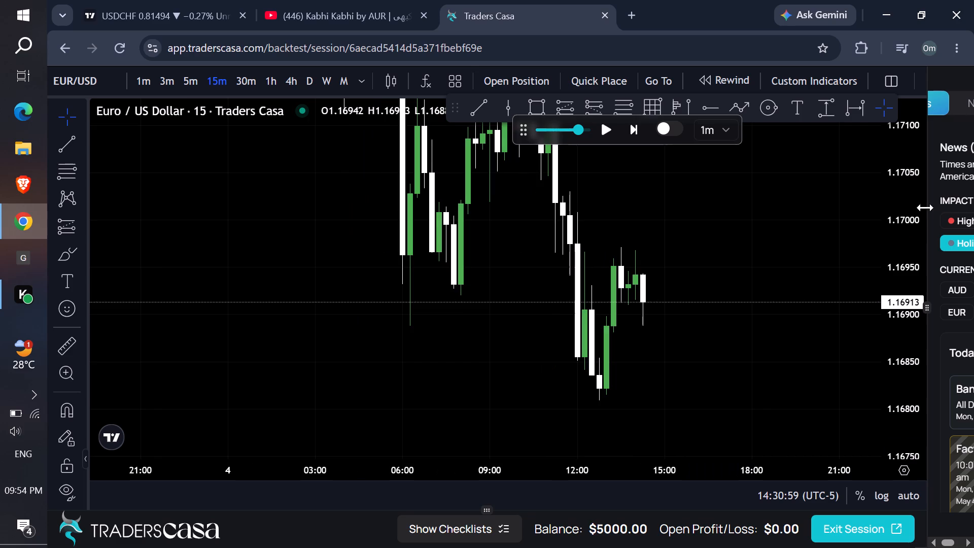
pyautogui.moveTo(896, 210); pyautogui.dragTo(830, 360)
pyautogui.scroll(-3, 719, 252)
pyautogui.scroll(1, 718, 252)
pyautogui.scroll(-3, 717, 254)
pyautogui.scroll(2, 744, 259)
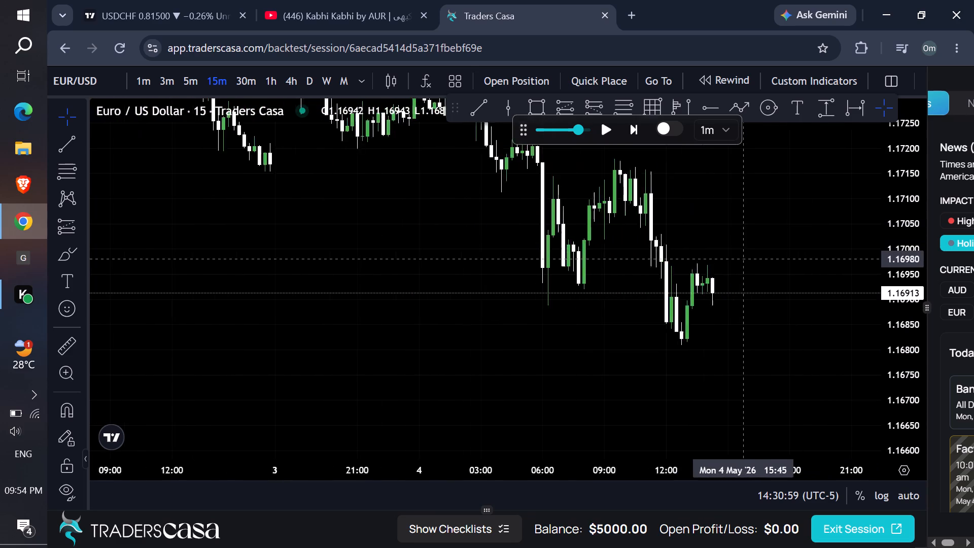
pyautogui.scroll(4, 744, 259)
pyautogui.click(345, 82)
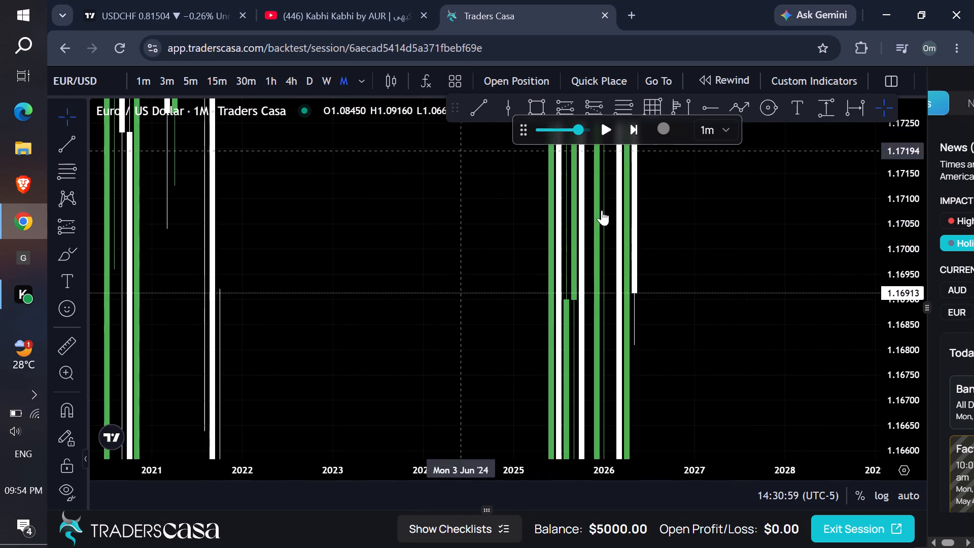
# Draw a nearly horizontal trend line from the November 2025 low at about 1.1475 to the March 2026 candle.
pyautogui.moveTo(914, 165); pyautogui.dragTo(836, 442)
pyautogui.moveTo(907, 204); pyautogui.dragTo(884, 314)
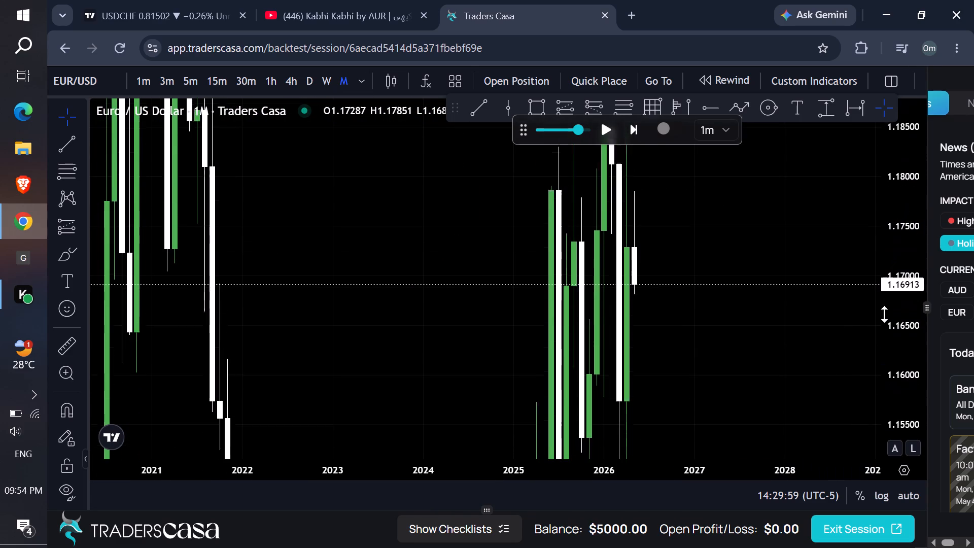
pyautogui.moveTo(884, 314); pyautogui.dragTo(843, 453)
pyautogui.moveTo(890, 278); pyautogui.dragTo(877, 296)
pyautogui.scroll(2, 803, 302)
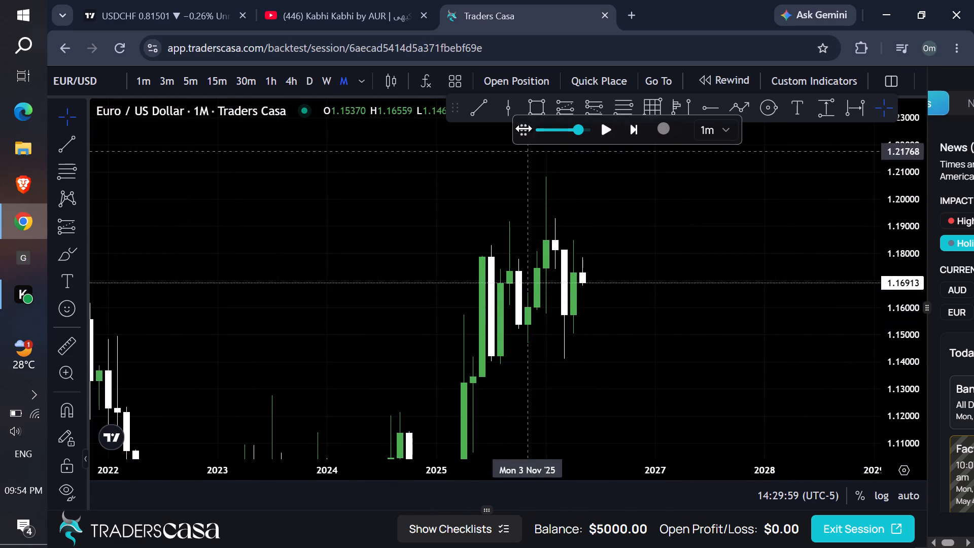
pyautogui.click(482, 104)
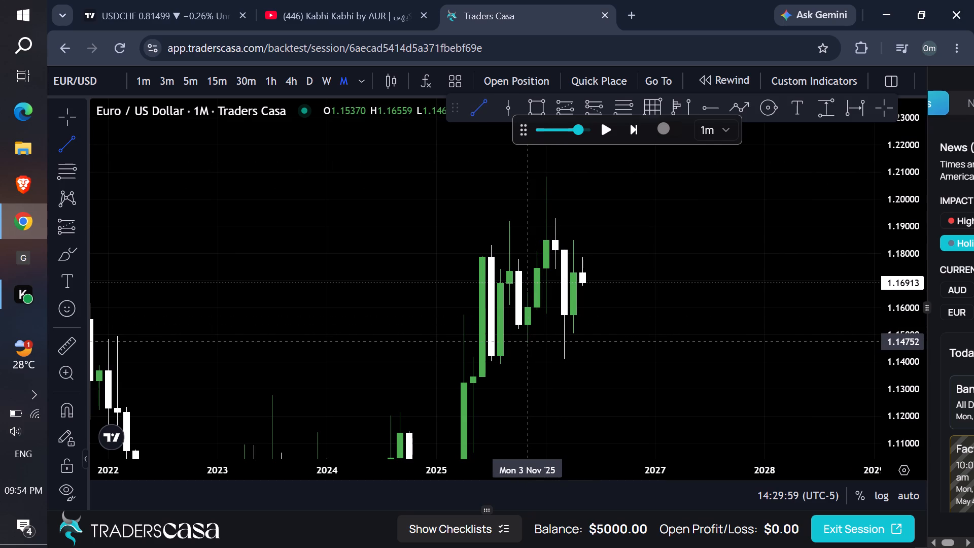
pyautogui.click(530, 341)
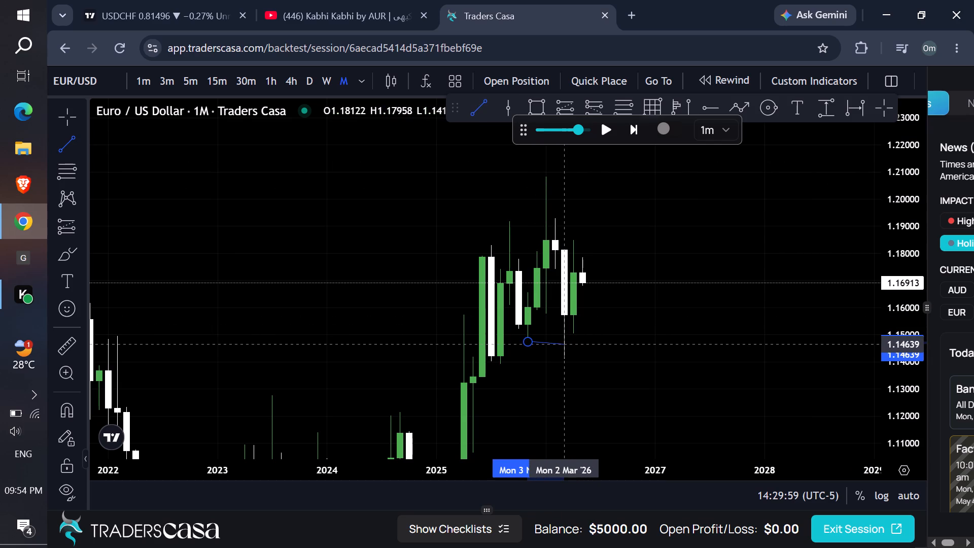
pyautogui.click(567, 341)
# Switch the EUR/USD chart from monthly to the weekly timeframe.
pyautogui.moveTo(645, 291); pyautogui.dragTo(617, 297)
pyautogui.click(328, 81)
# Draw a rectangle zone from the 23 February 2026 candle to about 18 May 2026, between about 1.1757 and 1.183.
pyautogui.scroll(-3, 698, 251)
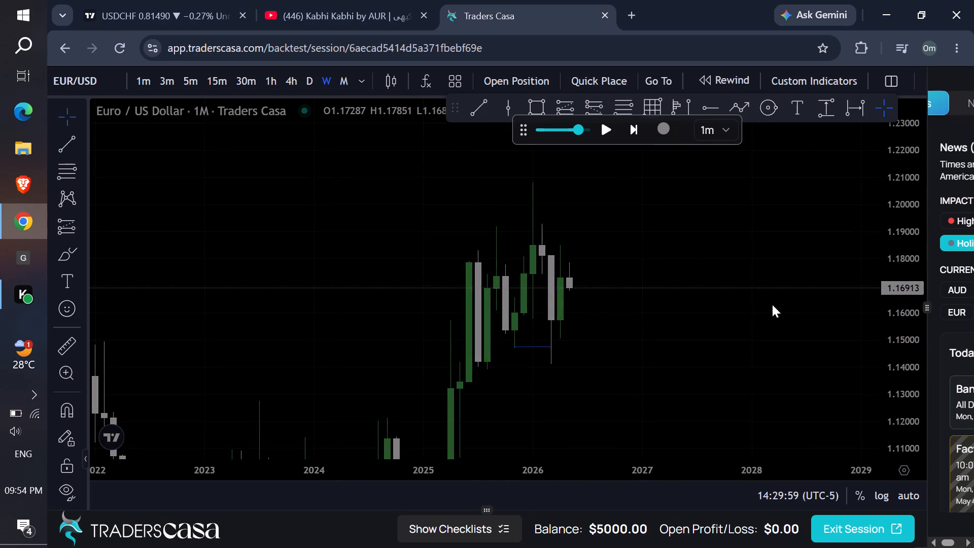
pyautogui.scroll(-1, 772, 304)
pyautogui.scroll(-2, 806, 351)
pyautogui.moveTo(891, 395); pyautogui.dragTo(866, 265)
pyautogui.moveTo(782, 256); pyautogui.dragTo(731, 278)
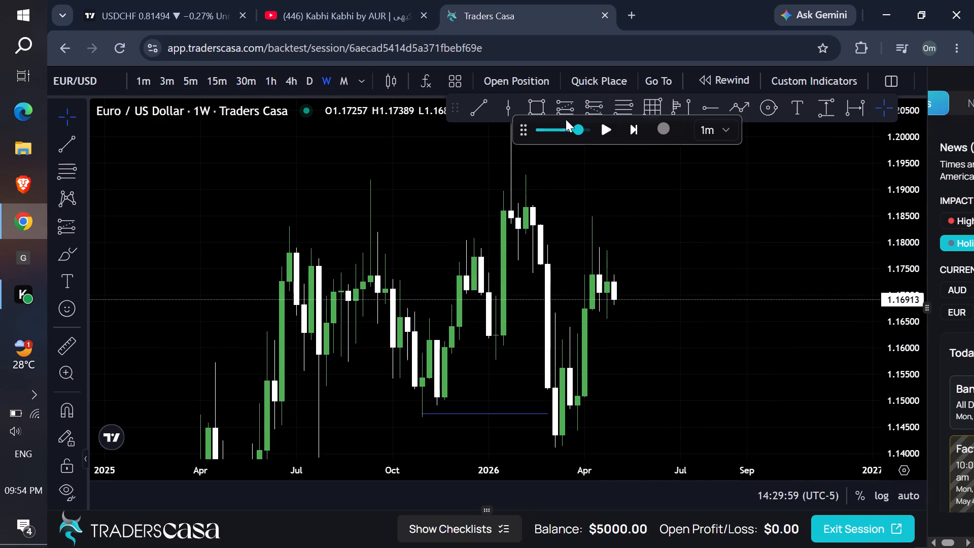
pyautogui.click(542, 106)
pyautogui.click(539, 265)
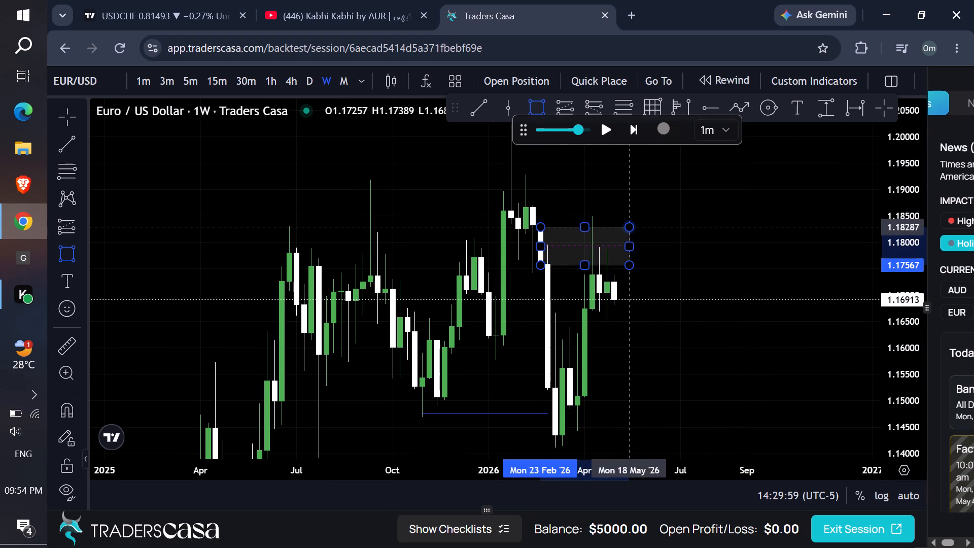
pyautogui.click(630, 225)
pyautogui.click(662, 220)
pyautogui.moveTo(701, 237); pyautogui.dragTo(613, 178)
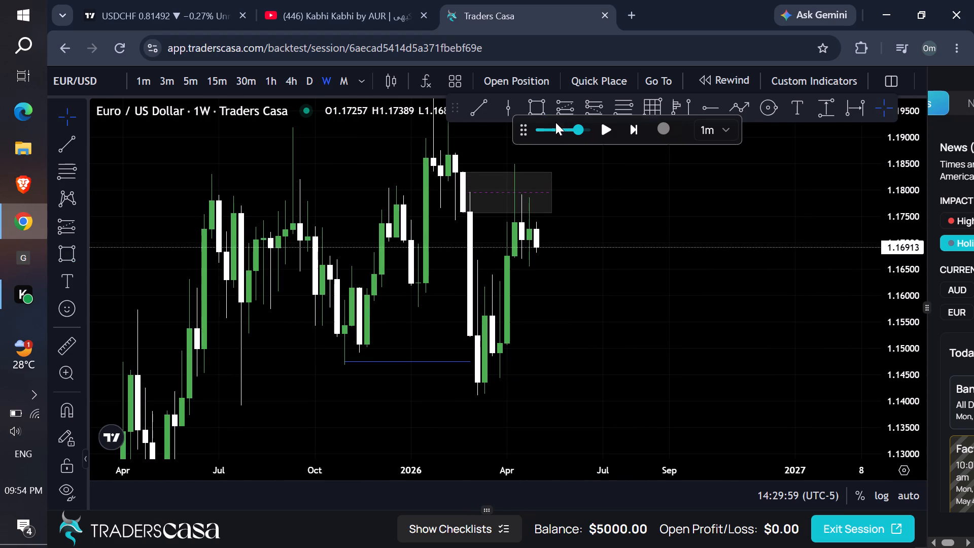
# Draw a rectangle zone from the 30 March 2026 candle to about 31 August 2026, between about 1.163 and 1.1445.
pyautogui.click(538, 108)
pyautogui.click(501, 280)
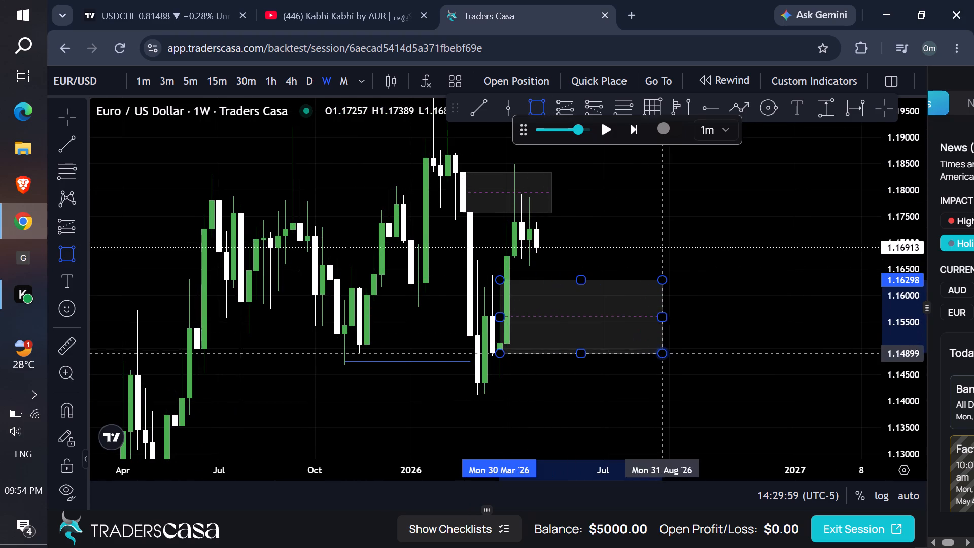
pyautogui.moveTo(666, 378); pyautogui.dragTo(666, 372)
pyautogui.moveTo(613, 226); pyautogui.dragTo(608, 247)
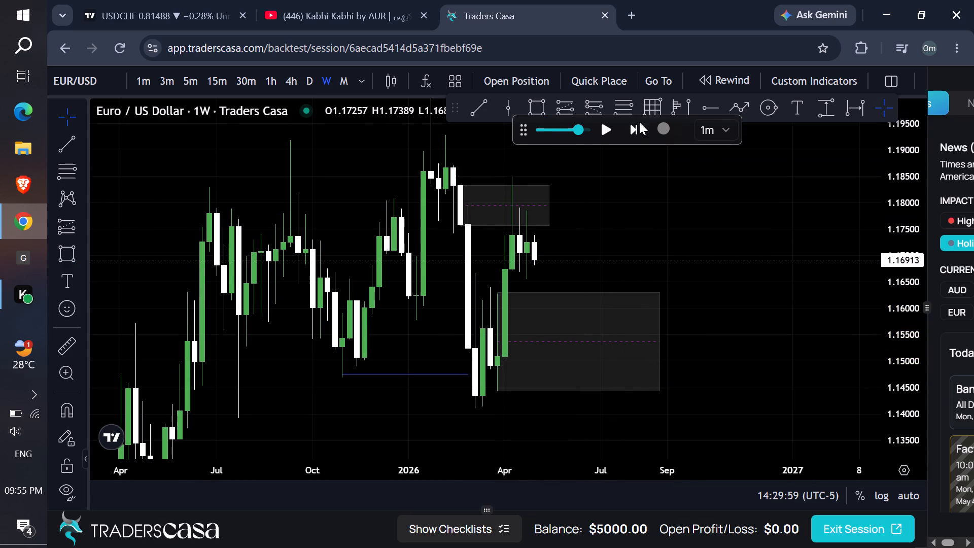
# Place a horizontal ray at about 1.1659 from the low of the 27 April 2026 weekly candle.
pyautogui.click(717, 108)
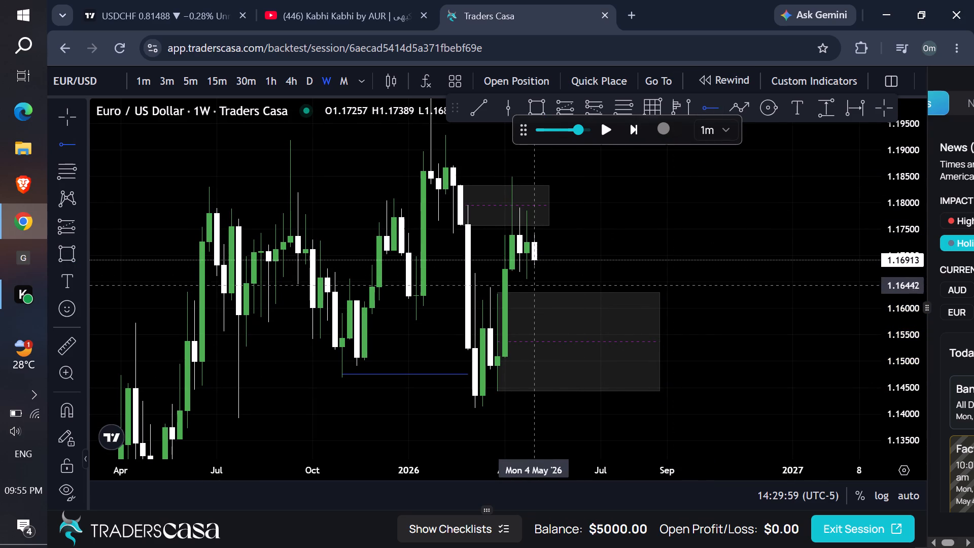
pyautogui.click(526, 277)
pyautogui.moveTo(605, 244); pyautogui.dragTo(594, 238)
# Switch EUR/USD to the daily timeframe and move the horizontal ray to the 30 April low at 1.16562.
pyautogui.click(314, 90)
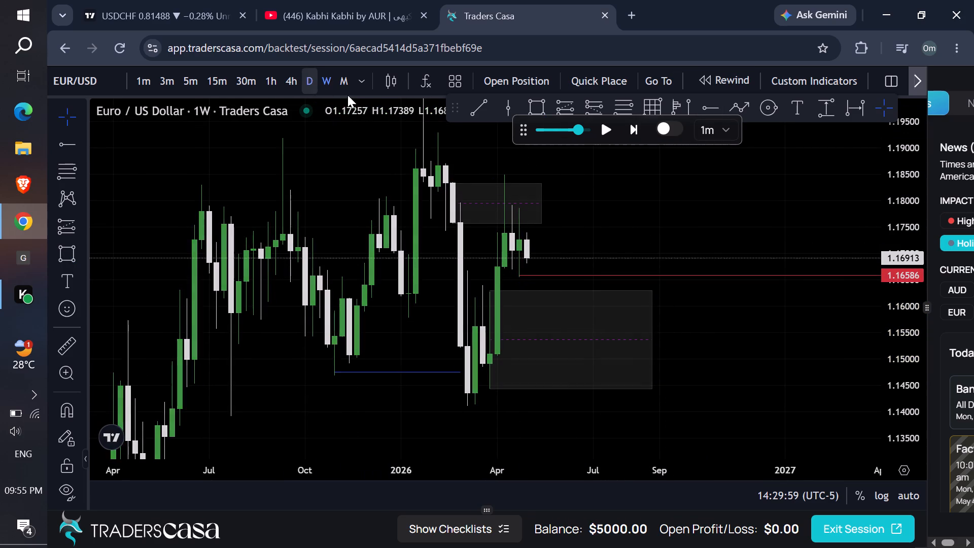
pyautogui.scroll(-2, 820, 288)
pyautogui.moveTo(906, 371); pyautogui.dragTo(836, 209)
pyautogui.moveTo(776, 184); pyautogui.dragTo(687, 269)
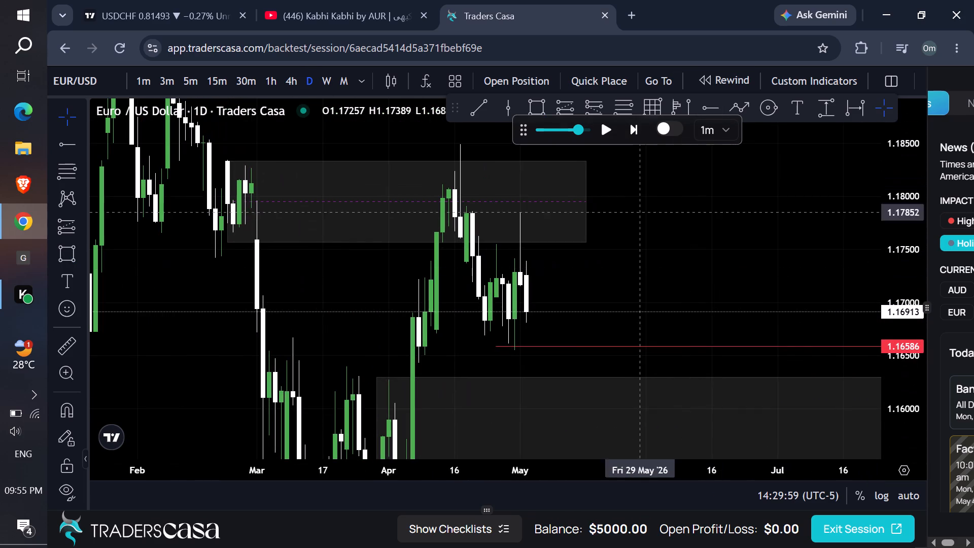
pyautogui.moveTo(497, 347); pyautogui.dragTo(514, 349)
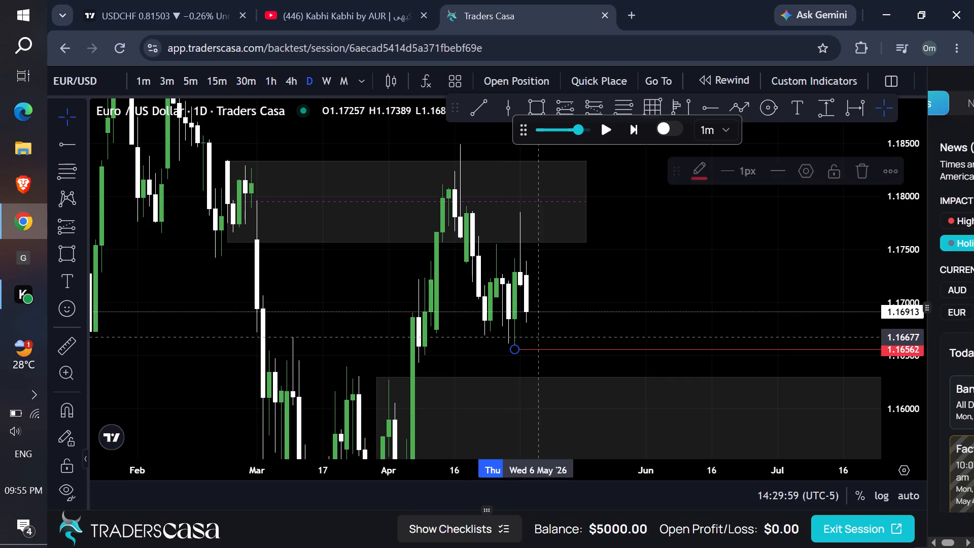
pyautogui.moveTo(607, 301); pyautogui.dragTo(611, 300)
# Set the replay interval to 15 minutes.
pyautogui.click(721, 131)
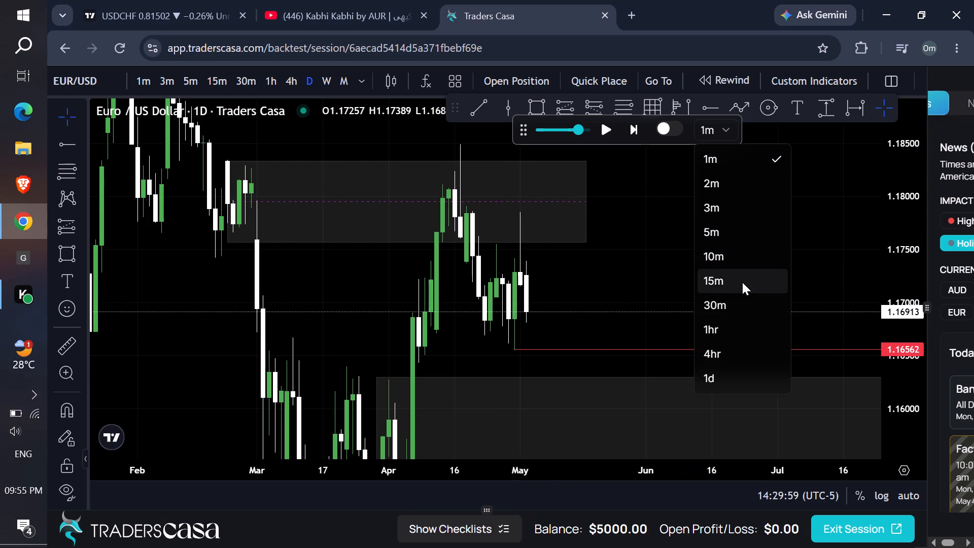
pyautogui.click(736, 276)
# Check the 4-hour timeframe, switch to 1-hour, and play the replay forward to about 20:00 on 4 May.
pyautogui.click(286, 75)
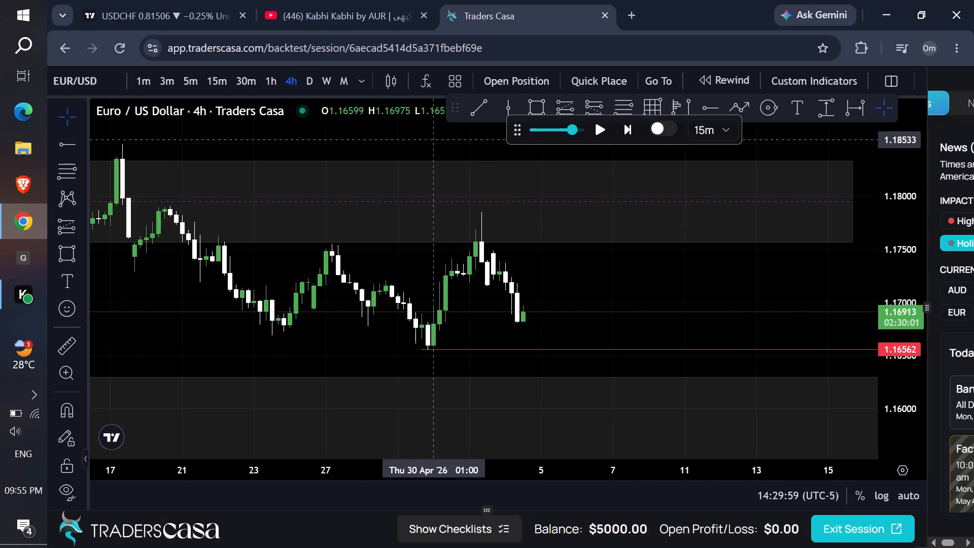
pyautogui.scroll(1, 699, 246)
pyautogui.scroll(-1, 718, 253)
pyautogui.moveTo(895, 393); pyautogui.dragTo(803, 236)
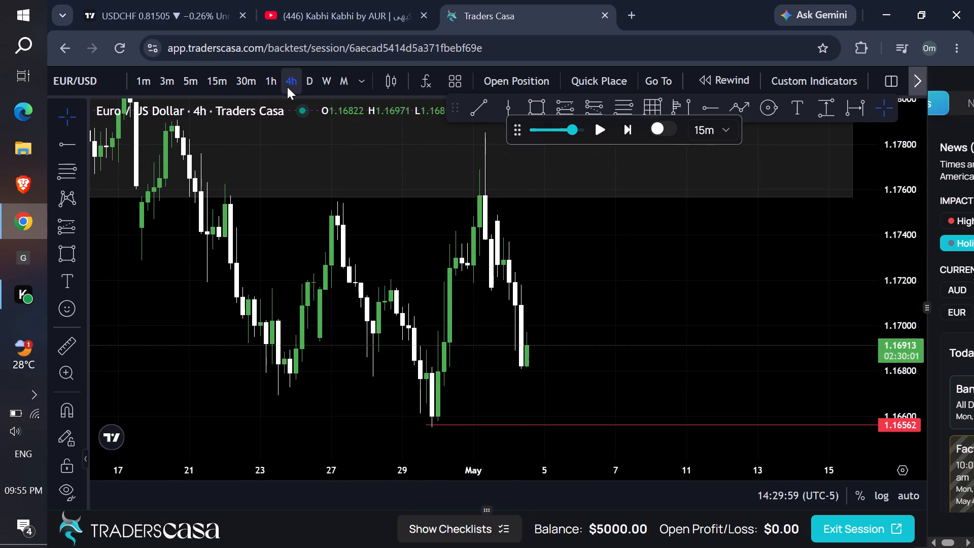
pyautogui.click(276, 86)
pyautogui.scroll(-2, 557, 210)
pyautogui.moveTo(687, 248); pyautogui.dragTo(668, 225)
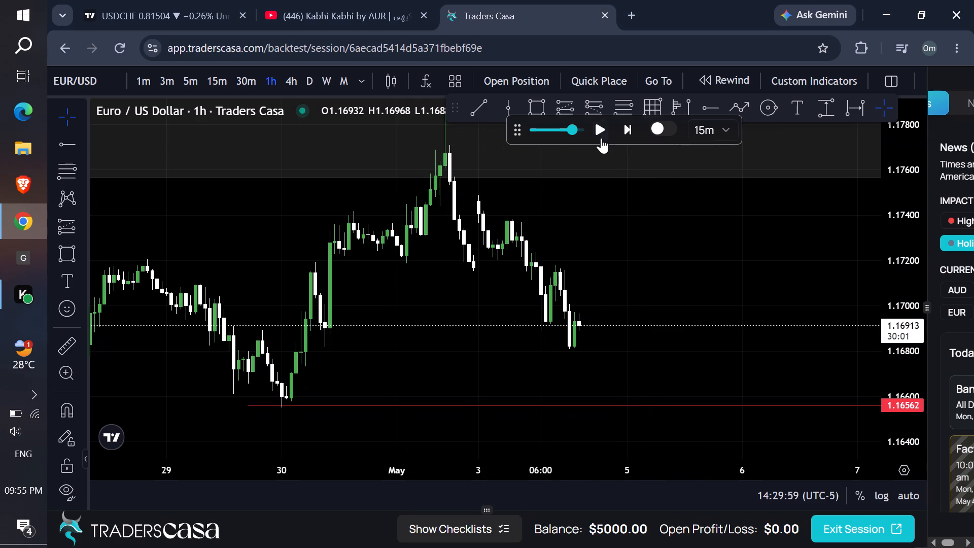
pyautogui.click(600, 138)
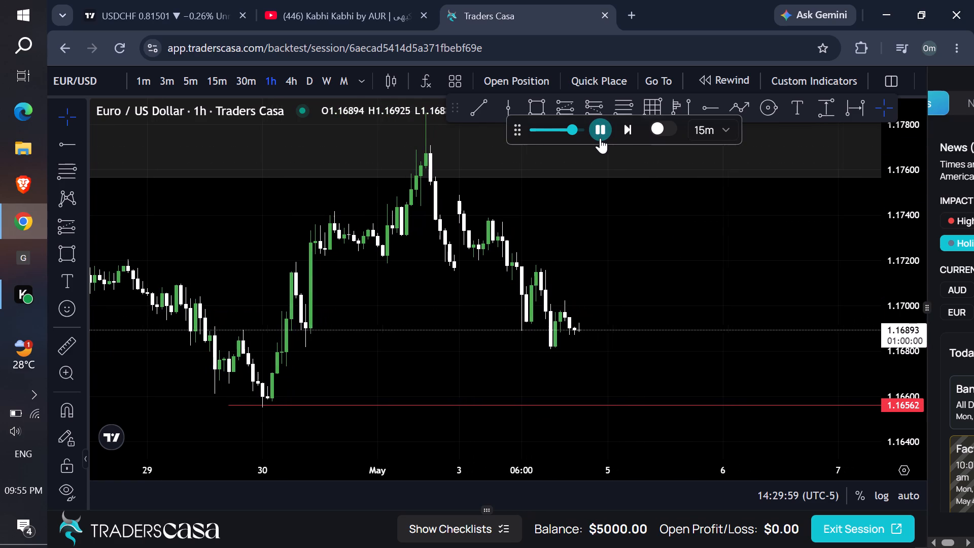
pyautogui.moveTo(904, 400); pyautogui.dragTo(725, 128)
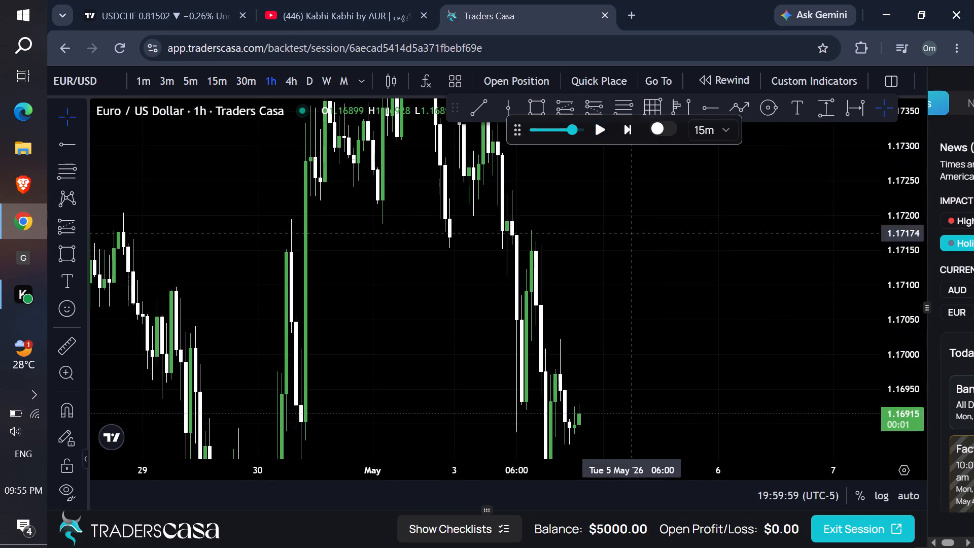
pyautogui.moveTo(636, 348); pyautogui.dragTo(656, 200)
# On the 15-minute chart, draw a short position from 4 May 18:15 with entry at 1.16948 and stop at 1.17024.
pyautogui.click(214, 86)
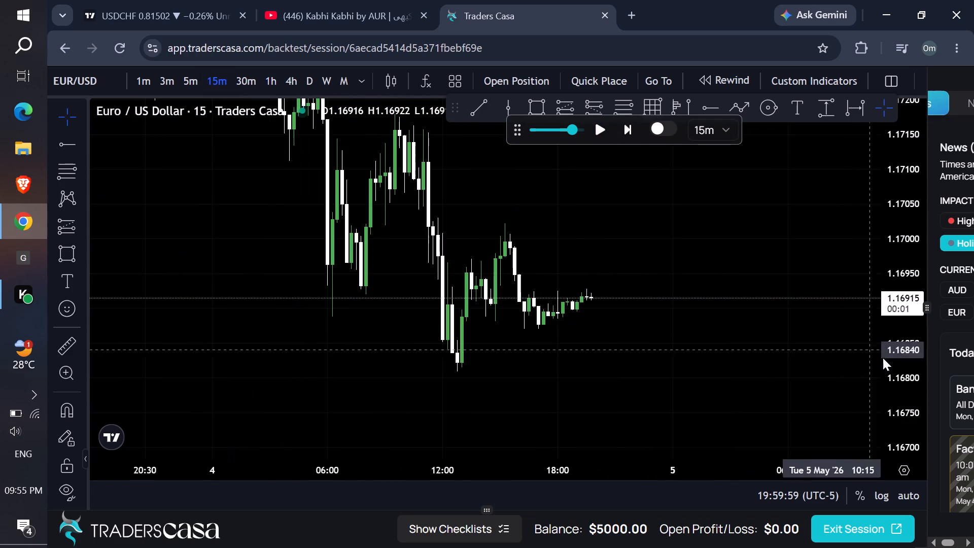
pyautogui.moveTo(910, 384); pyautogui.dragTo(857, 304)
pyautogui.click(592, 108)
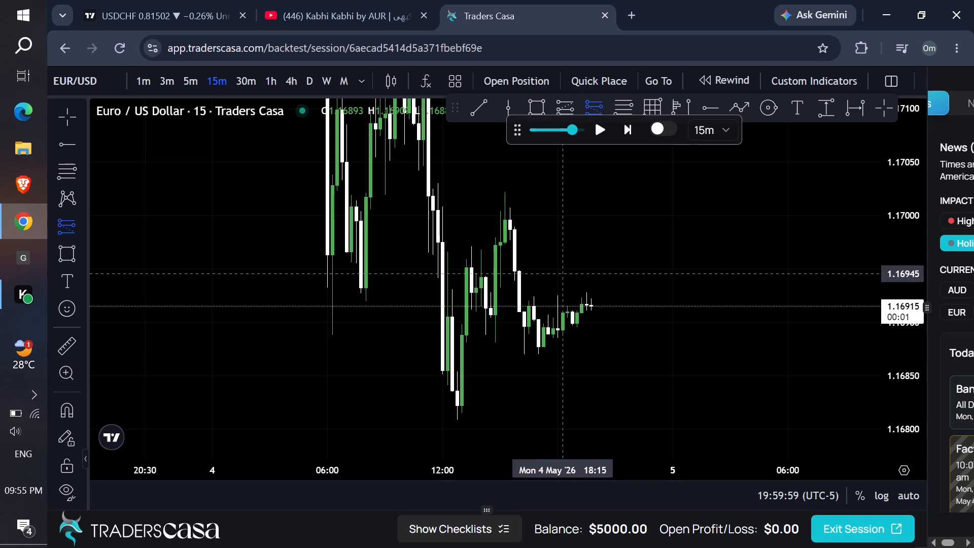
pyautogui.click(561, 271)
pyautogui.moveTo(545, 188); pyautogui.dragTo(517, 325)
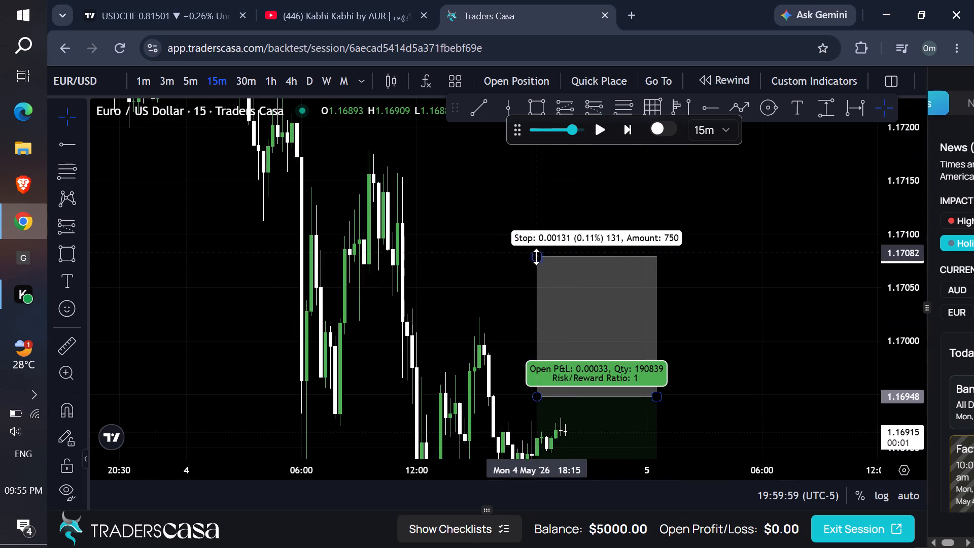
pyautogui.moveTo(536, 257); pyautogui.dragTo(539, 315)
# Extend the short position's target down to 1.16639.
pyautogui.scroll(-3, 753, 312)
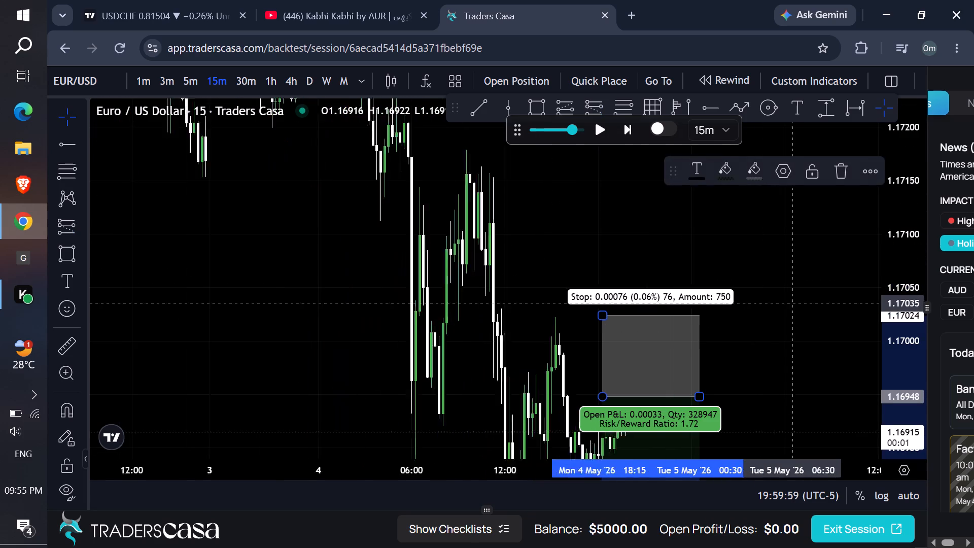
pyautogui.scroll(-1, 793, 302)
pyautogui.scroll(1, 804, 300)
pyautogui.scroll(-1, 820, 296)
pyautogui.moveTo(907, 263); pyautogui.dragTo(802, 436)
pyautogui.moveTo(656, 372); pyautogui.dragTo(655, 396)
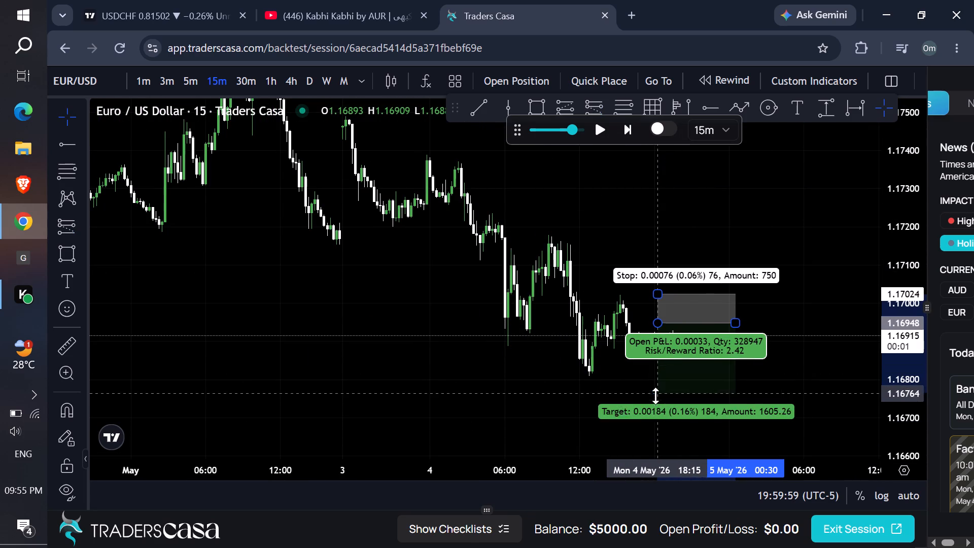
pyautogui.moveTo(655, 396); pyautogui.dragTo(654, 437)
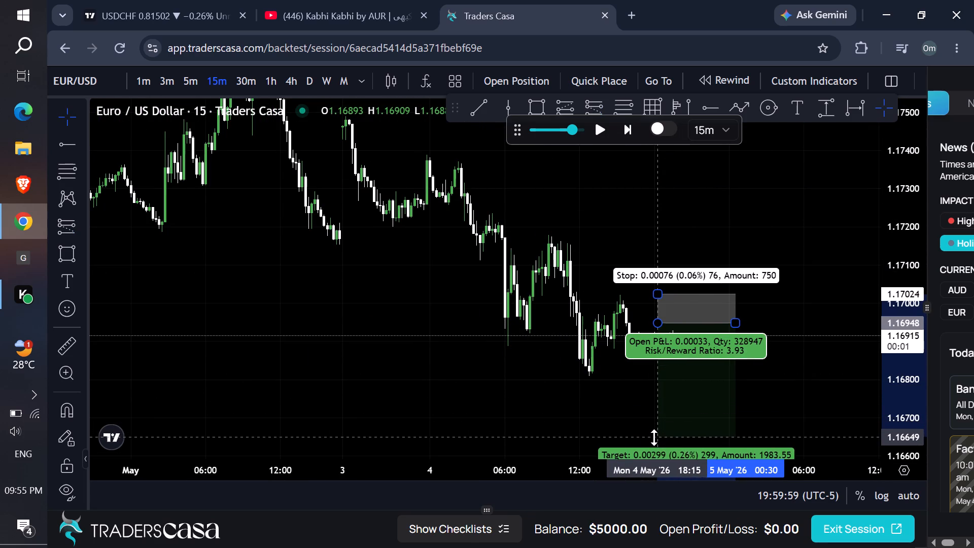
pyautogui.moveTo(654, 437); pyautogui.dragTo(654, 441)
# Place a sell limit order at 1.16948 with take profit 1.16639, stop loss 1.17024 and 1% ($50) risk.
pyautogui.click(504, 79)
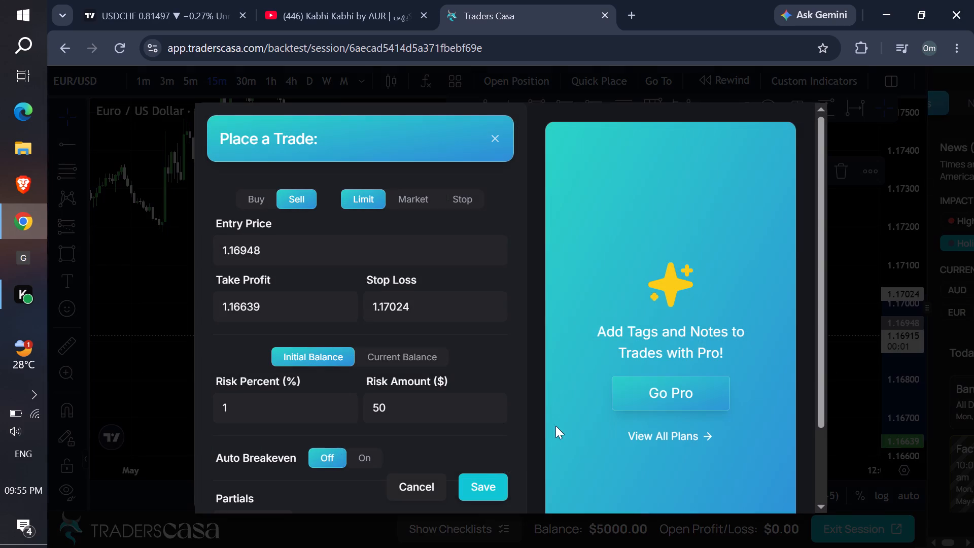
pyautogui.click(486, 476)
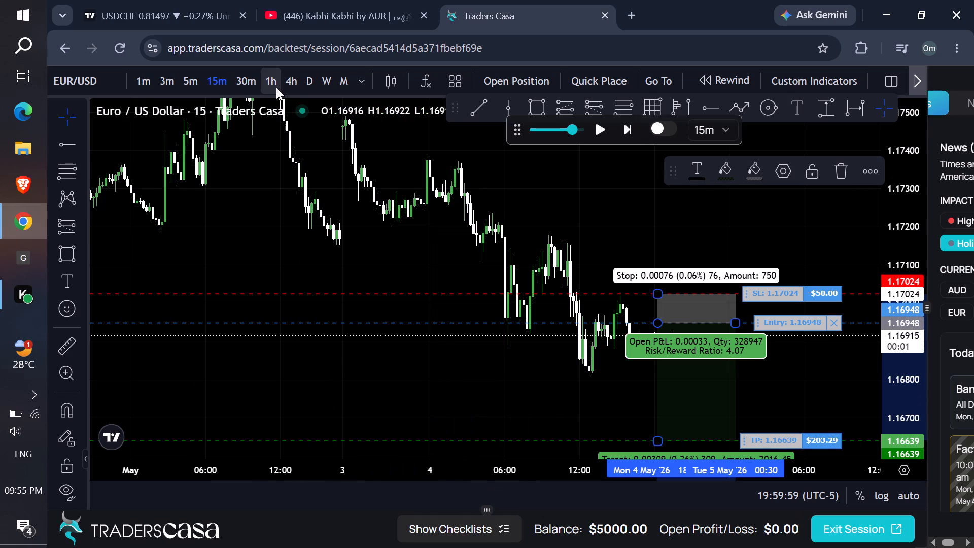
# Switch to the 1-hour timeframe, set the replay interval to 2 minutes and start the replay.
pyautogui.click(270, 82)
pyautogui.scroll(5, 599, 230)
pyautogui.scroll(-1, 599, 230)
pyautogui.moveTo(657, 224); pyautogui.dragTo(657, 210)
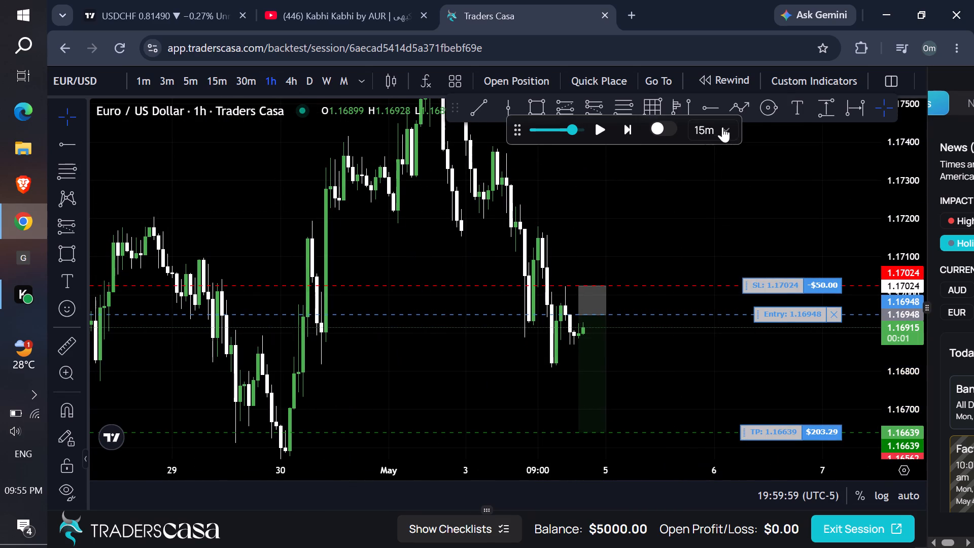
pyautogui.click(722, 127)
pyautogui.click(720, 176)
pyautogui.moveTo(698, 226); pyautogui.dragTo(643, 178)
pyautogui.click(609, 134)
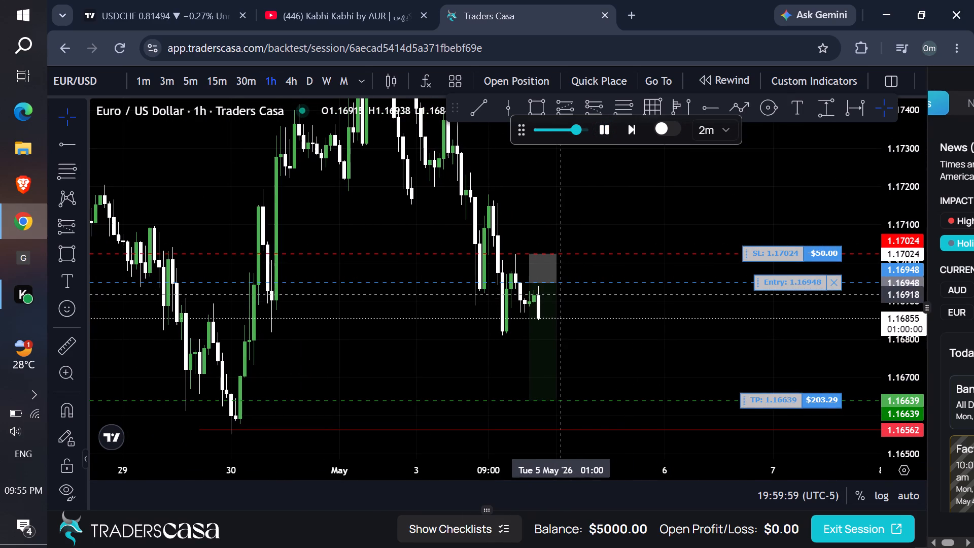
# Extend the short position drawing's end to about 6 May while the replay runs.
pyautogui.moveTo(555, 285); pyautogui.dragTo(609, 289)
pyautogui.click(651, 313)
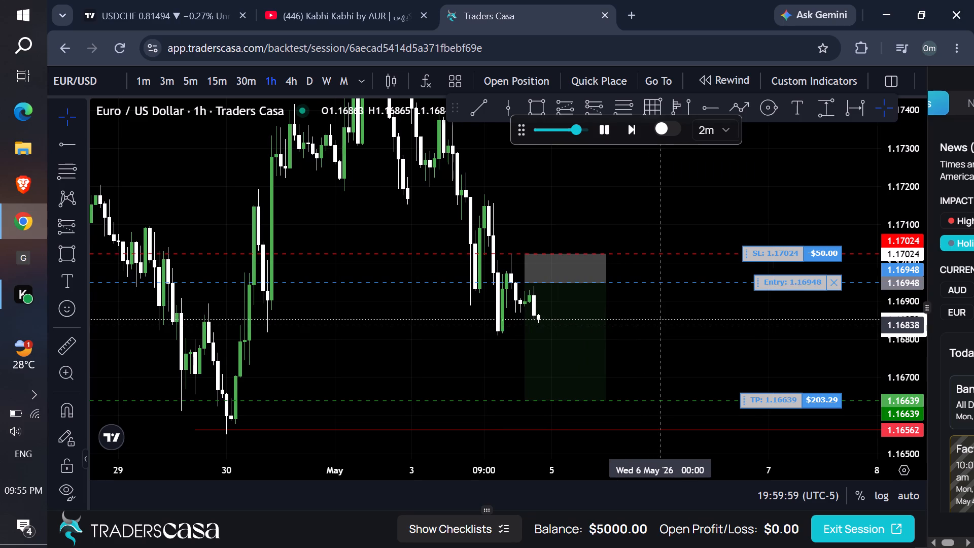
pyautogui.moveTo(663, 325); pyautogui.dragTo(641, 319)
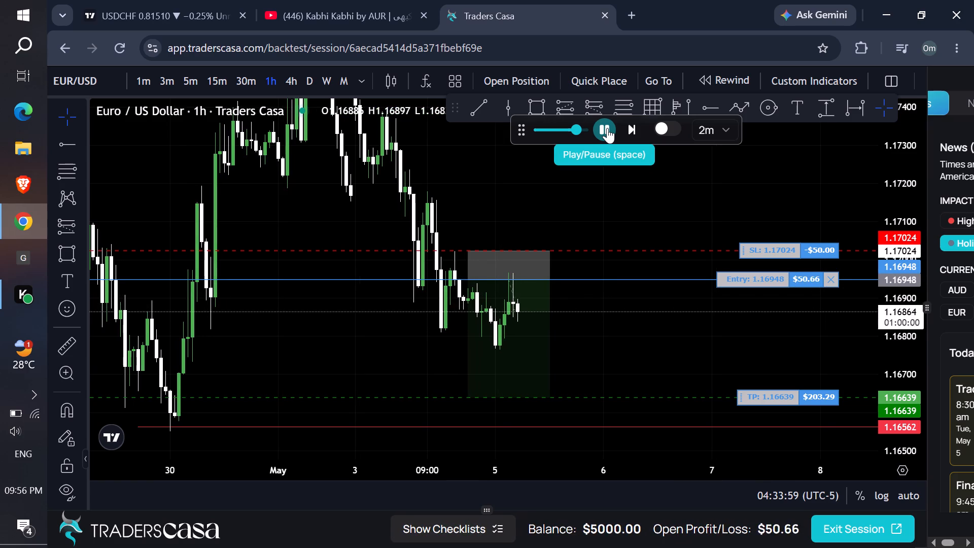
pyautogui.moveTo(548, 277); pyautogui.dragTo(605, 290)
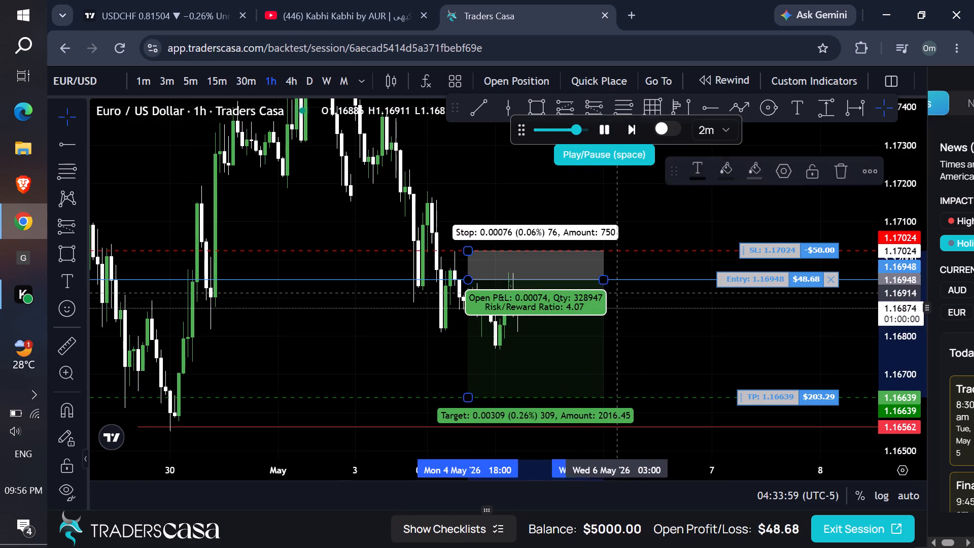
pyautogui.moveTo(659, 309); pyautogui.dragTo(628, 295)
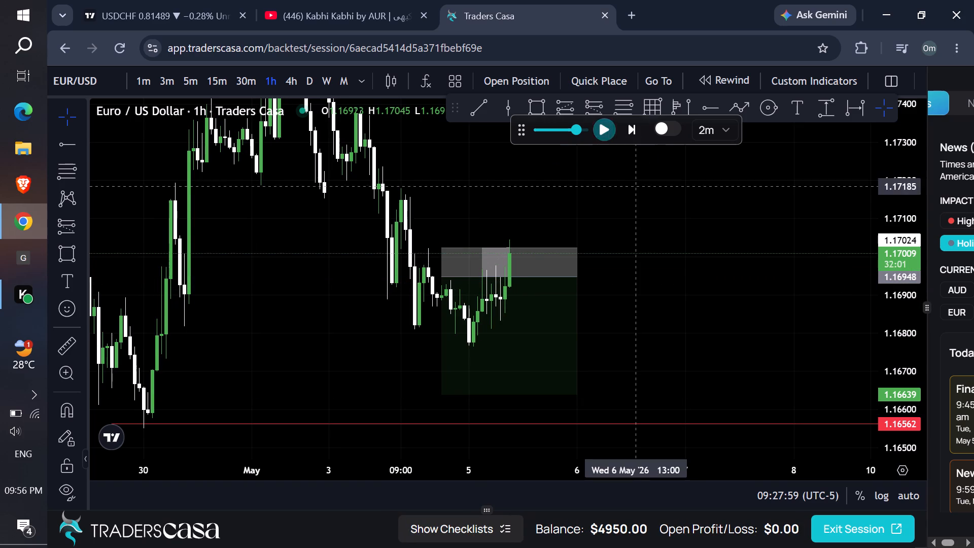
# Delete the short position drawing from the chart.
pyautogui.moveTo(558, 271); pyautogui.dragTo(566, 270)
pyautogui.click(833, 178)
# Examine recent EUR/USD price action on the 1-hour, 4-hour and daily timeframes.
pyautogui.moveTo(663, 213); pyautogui.dragTo(662, 218)
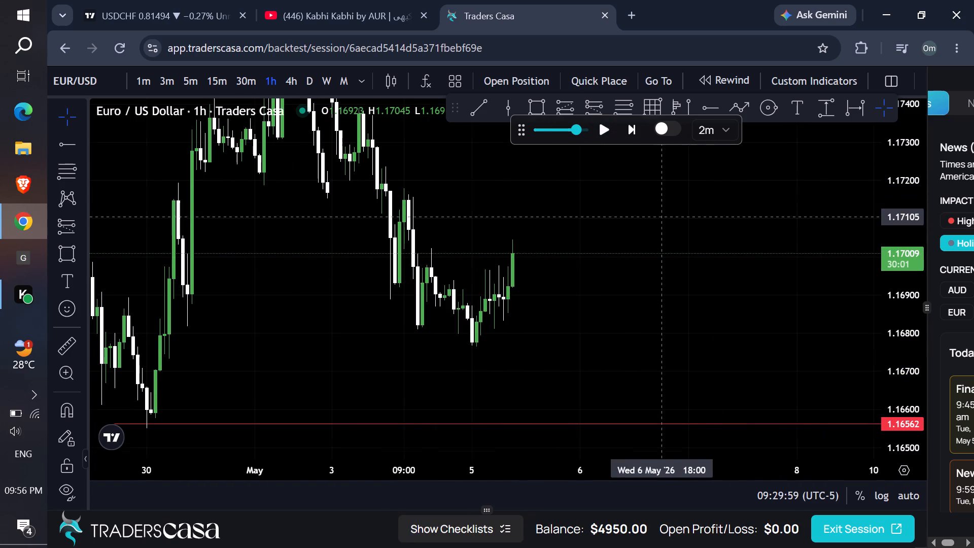
pyautogui.moveTo(662, 218); pyautogui.dragTo(764, 210)
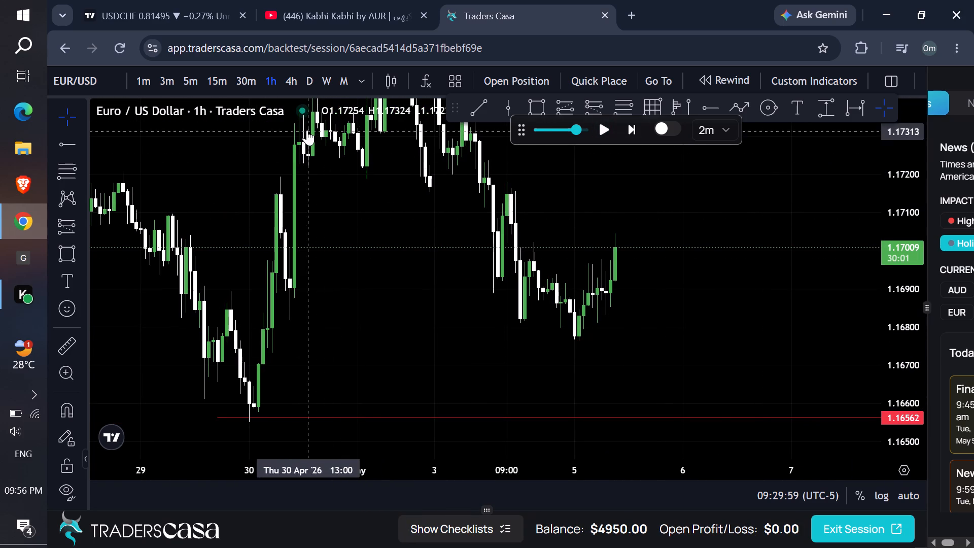
pyautogui.click(292, 71)
pyautogui.moveTo(665, 315); pyautogui.dragTo(601, 313)
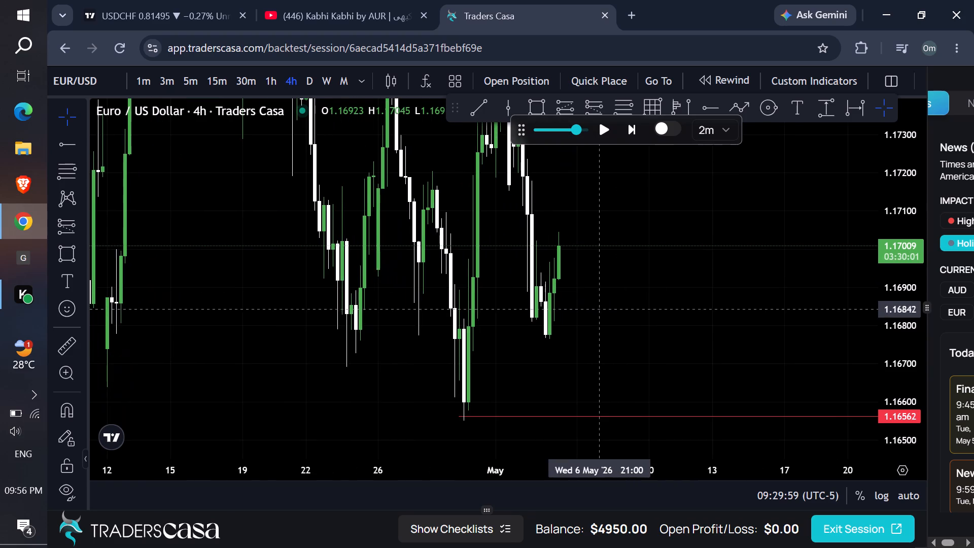
pyautogui.moveTo(639, 260); pyautogui.dragTo(565, 316)
pyautogui.click(309, 82)
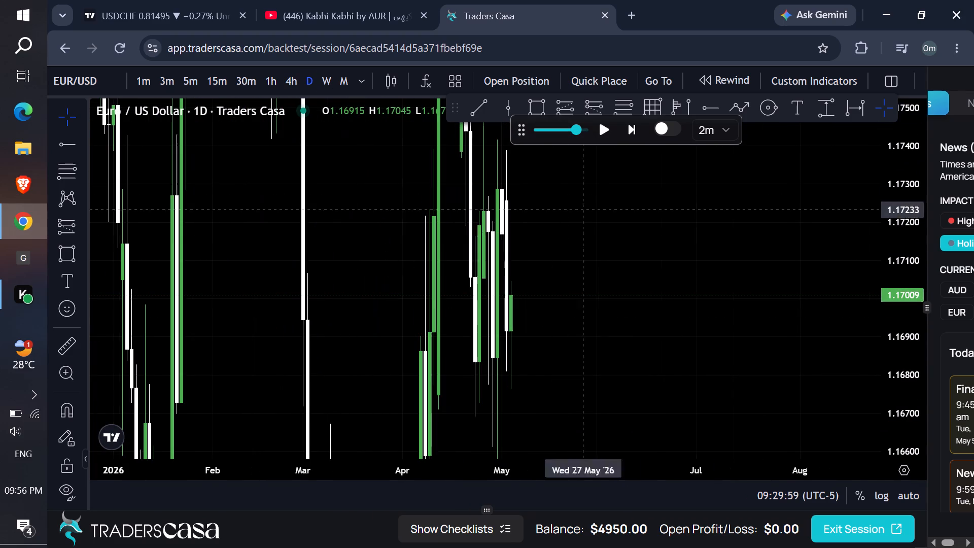
pyautogui.moveTo(910, 210); pyautogui.dragTo(706, 377)
pyautogui.scroll(4, 555, 278)
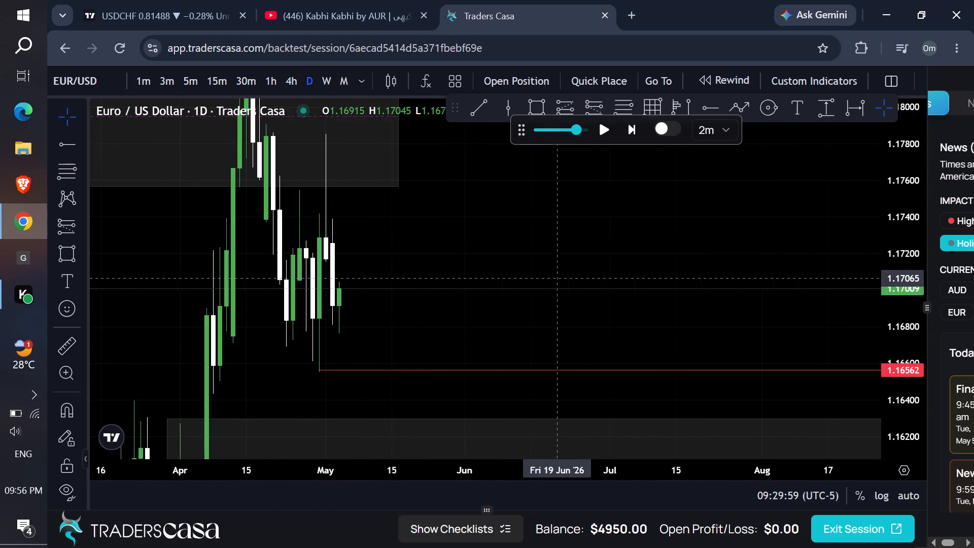